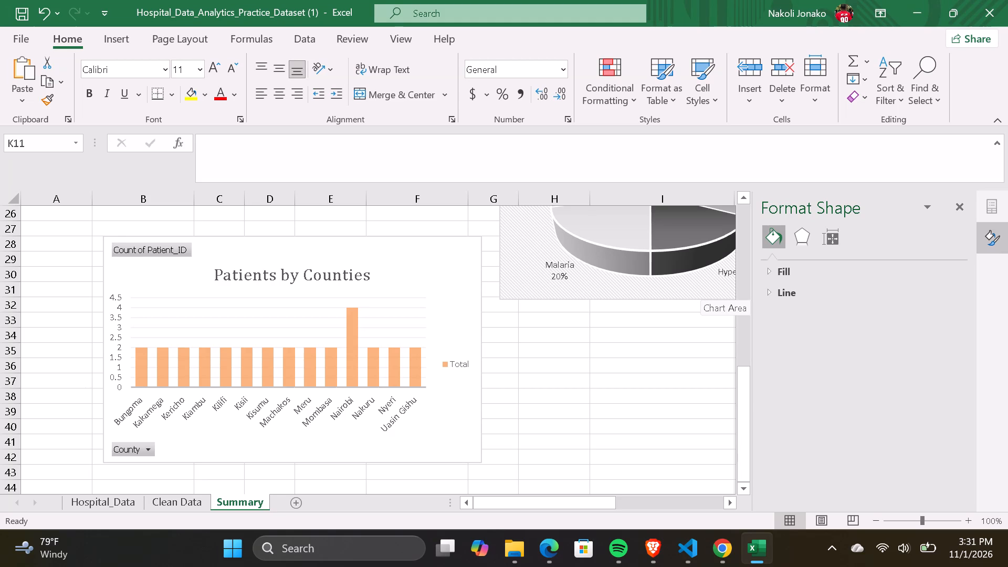
Format the Average Age value in cell B5 of the Summary sheet as a Number with 2 decimal places.
{"action": "scroll", "coordinate": [700, 285], "scroll_direction": "up", "scroll_amount": 5}
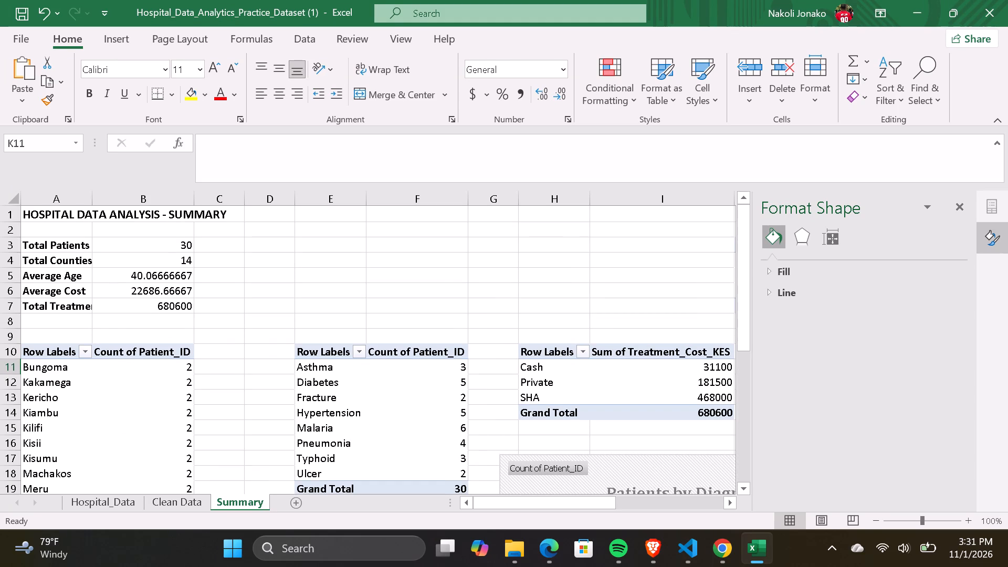
{"action": "left_click", "coordinate": [169, 279]}
{"action": "right_click", "coordinate": [169, 279]}
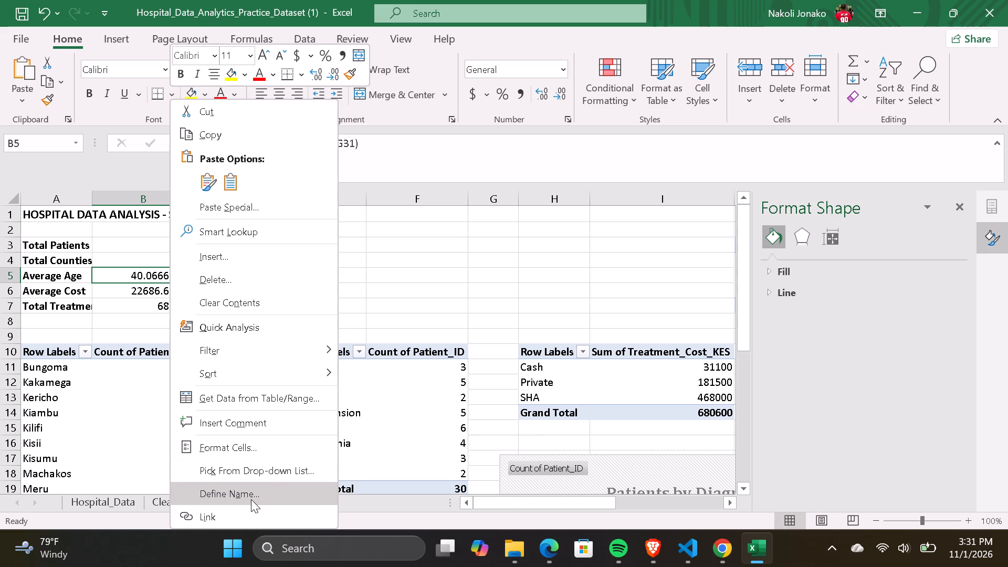
{"action": "left_click", "coordinate": [227, 446]}
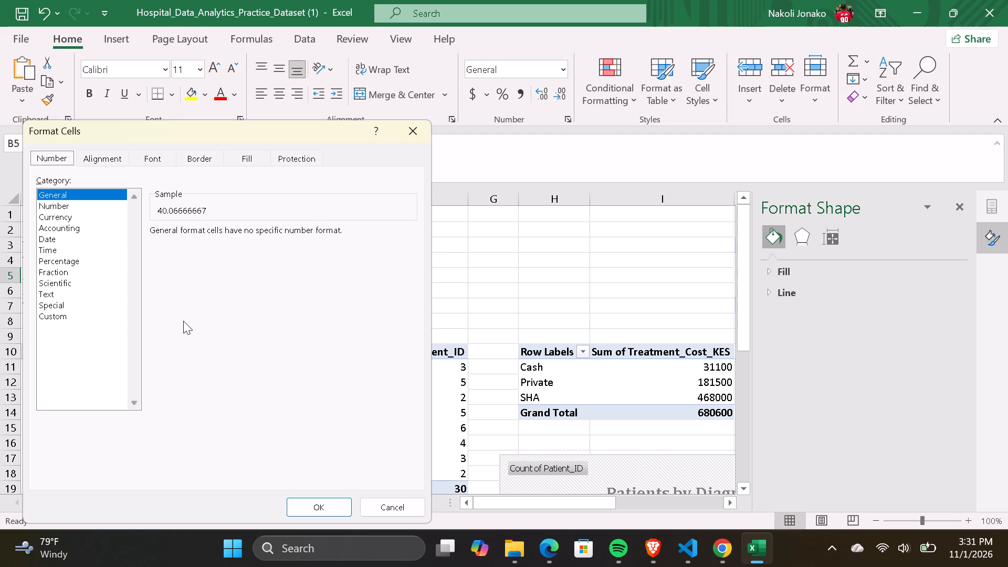
{"action": "left_click", "coordinate": [68, 202]}
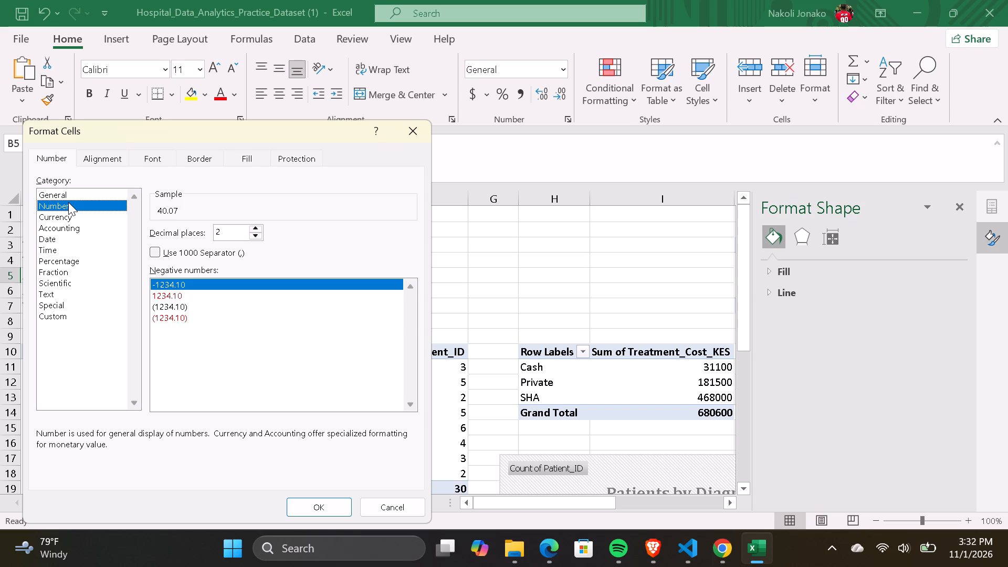
{"action": "left_click", "coordinate": [319, 505]}
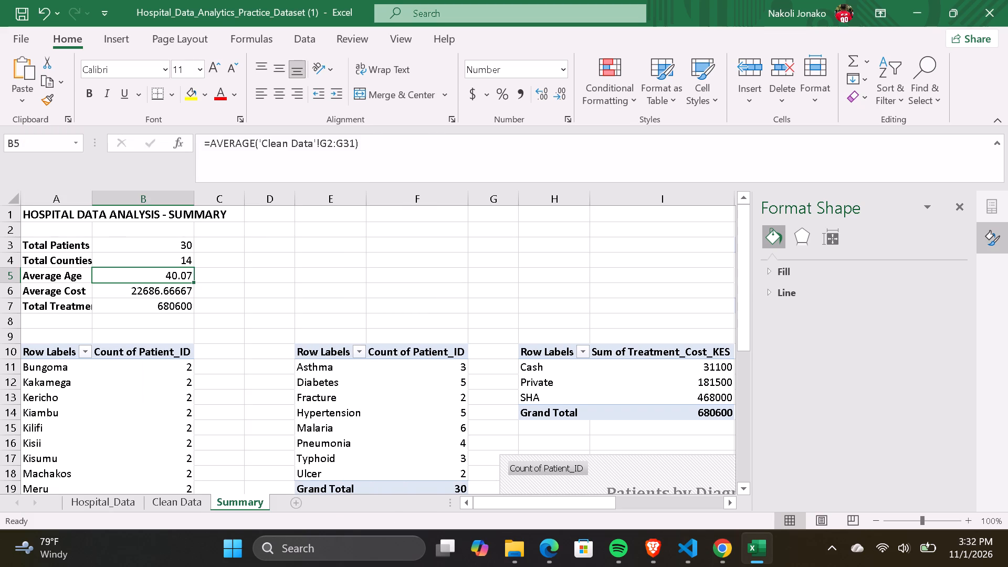
Format the Average Cost value in cell B6 as a Number with 2 decimal places.
{"action": "left_click", "coordinate": [170, 294]}
{"action": "right_click", "coordinate": [170, 294]}
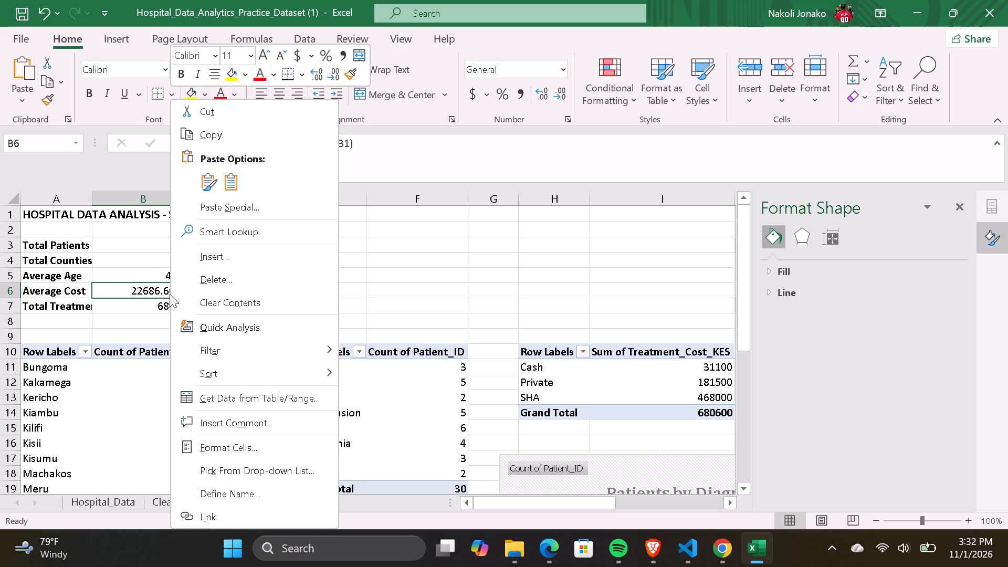
{"action": "left_click", "coordinate": [281, 434]}
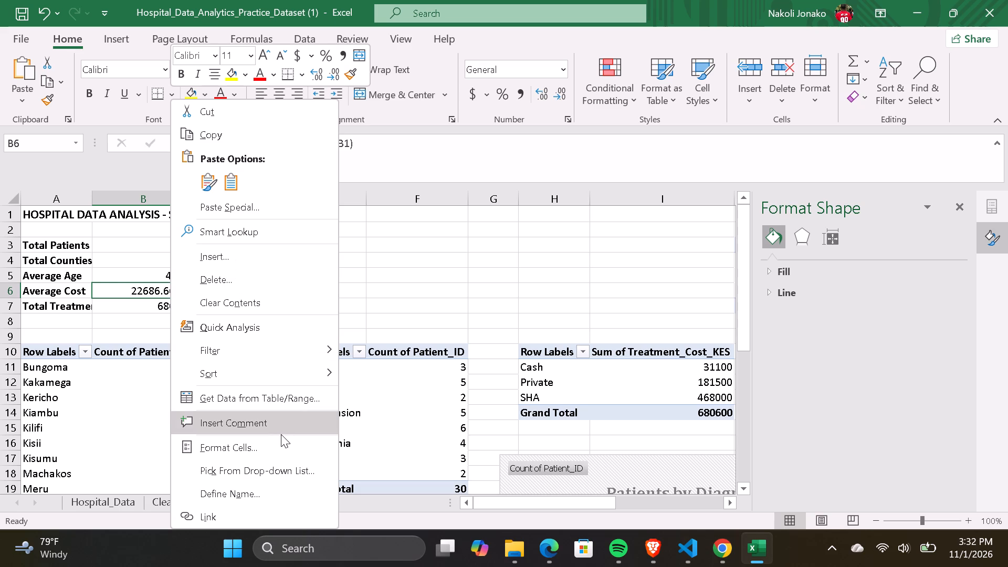
{"action": "left_click", "coordinate": [248, 440]}
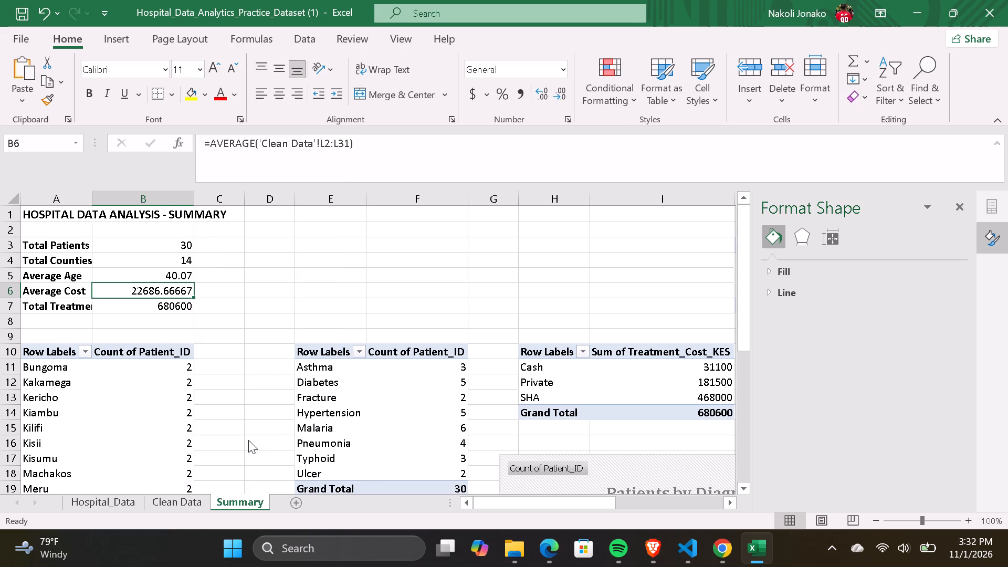
{"action": "left_click", "coordinate": [94, 204]}
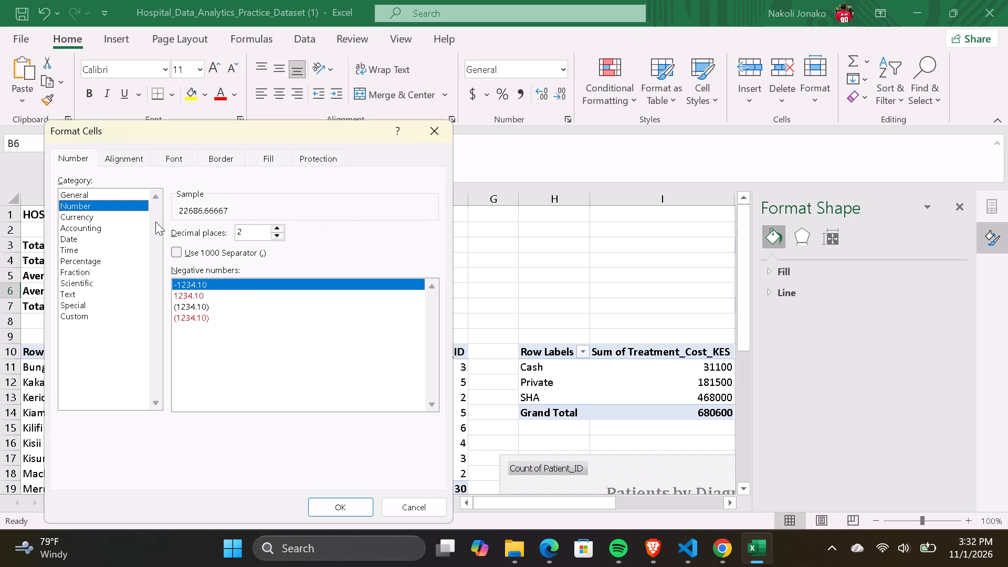
{"action": "left_click", "coordinate": [350, 499]}
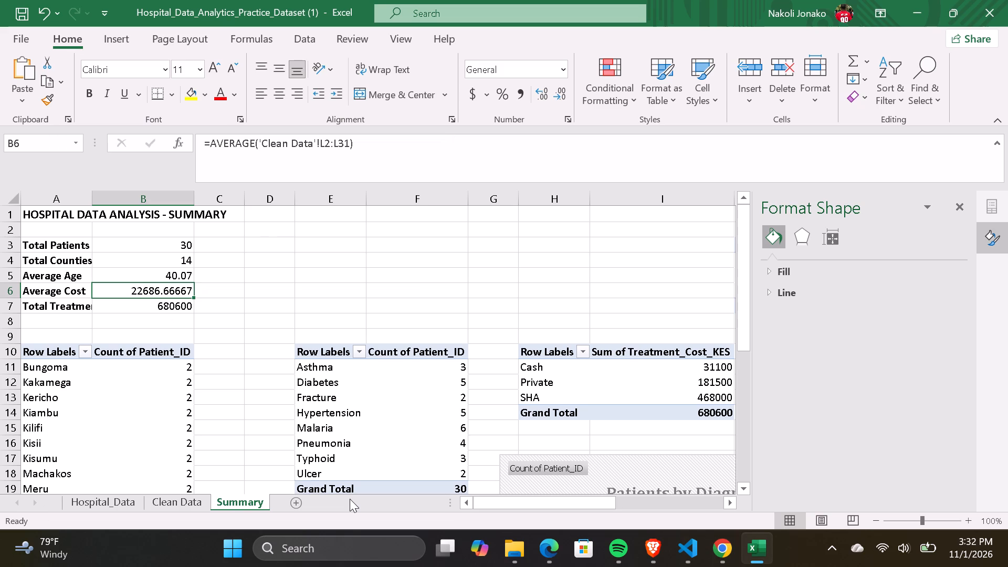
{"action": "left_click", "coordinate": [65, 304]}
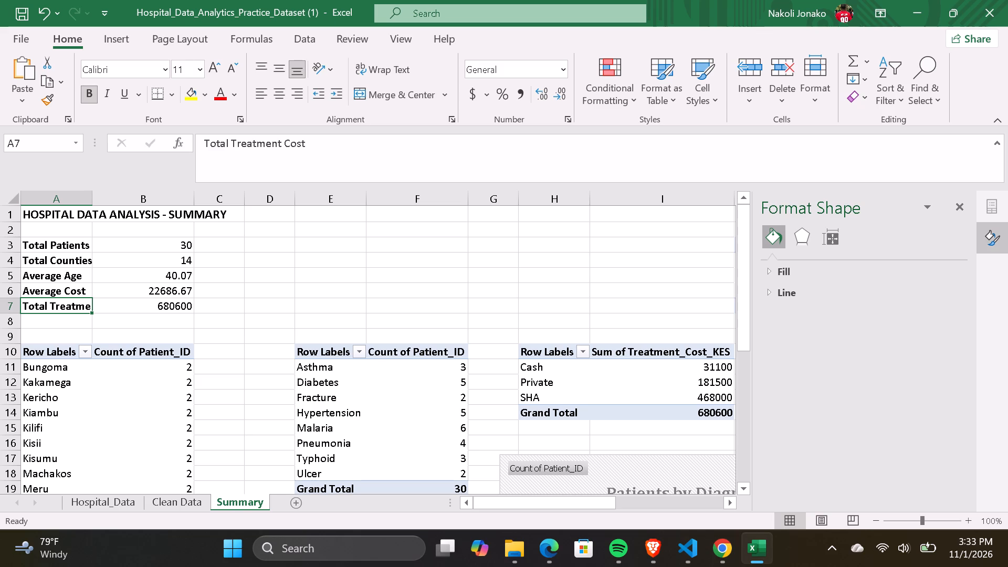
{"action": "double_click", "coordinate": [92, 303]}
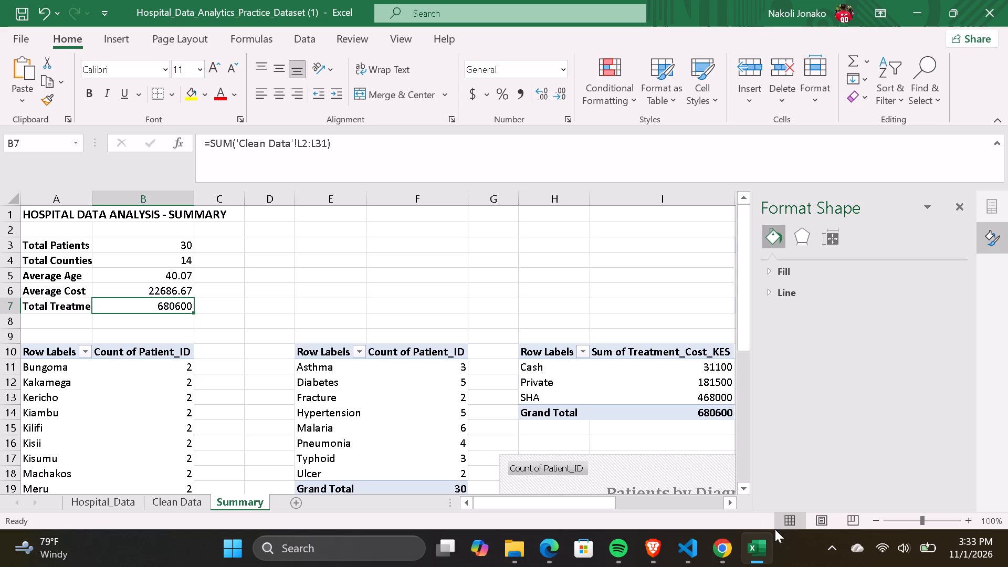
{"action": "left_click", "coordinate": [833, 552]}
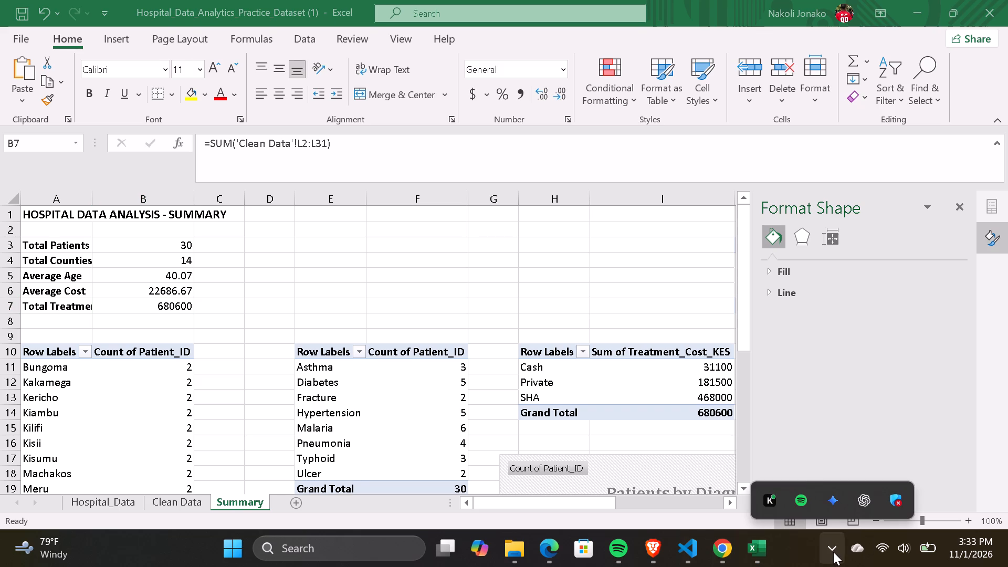
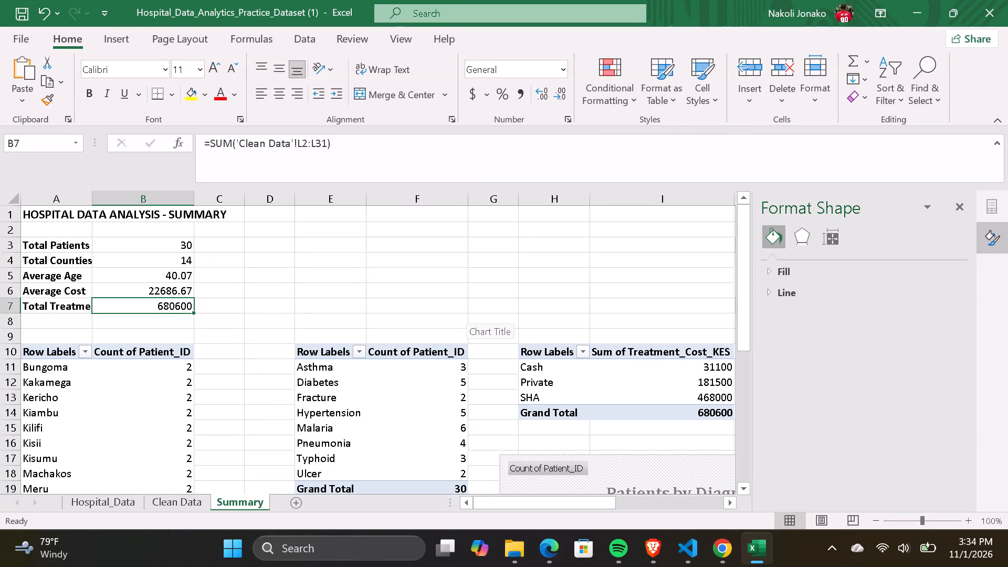
Auto-fit the width of column A on the Summary sheet to its labels.
{"action": "scroll", "coordinate": [466, 318], "scroll_direction": "down", "scroll_amount": 1}
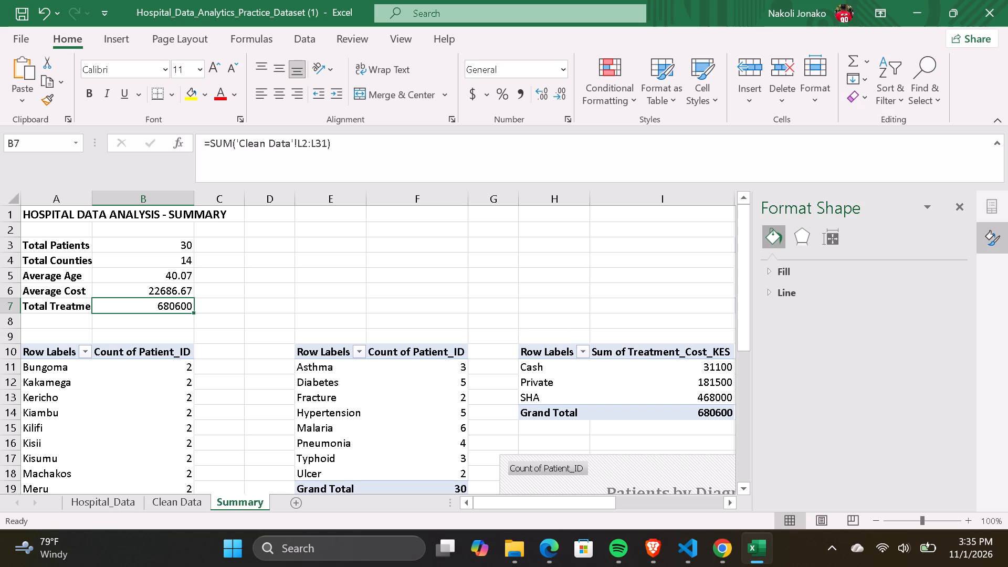
{"action": "double_click", "coordinate": [92, 199]}
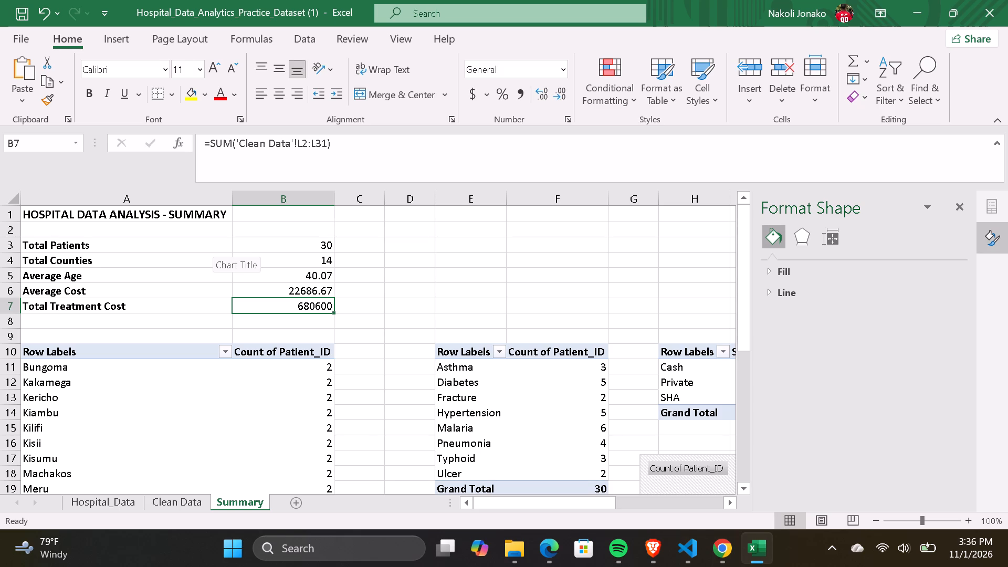
Look over the summary figures, the pivot tables and the Patients by Diagnosis chart on the Summary sheet.
{"action": "left_click", "coordinate": [212, 293]}
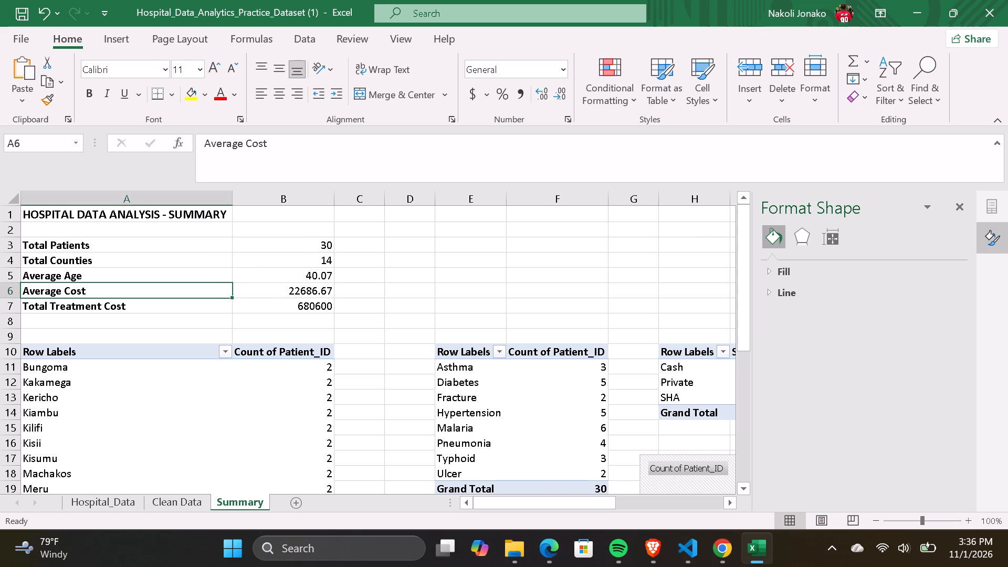
{"action": "scroll", "coordinate": [390, 319], "scroll_direction": "left", "scroll_amount": 1}
{"action": "scroll", "coordinate": [390, 319], "scroll_direction": "down", "scroll_amount": 1}
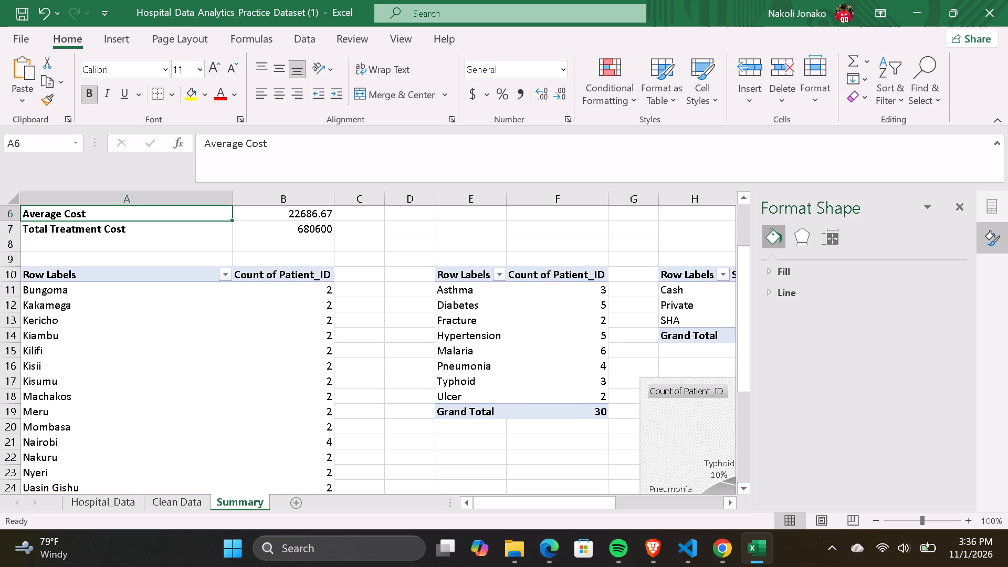
{"action": "left_click_drag", "start_coordinate": [390, 319], "coordinate": [412, 330]}
{"action": "left_click", "coordinate": [412, 330]}
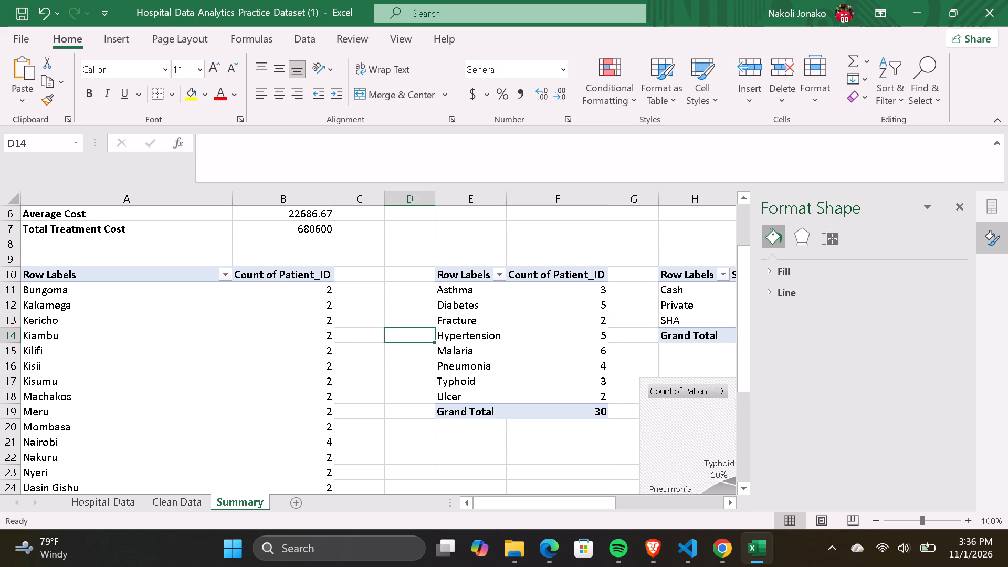
{"action": "left_click", "coordinate": [397, 356]}
{"action": "scroll", "coordinate": [397, 356], "scroll_direction": "down", "scroll_amount": 1}
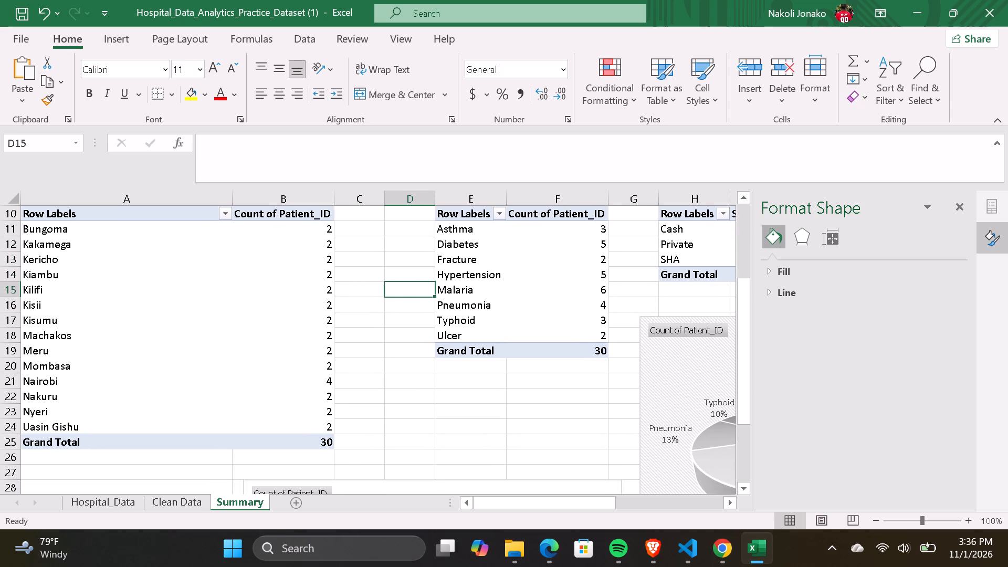
{"action": "left_click", "coordinate": [419, 374]}
{"action": "scroll", "coordinate": [419, 374], "scroll_direction": "down", "scroll_amount": 1}
{"action": "scroll", "coordinate": [419, 374], "scroll_direction": "up", "scroll_amount": 2}
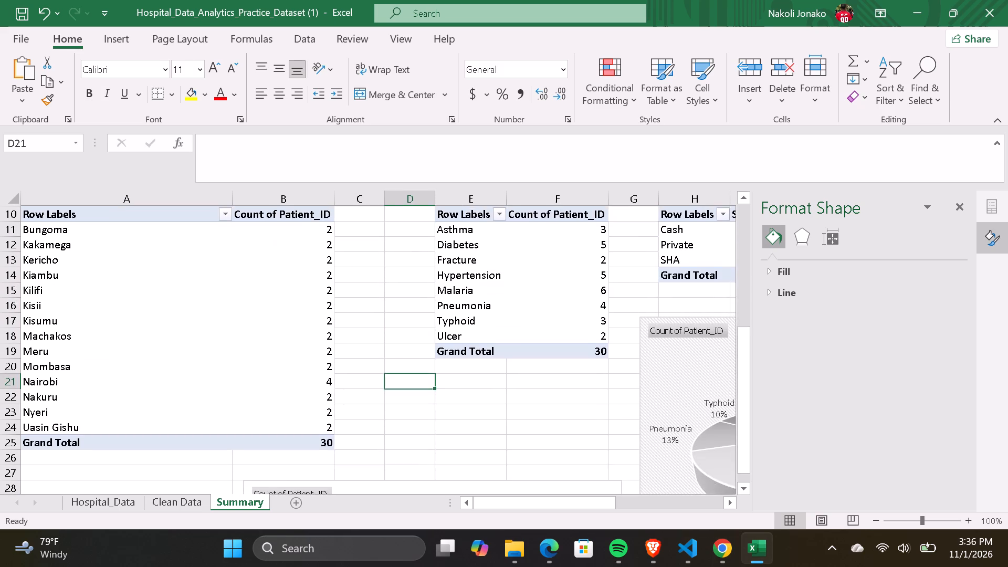
{"action": "scroll", "coordinate": [419, 374], "scroll_direction": "up", "scroll_amount": 1}
{"action": "left_click", "coordinate": [390, 327]}
{"action": "scroll", "coordinate": [390, 327], "scroll_direction": "up", "scroll_amount": 2}
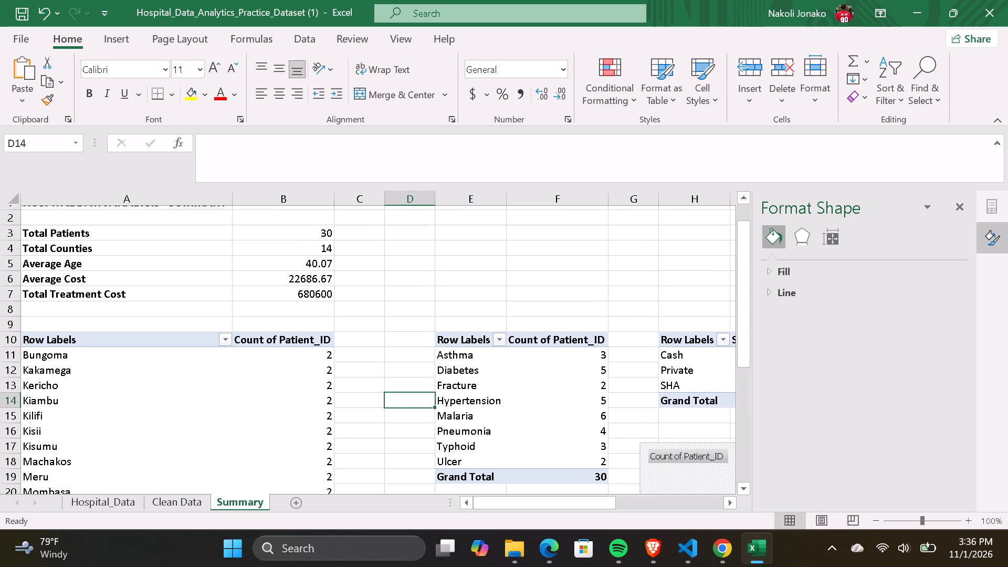
{"action": "scroll", "coordinate": [390, 327], "scroll_direction": "up", "scroll_amount": 3}
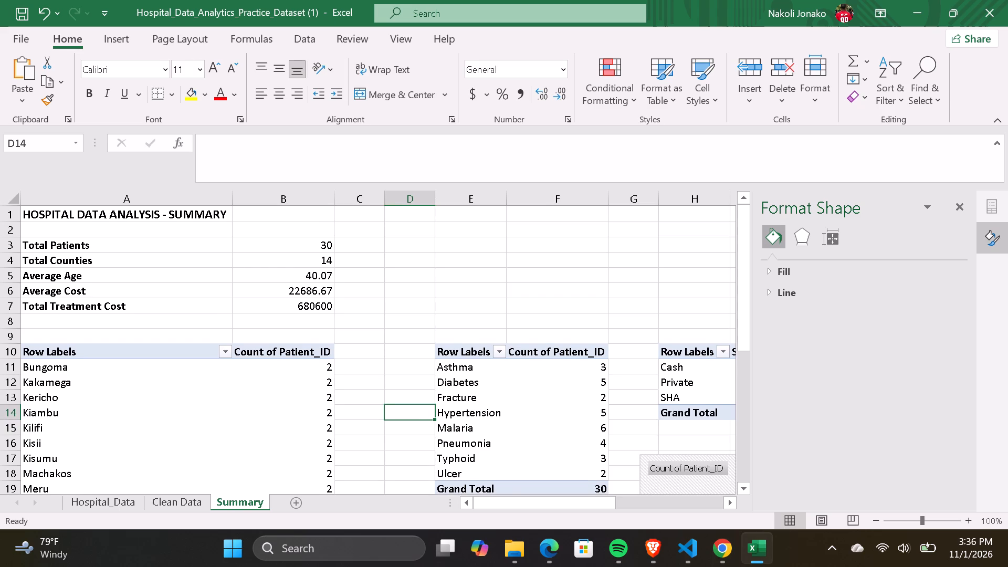
{"action": "scroll", "coordinate": [433, 325], "scroll_direction": "right", "scroll_amount": 1}
{"action": "scroll", "coordinate": [384, 324], "scroll_direction": "right", "scroll_amount": 3}
{"action": "scroll", "coordinate": [384, 324], "scroll_direction": "left", "scroll_amount": 2}
{"action": "scroll", "coordinate": [329, 289], "scroll_direction": "left", "scroll_amount": 2}
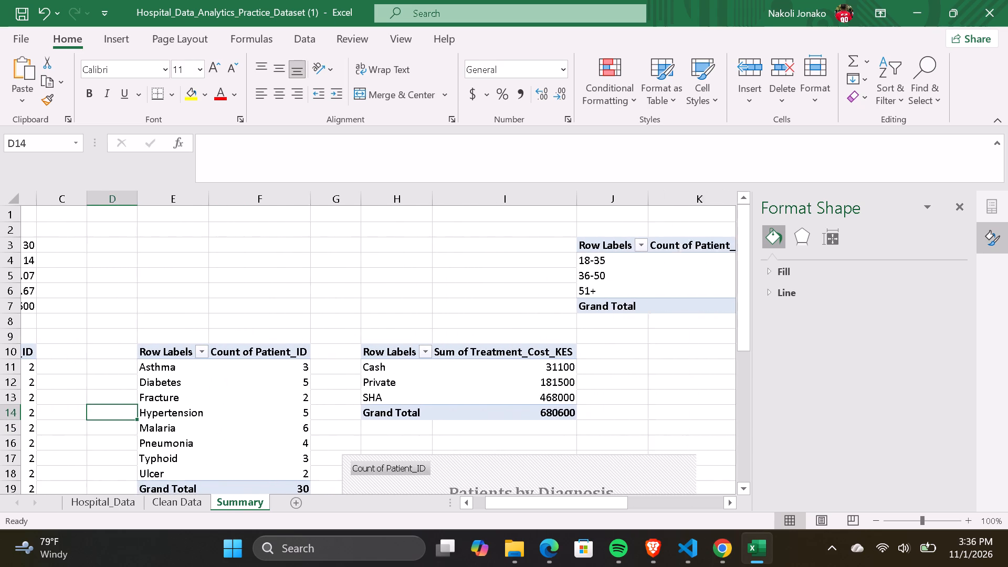
{"action": "scroll", "coordinate": [271, 305], "scroll_direction": "down", "scroll_amount": 2}
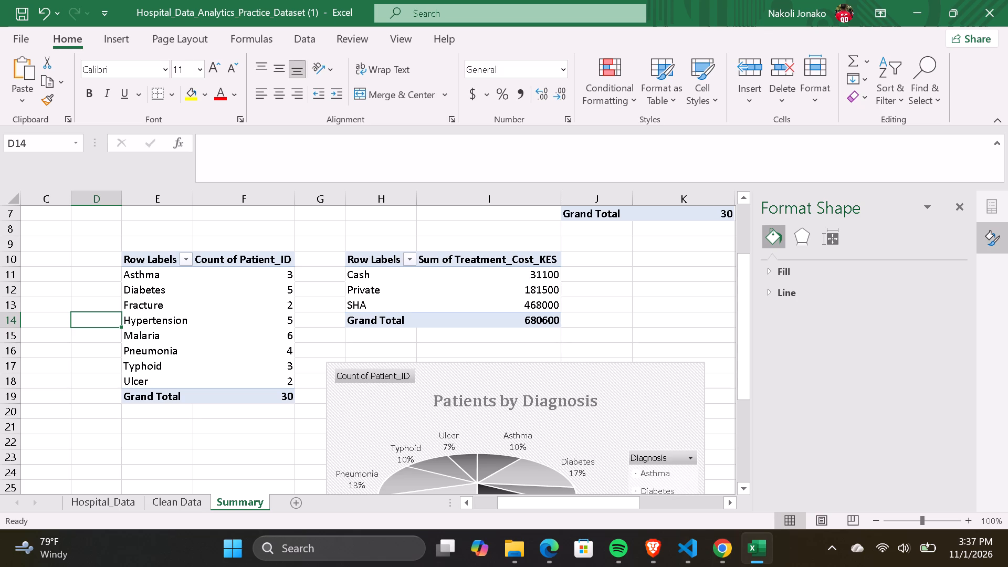
{"action": "scroll", "coordinate": [334, 337], "scroll_direction": "right", "scroll_amount": 6}
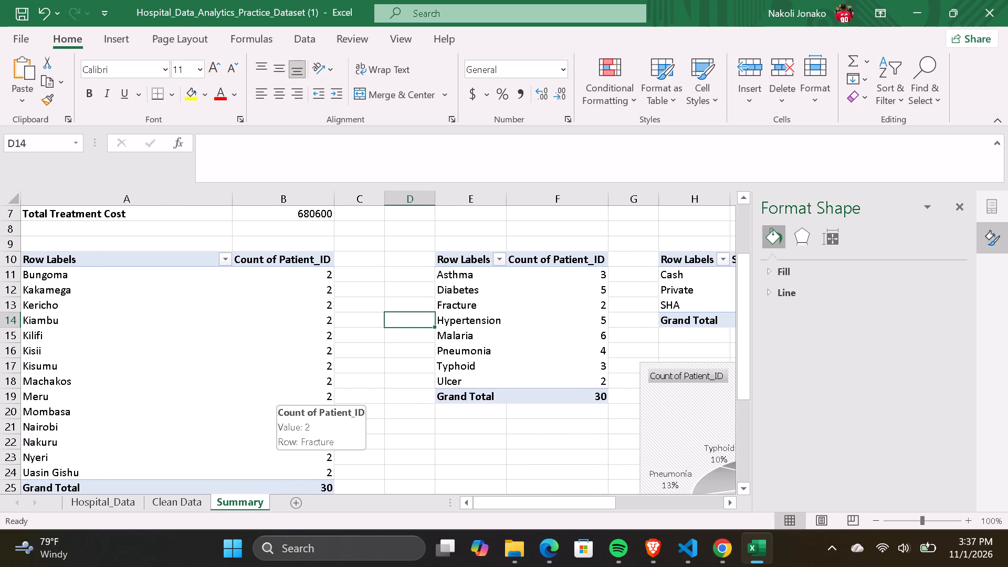
{"action": "scroll", "coordinate": [422, 395], "scroll_direction": "up", "scroll_amount": 3}
{"action": "scroll", "coordinate": [497, 392], "scroll_direction": "down", "scroll_amount": 1}
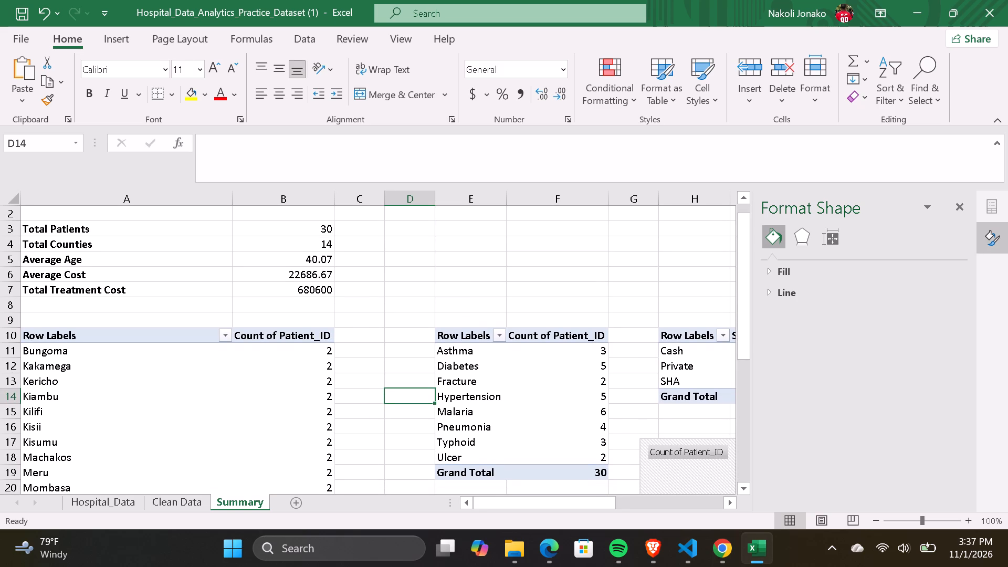
{"action": "scroll", "coordinate": [543, 390], "scroll_direction": "down", "scroll_amount": 1}
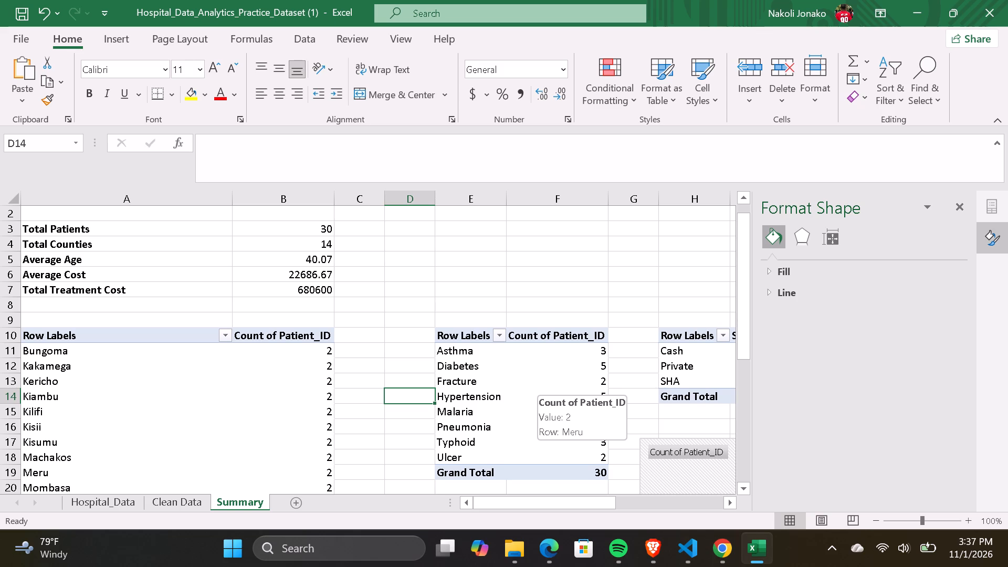
{"action": "scroll", "coordinate": [729, 367], "scroll_direction": "left", "scroll_amount": 2}
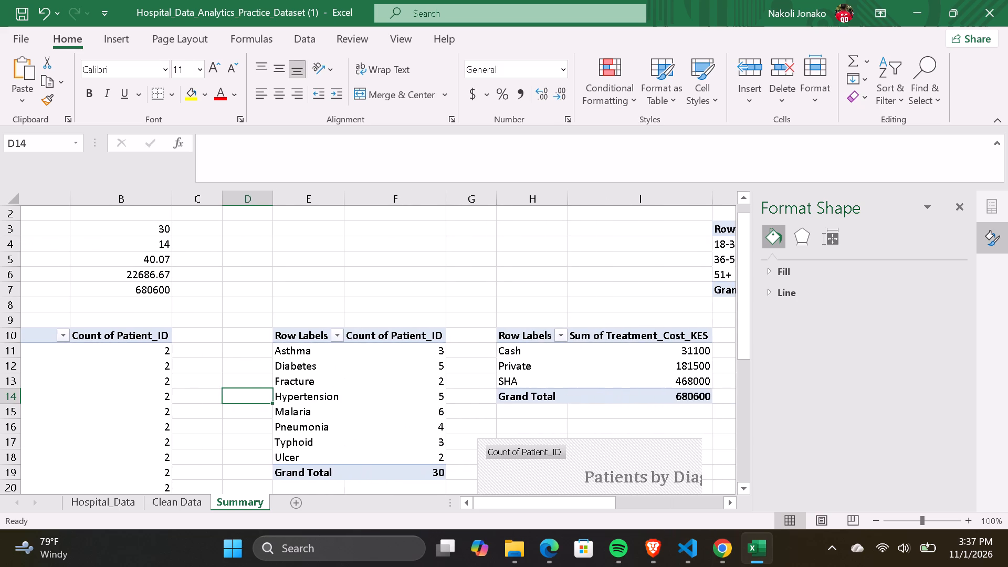
{"action": "scroll", "coordinate": [729, 367], "scroll_direction": "left", "scroll_amount": 1}
{"action": "scroll", "coordinate": [598, 398], "scroll_direction": "left", "scroll_amount": 1}
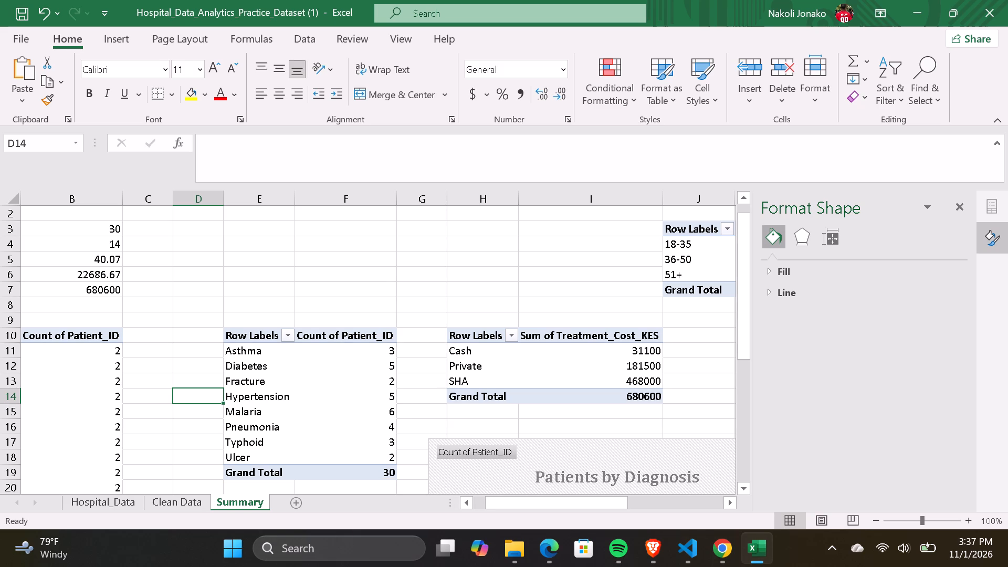
{"action": "scroll", "coordinate": [513, 422], "scroll_direction": "left", "scroll_amount": 2}
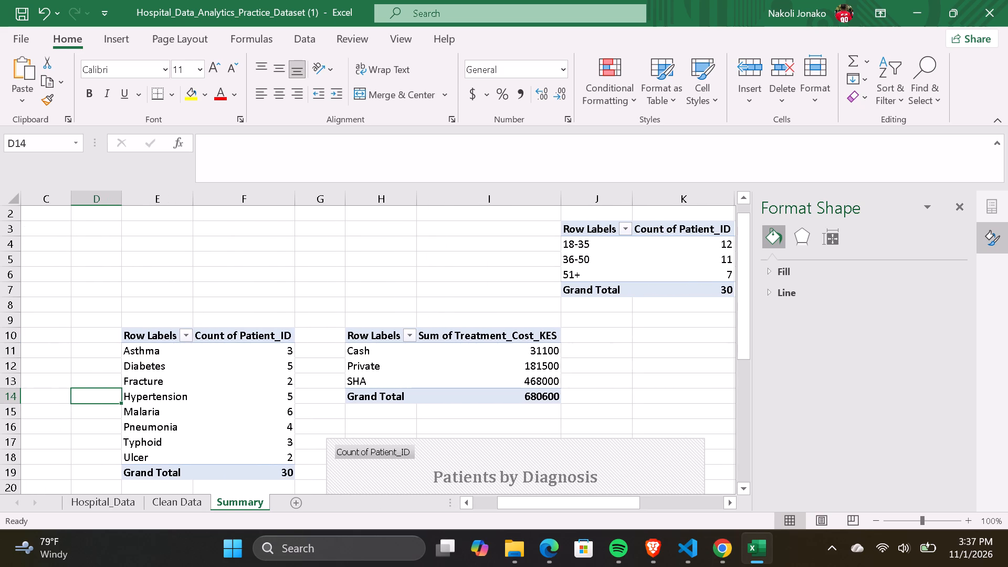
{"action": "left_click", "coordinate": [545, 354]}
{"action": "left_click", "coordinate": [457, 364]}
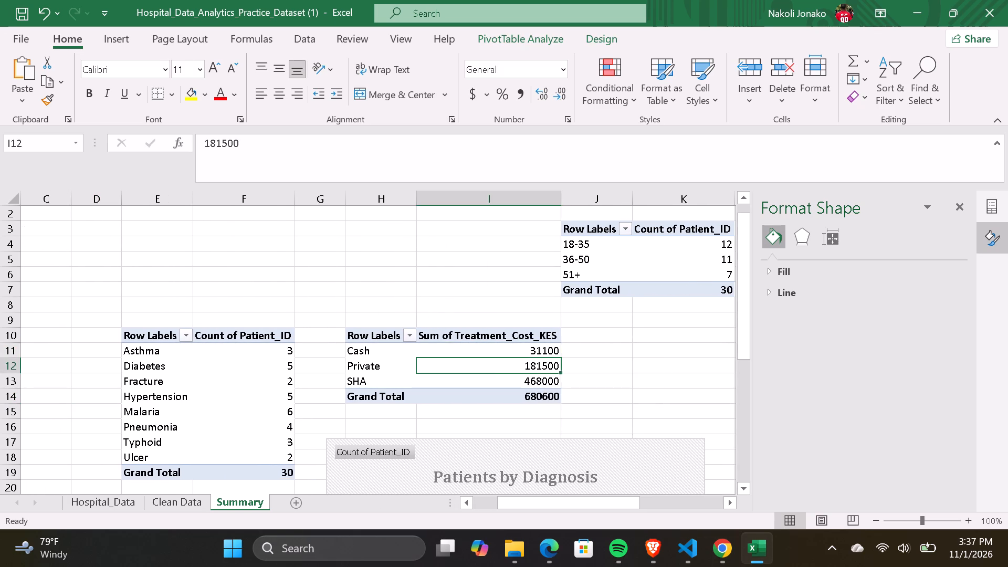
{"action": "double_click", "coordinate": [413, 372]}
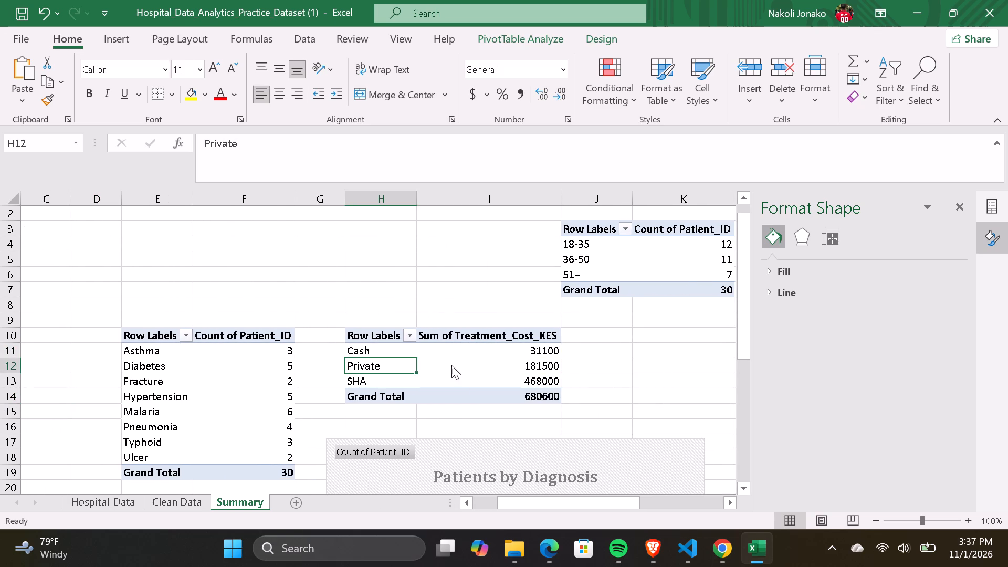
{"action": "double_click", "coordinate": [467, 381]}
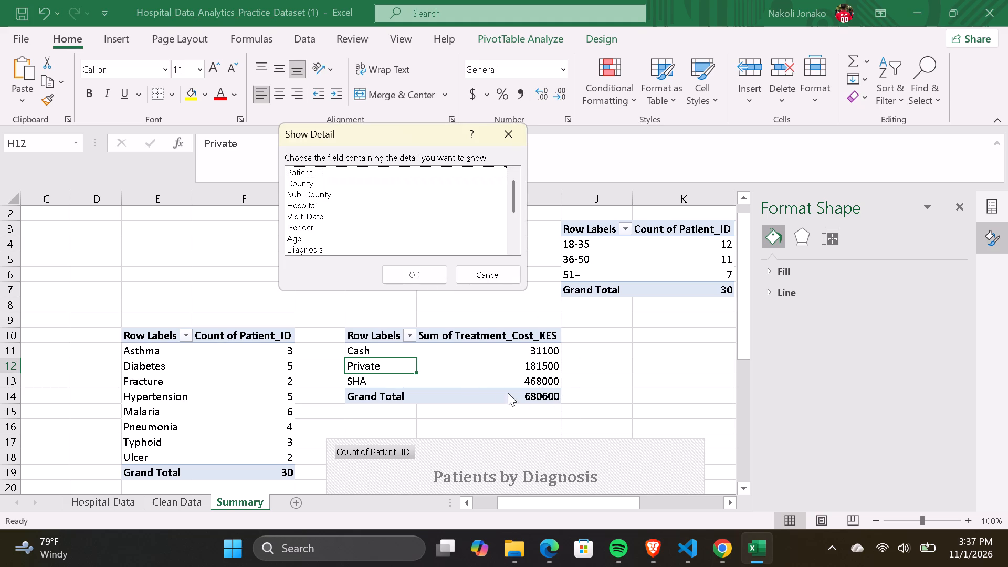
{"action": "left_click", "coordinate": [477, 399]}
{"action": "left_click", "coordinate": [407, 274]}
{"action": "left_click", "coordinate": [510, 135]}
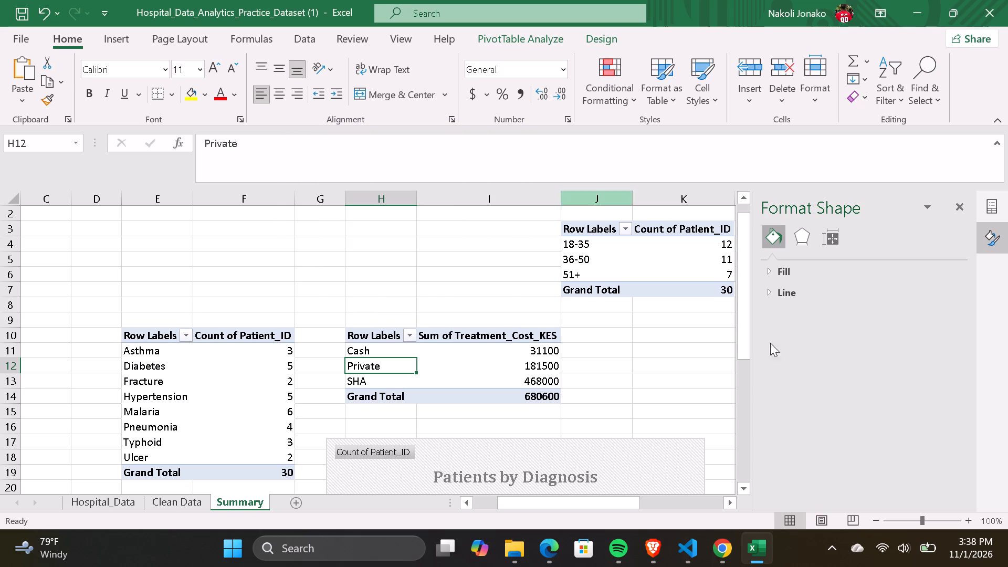
Close the Format Shape pane and summarize Treatment_Cost_KES by Average in the Insurance_Type pivot table.
{"action": "left_click", "coordinate": [957, 206]}
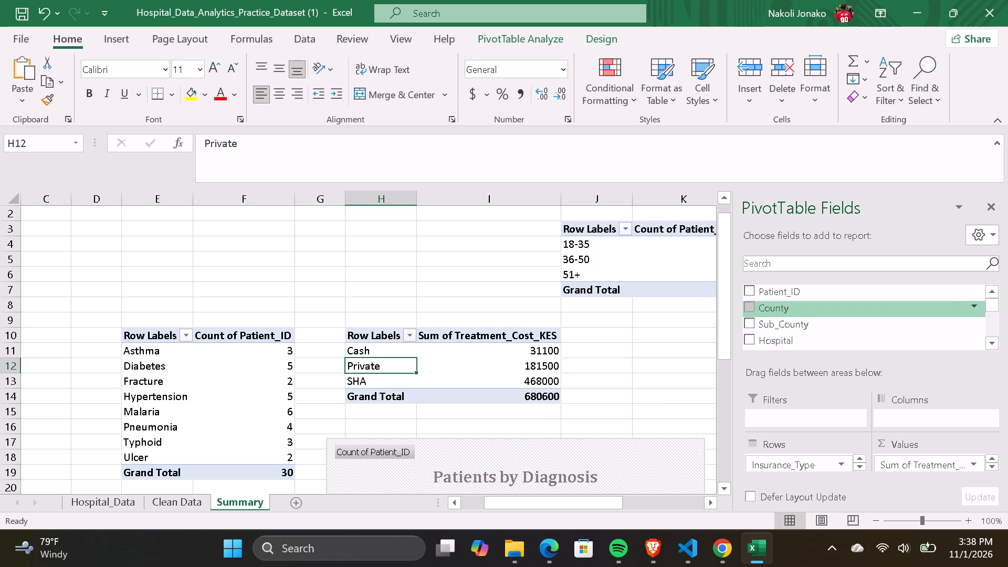
{"action": "scroll", "coordinate": [929, 440], "scroll_direction": "down", "scroll_amount": 1}
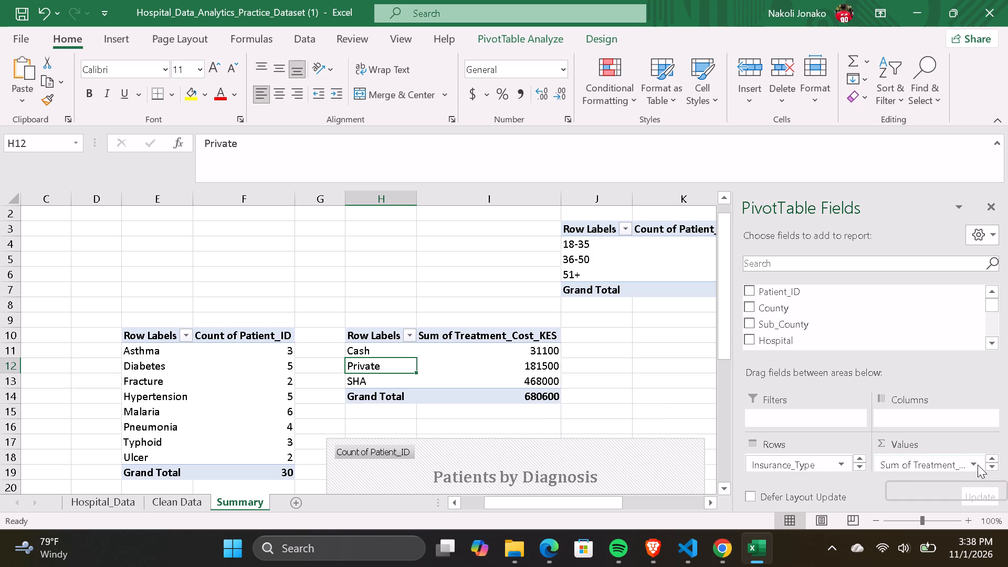
{"action": "left_click", "coordinate": [971, 465]}
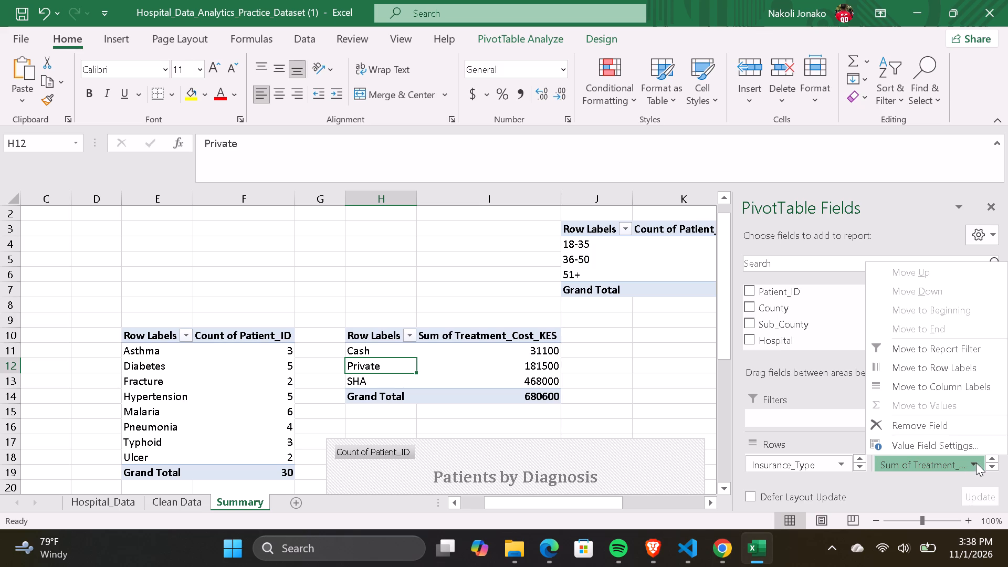
{"action": "left_click", "coordinate": [511, 372]}
{"action": "left_click", "coordinate": [518, 348]}
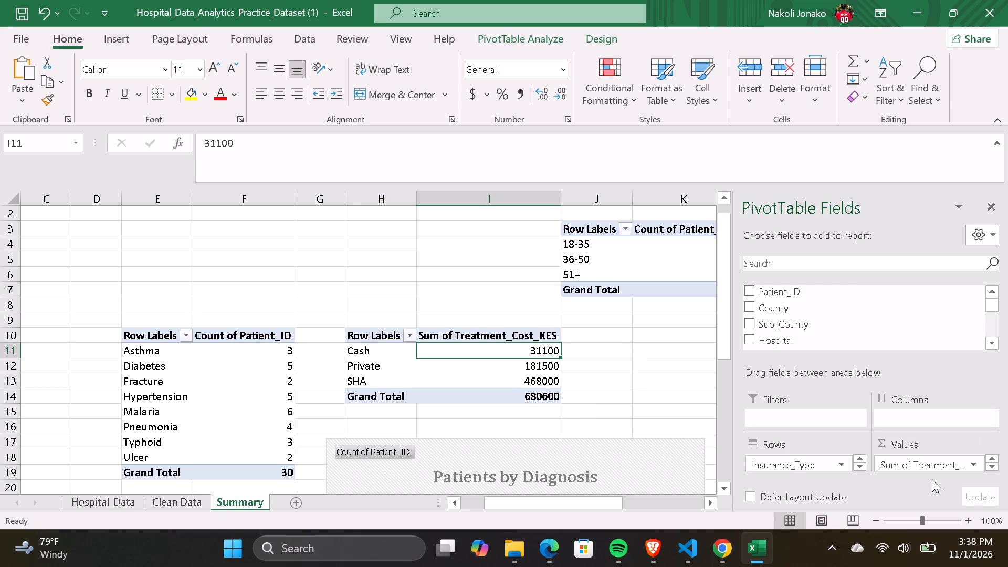
{"action": "left_click", "coordinate": [973, 464]}
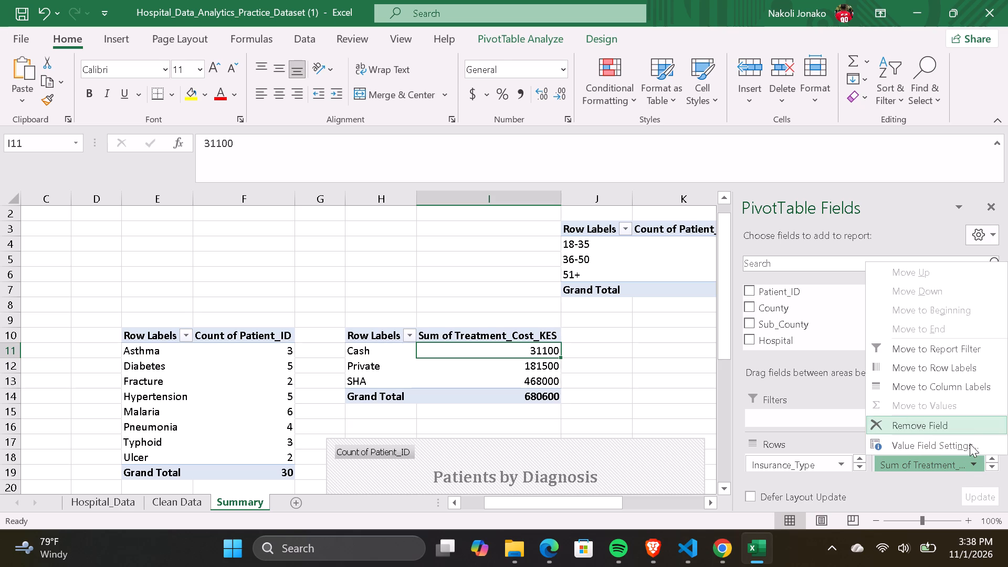
{"action": "left_click", "coordinate": [948, 453]}
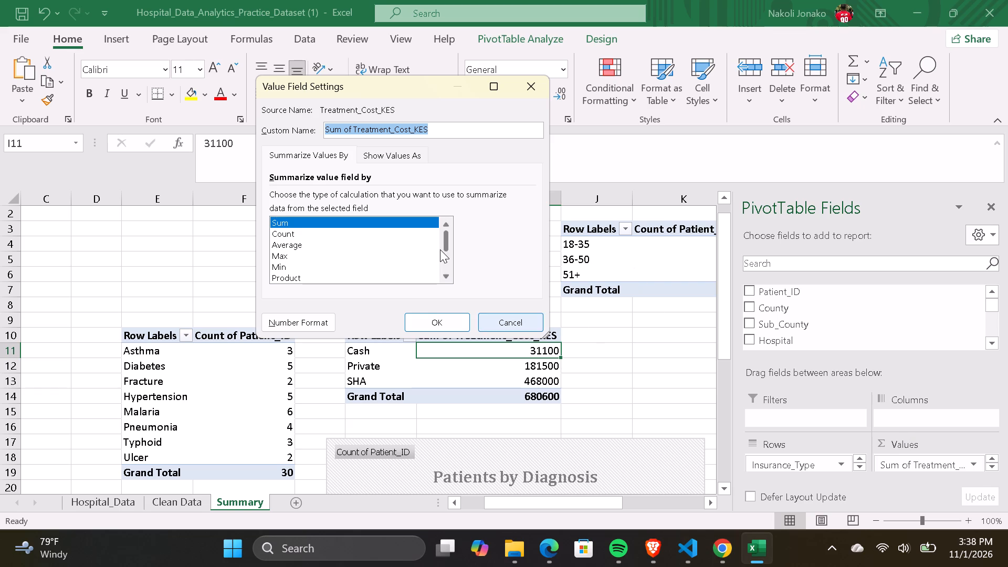
{"action": "left_click", "coordinate": [289, 242]}
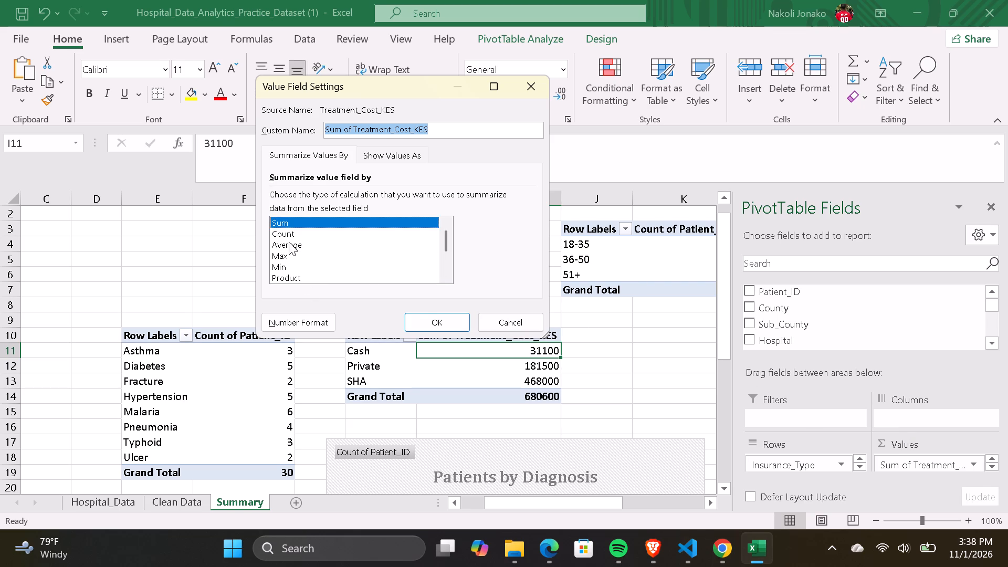
{"action": "left_click", "coordinate": [440, 324]}
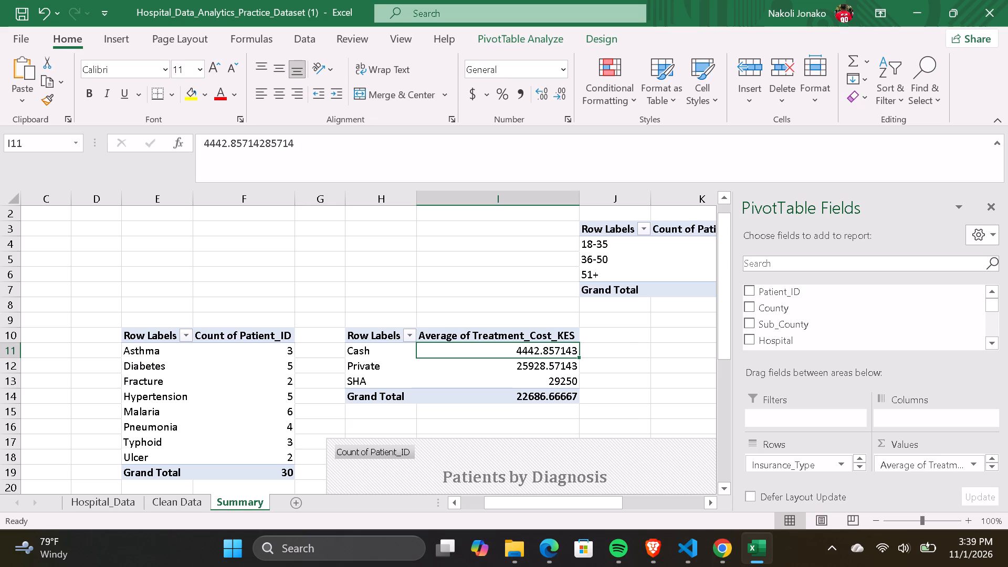
{"action": "left_click", "coordinate": [455, 348]}
Summarize Treatment_Cost_KES by Sum in the Insurance_Type pivot table on the Summary sheet.
{"action": "scroll", "coordinate": [792, 401], "scroll_direction": "down", "scroll_amount": 1}
{"action": "left_click", "coordinate": [975, 467]}
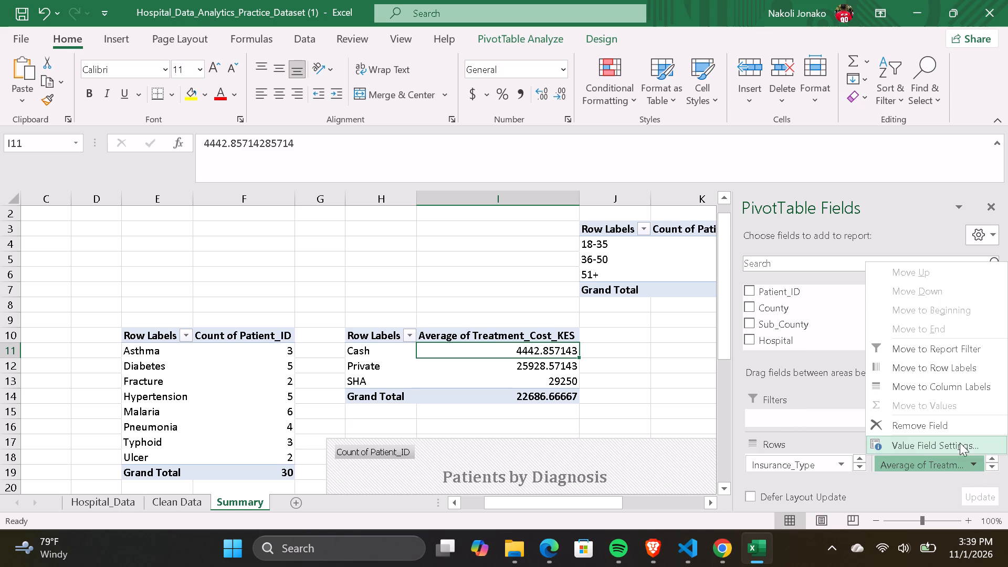
{"action": "left_click", "coordinate": [942, 440]}
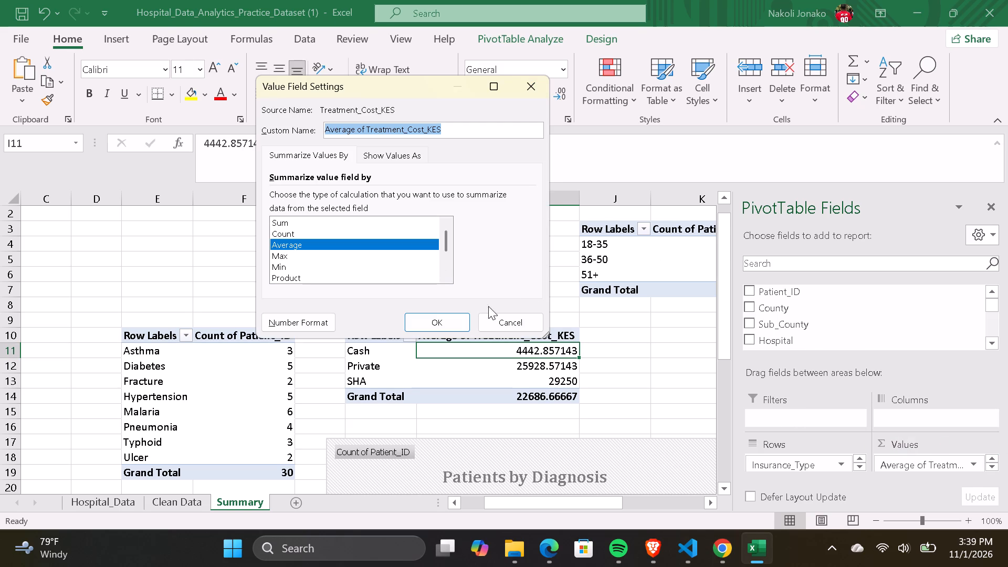
{"action": "left_click", "coordinate": [288, 222]}
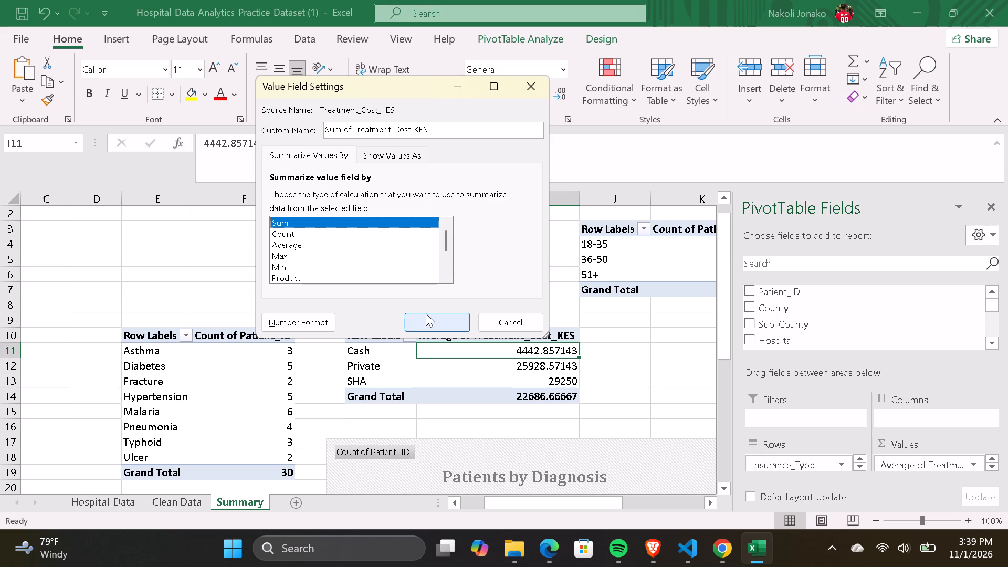
{"action": "left_click", "coordinate": [433, 324]}
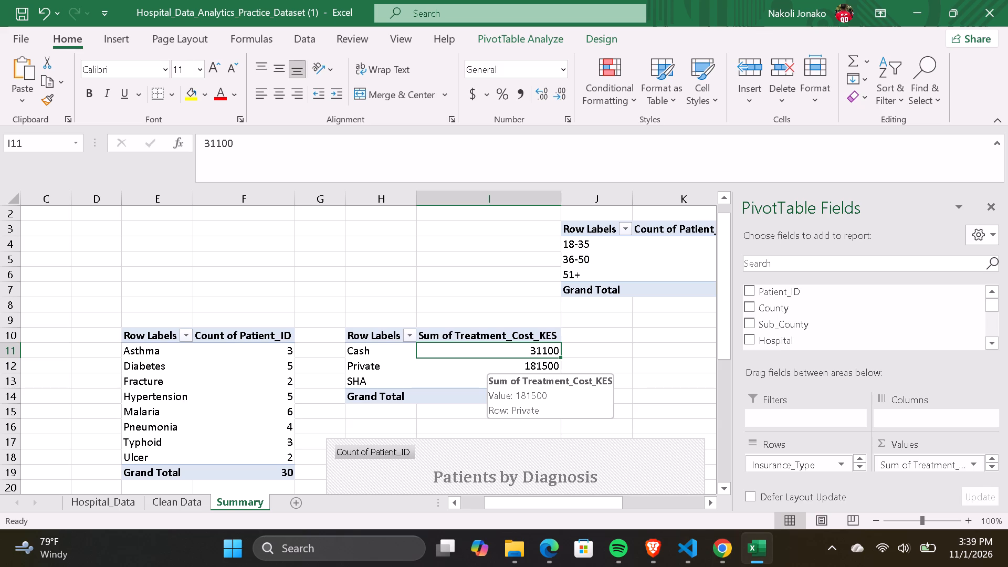
Review the Summary sheet's pivot tables and the Patients by Counties, Patients by Diagnosis and Age Group by Patient ID charts.
{"action": "scroll", "coordinate": [381, 380], "scroll_direction": "right", "scroll_amount": 7}
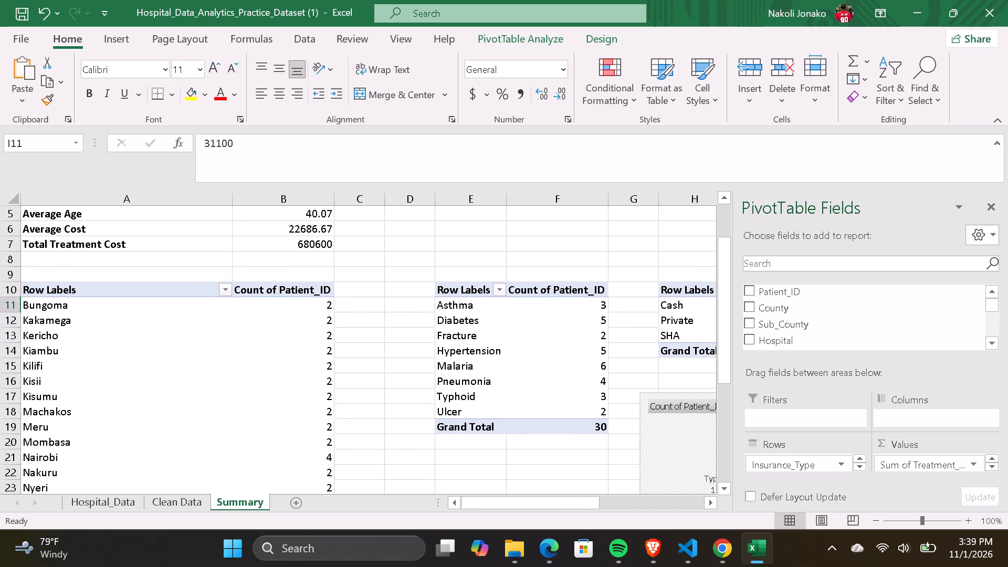
{"action": "scroll", "coordinate": [234, 394], "scroll_direction": "down", "scroll_amount": 2}
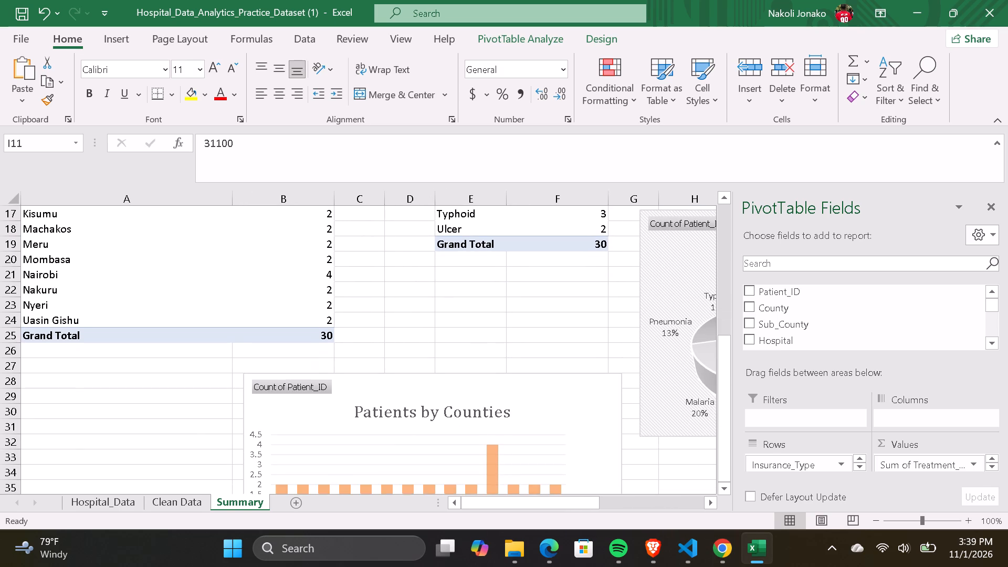
{"action": "scroll", "coordinate": [227, 304], "scroll_direction": "down", "scroll_amount": 2}
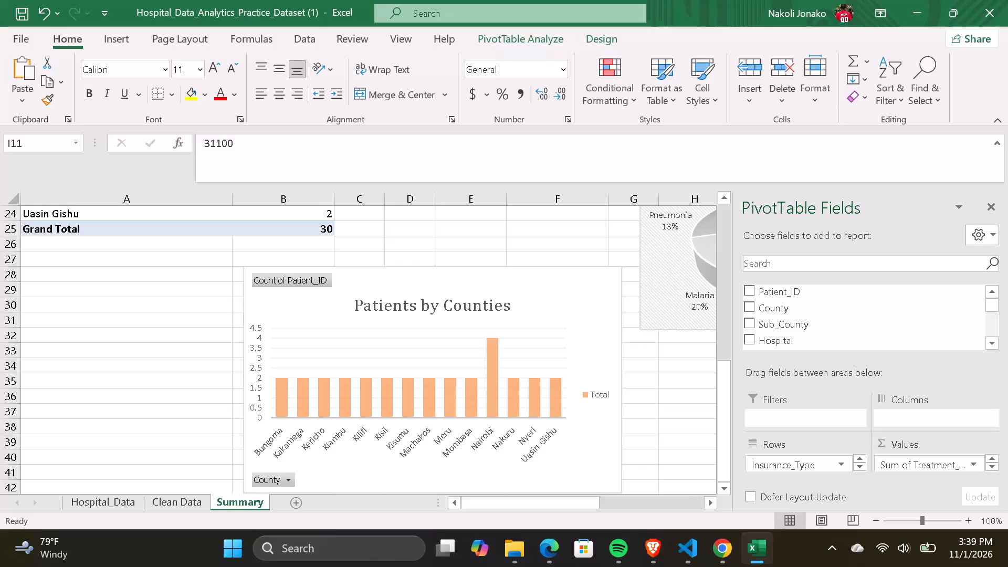
{"action": "scroll", "coordinate": [189, 439], "scroll_direction": "up", "scroll_amount": 3}
{"action": "scroll", "coordinate": [189, 439], "scroll_direction": "right", "scroll_amount": 1}
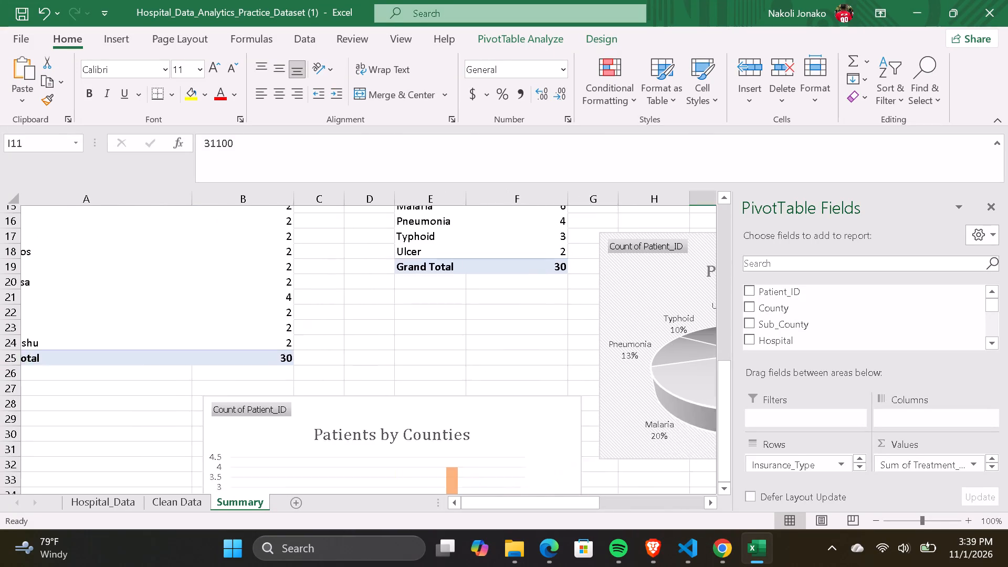
{"action": "scroll", "coordinate": [189, 439], "scroll_direction": "right", "scroll_amount": 1}
{"action": "scroll", "coordinate": [189, 439], "scroll_direction": "up", "scroll_amount": 1}
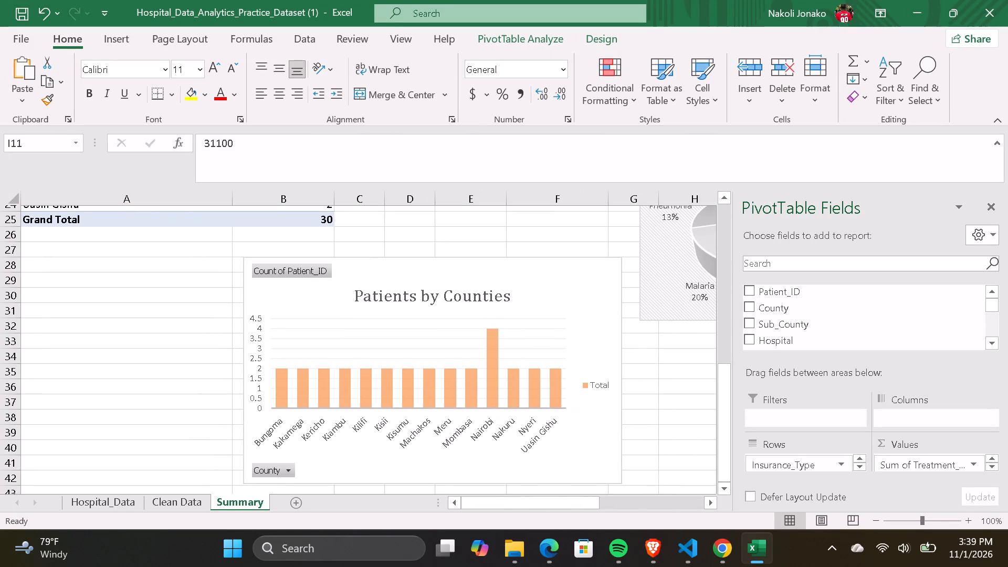
{"action": "scroll", "coordinate": [189, 439], "scroll_direction": "up", "scroll_amount": 2}
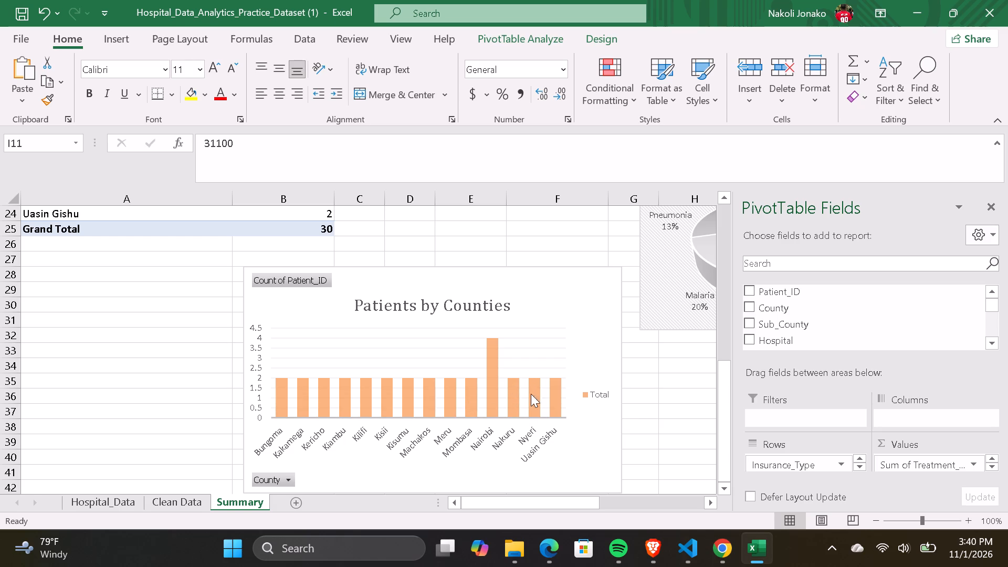
{"action": "scroll", "coordinate": [564, 382], "scroll_direction": "up", "scroll_amount": 1}
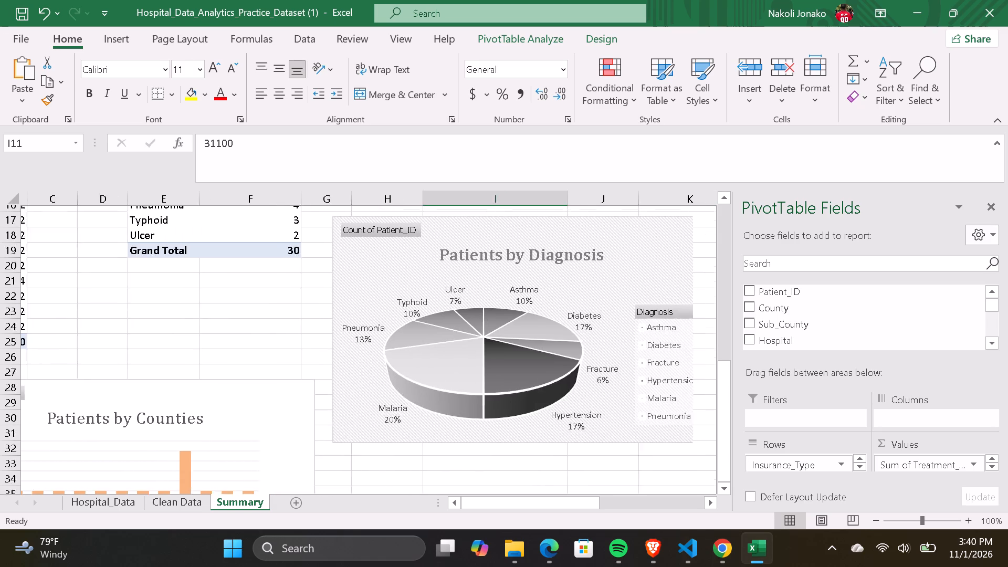
{"action": "scroll", "coordinate": [564, 382], "scroll_direction": "up", "scroll_amount": 1}
{"action": "scroll", "coordinate": [506, 393], "scroll_direction": "up", "scroll_amount": 2}
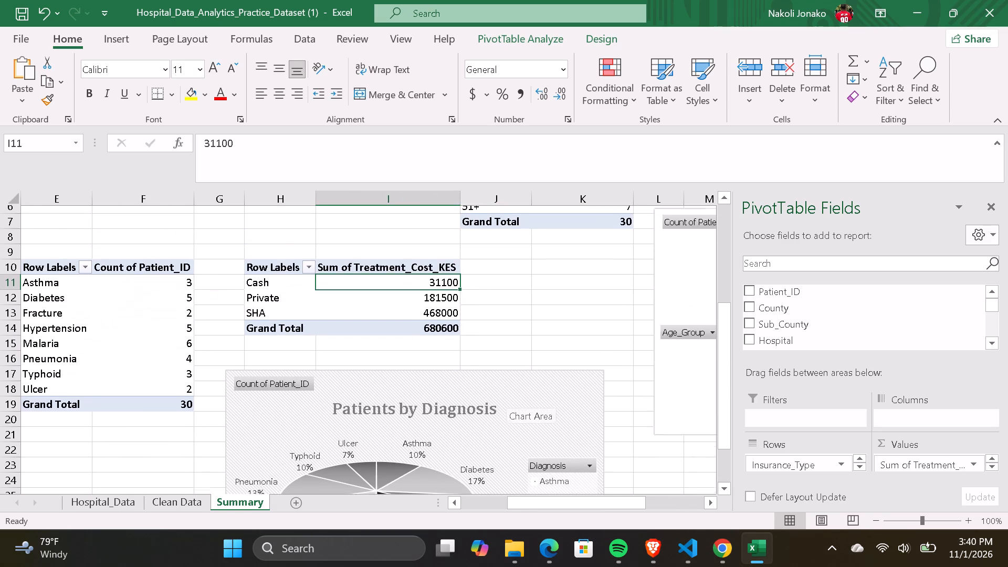
{"action": "scroll", "coordinate": [506, 393], "scroll_direction": "left", "scroll_amount": 4}
{"action": "scroll", "coordinate": [506, 393], "scroll_direction": "up", "scroll_amount": 1}
{"action": "scroll", "coordinate": [506, 393], "scroll_direction": "right", "scroll_amount": 2}
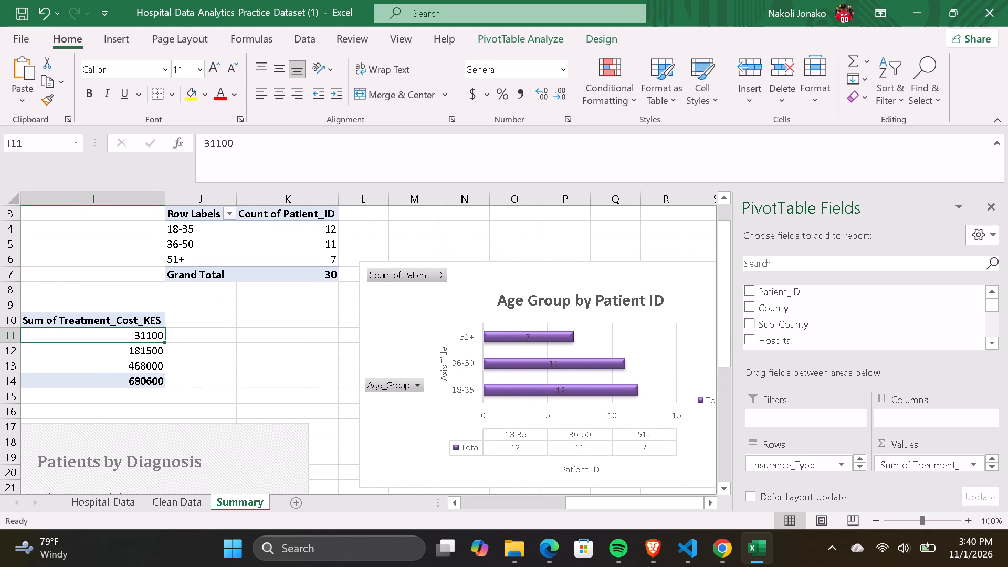
{"action": "scroll", "coordinate": [506, 393], "scroll_direction": "right", "scroll_amount": 3}
{"action": "scroll", "coordinate": [506, 393], "scroll_direction": "down", "scroll_amount": 1}
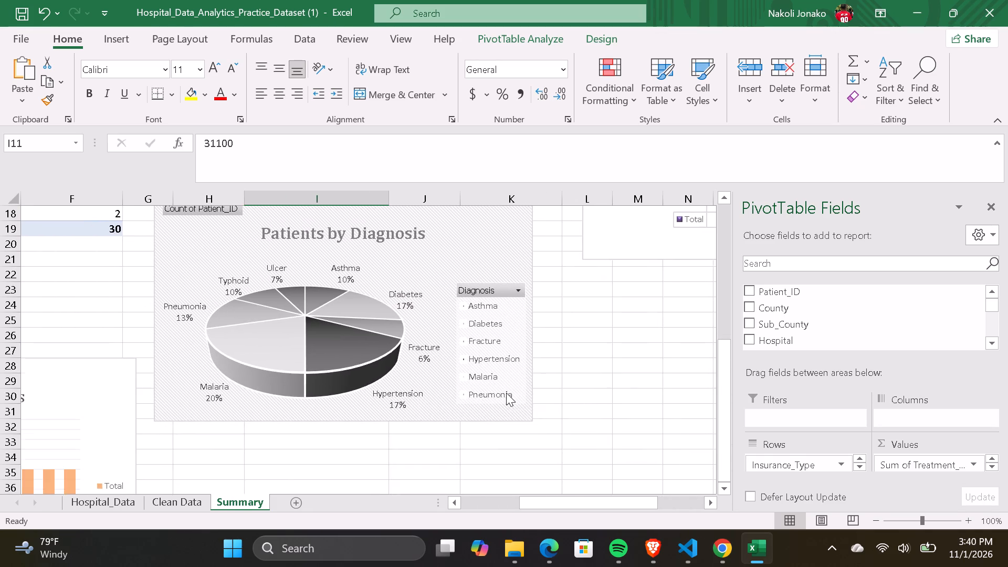
{"action": "scroll", "coordinate": [506, 393], "scroll_direction": "down", "scroll_amount": 3}
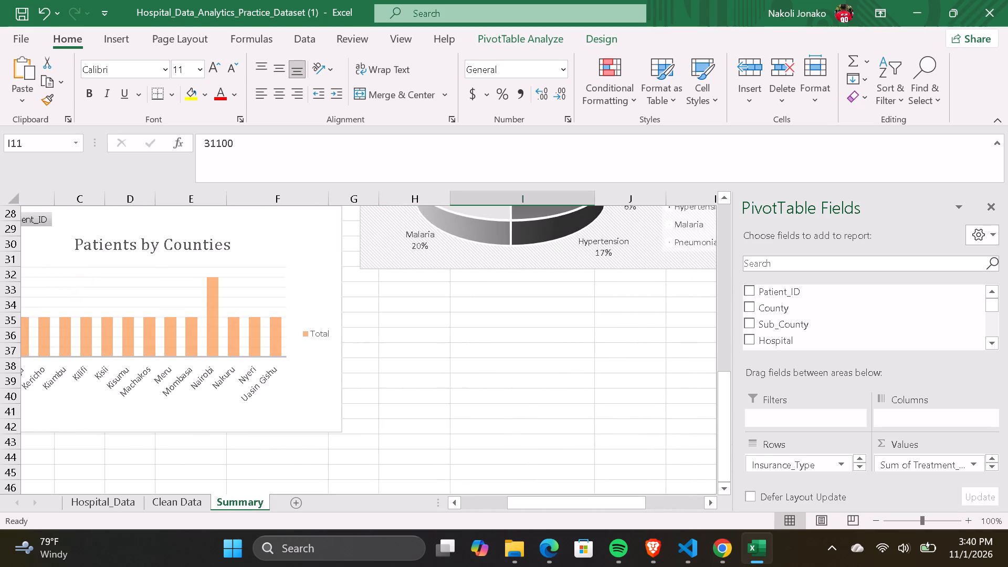
{"action": "scroll", "coordinate": [506, 393], "scroll_direction": "up", "scroll_amount": 5}
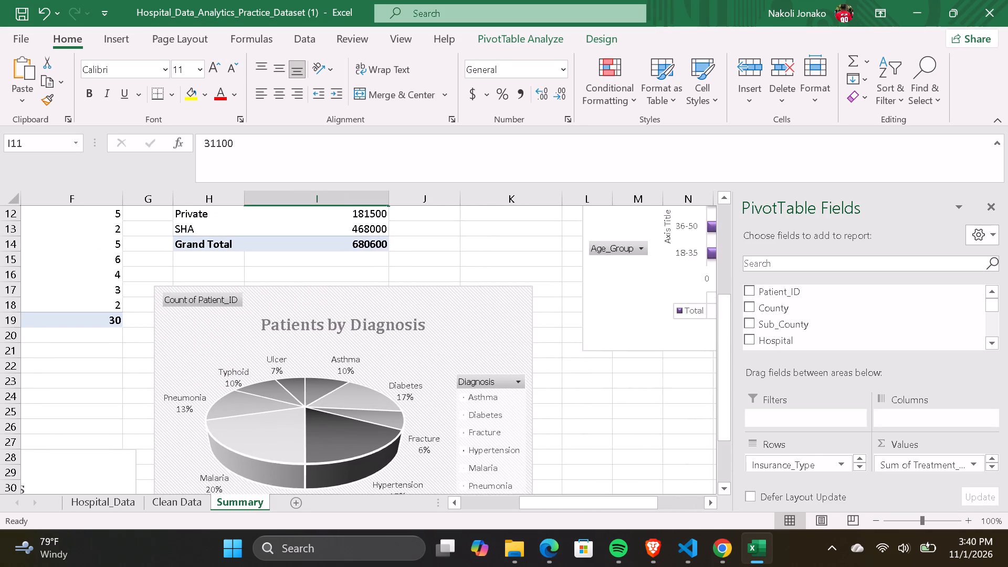
{"action": "scroll", "coordinate": [506, 393], "scroll_direction": "up", "scroll_amount": 2}
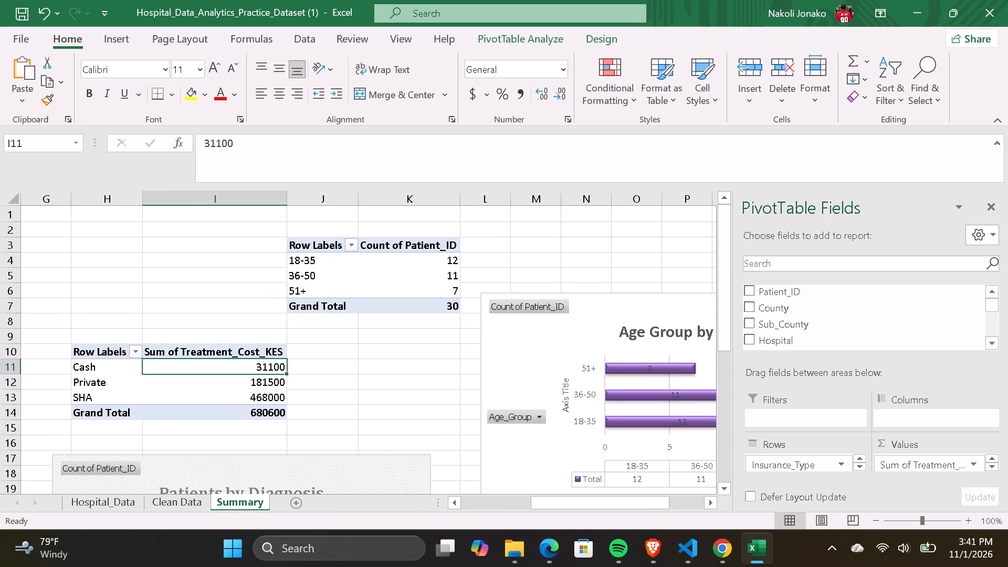
{"action": "scroll", "coordinate": [387, 408], "scroll_direction": "right", "scroll_amount": 2}
{"action": "scroll", "coordinate": [387, 408], "scroll_direction": "down", "scroll_amount": 1}
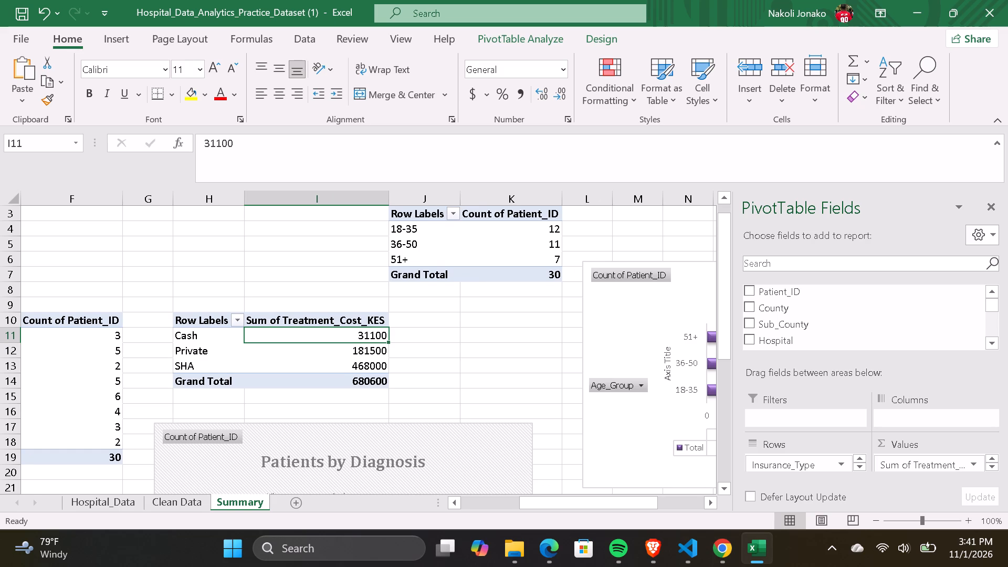
{"action": "scroll", "coordinate": [512, 332], "scroll_direction": "left", "scroll_amount": 1}
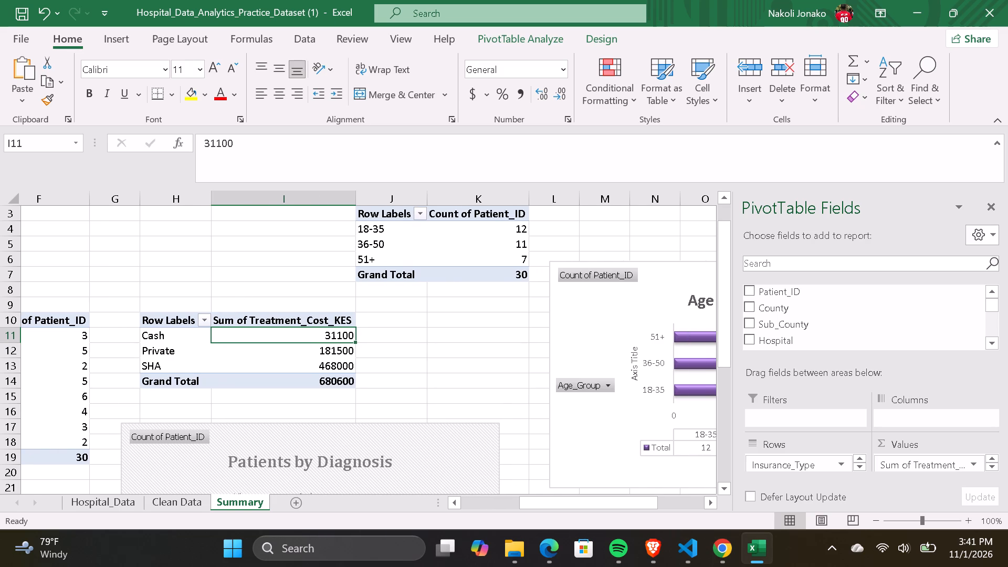
{"action": "scroll", "coordinate": [512, 332], "scroll_direction": "left", "scroll_amount": 1}
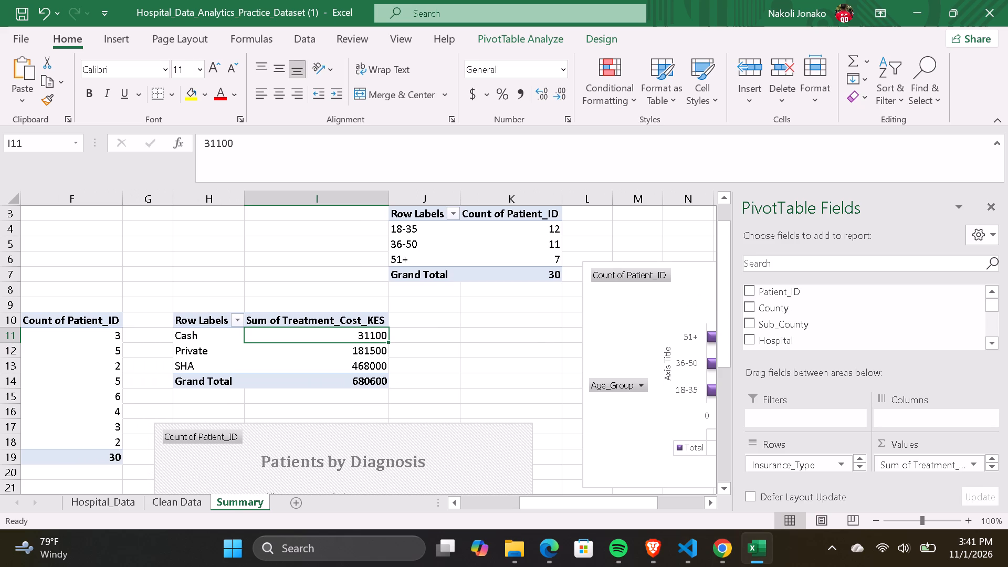
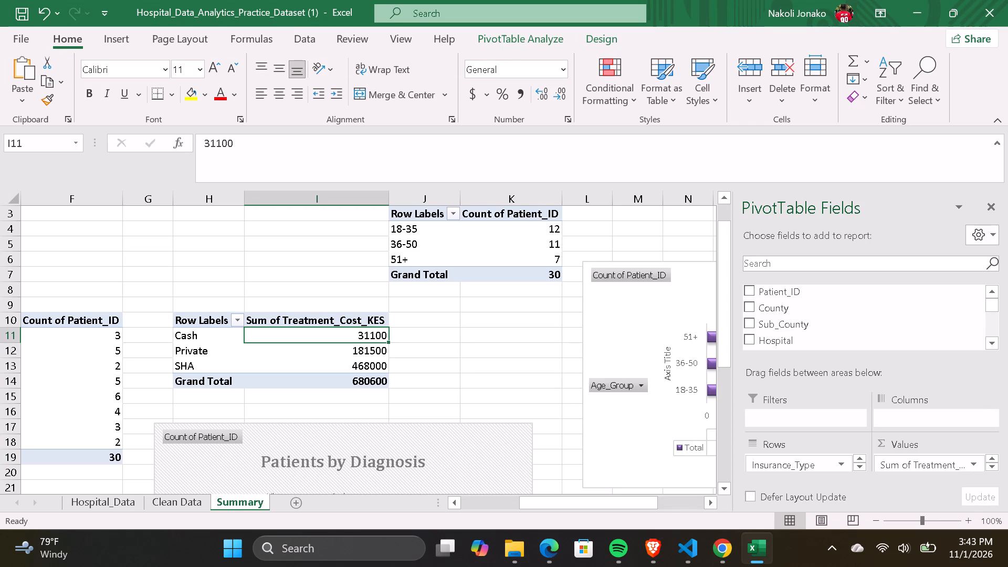
Review the Summary sheet's pivot tables alongside the age group, diagnosis and county charts.
{"action": "scroll", "coordinate": [411, 308], "scroll_direction": "left", "scroll_amount": 4}
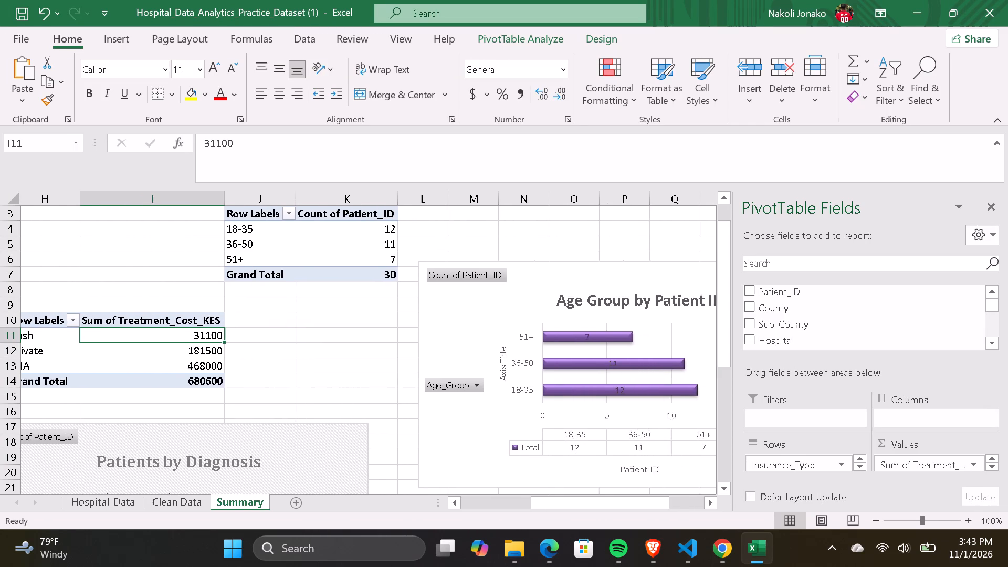
{"action": "scroll", "coordinate": [411, 308], "scroll_direction": "right", "scroll_amount": 1}
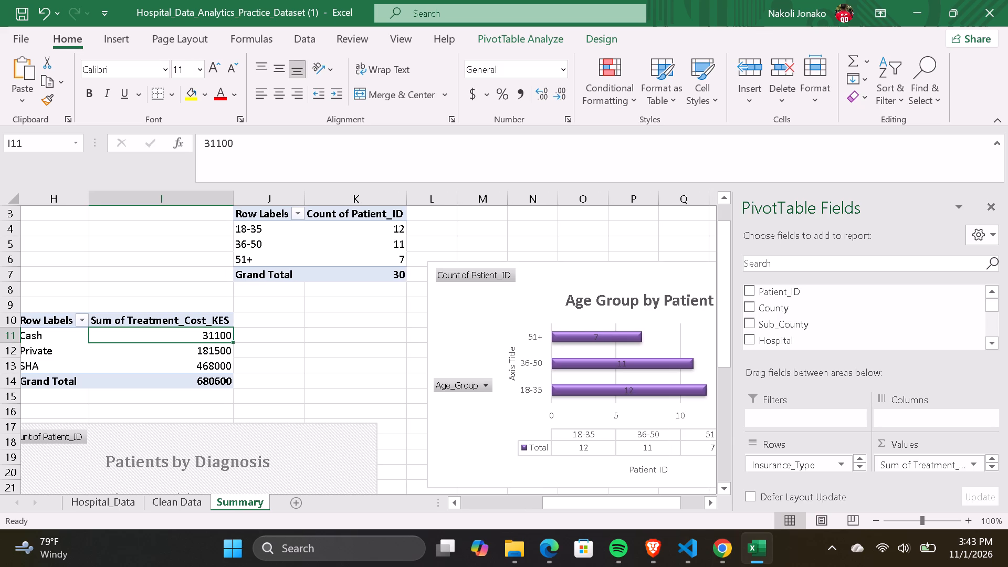
{"action": "scroll", "coordinate": [411, 308], "scroll_direction": "right", "scroll_amount": 1}
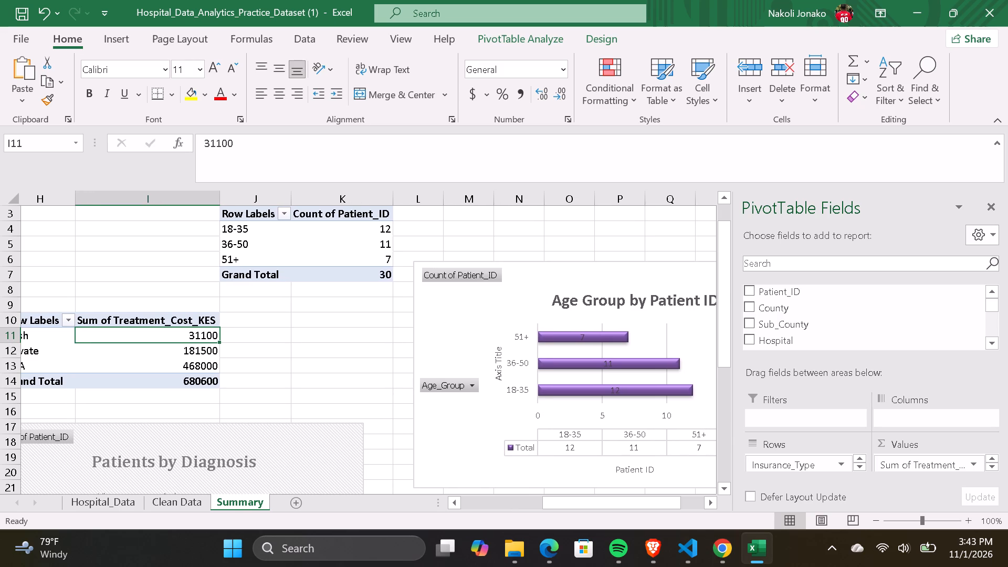
{"action": "scroll", "coordinate": [411, 308], "scroll_direction": "right", "scroll_amount": 1}
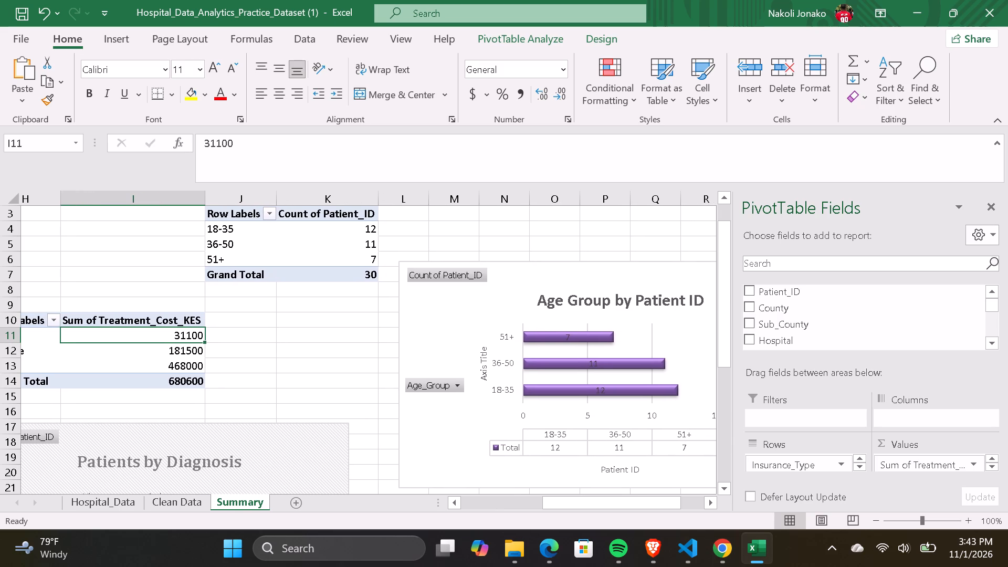
{"action": "scroll", "coordinate": [411, 308], "scroll_direction": "right", "scroll_amount": 2}
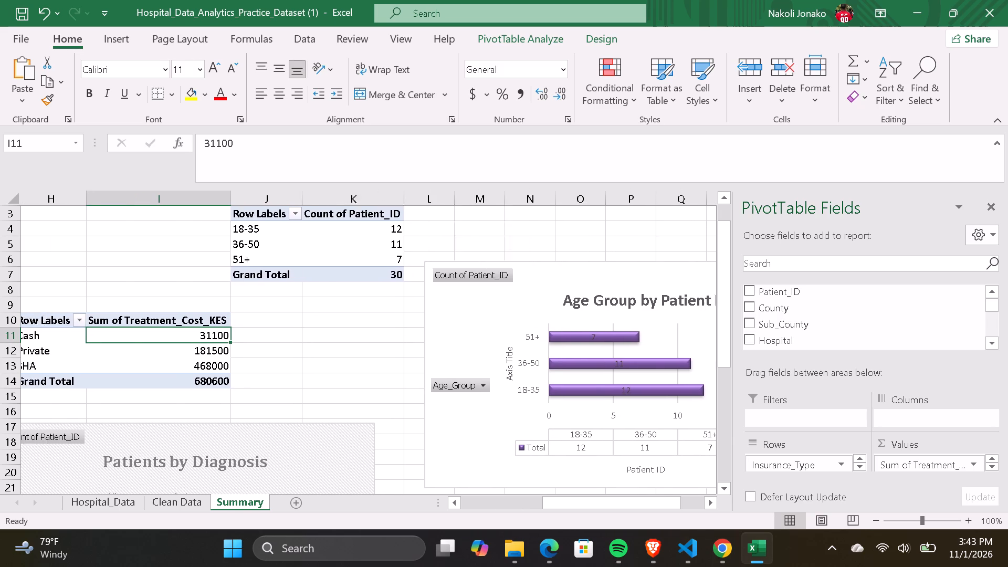
{"action": "scroll", "coordinate": [411, 308], "scroll_direction": "right", "scroll_amount": 1}
{"action": "scroll", "coordinate": [411, 308], "scroll_direction": "down", "scroll_amount": 5}
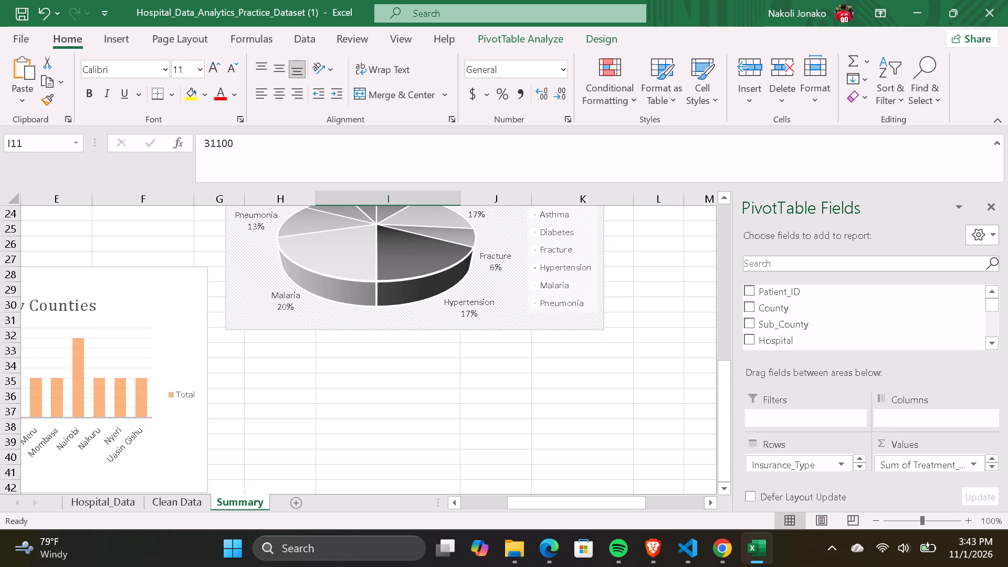
{"action": "scroll", "coordinate": [411, 308], "scroll_direction": "up", "scroll_amount": 1}
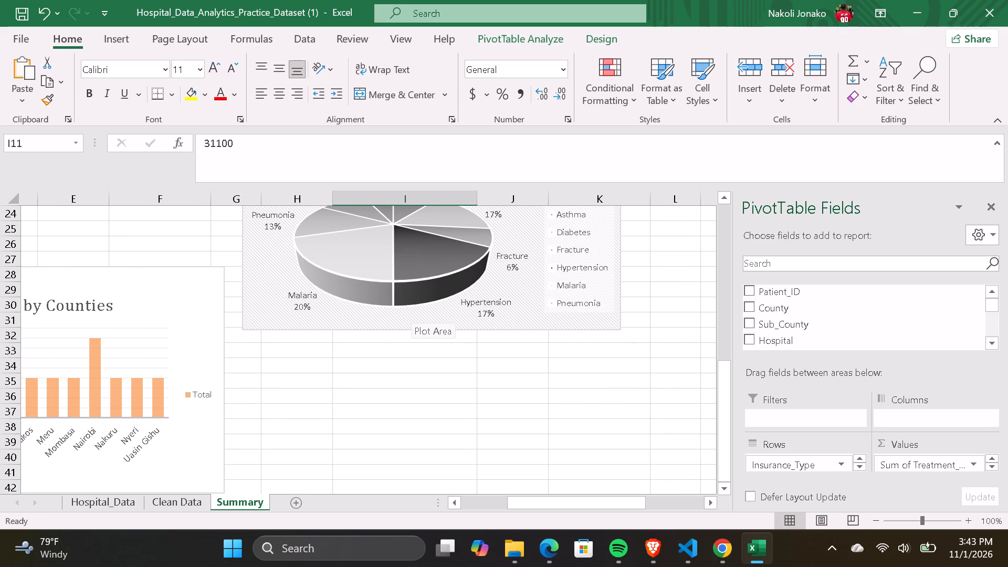
{"action": "scroll", "coordinate": [411, 308], "scroll_direction": "up", "scroll_amount": 6}
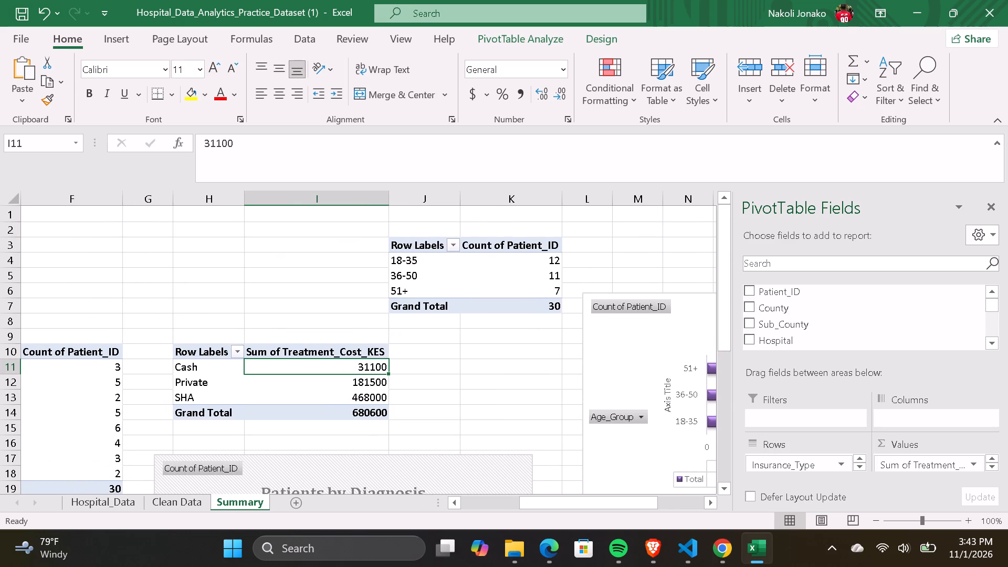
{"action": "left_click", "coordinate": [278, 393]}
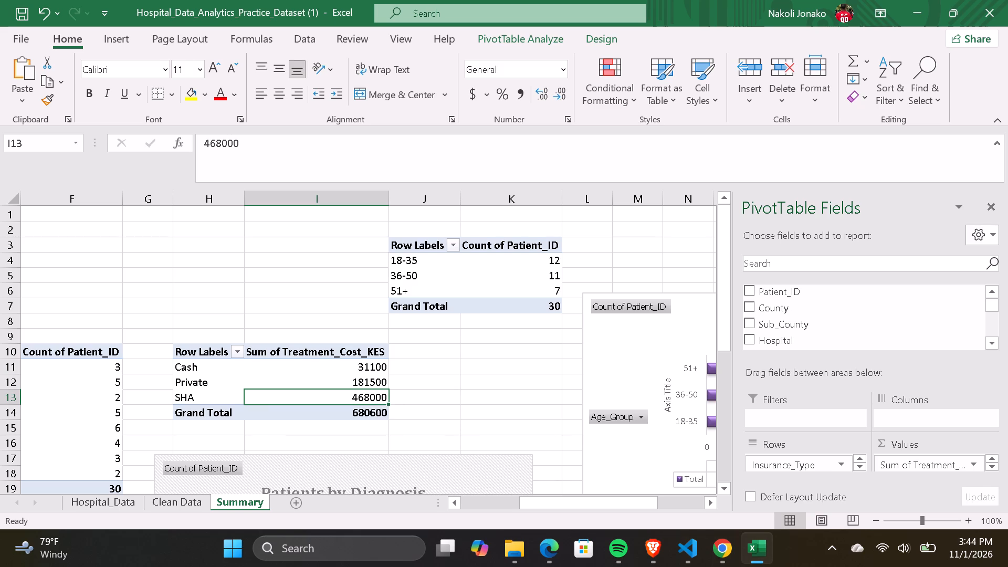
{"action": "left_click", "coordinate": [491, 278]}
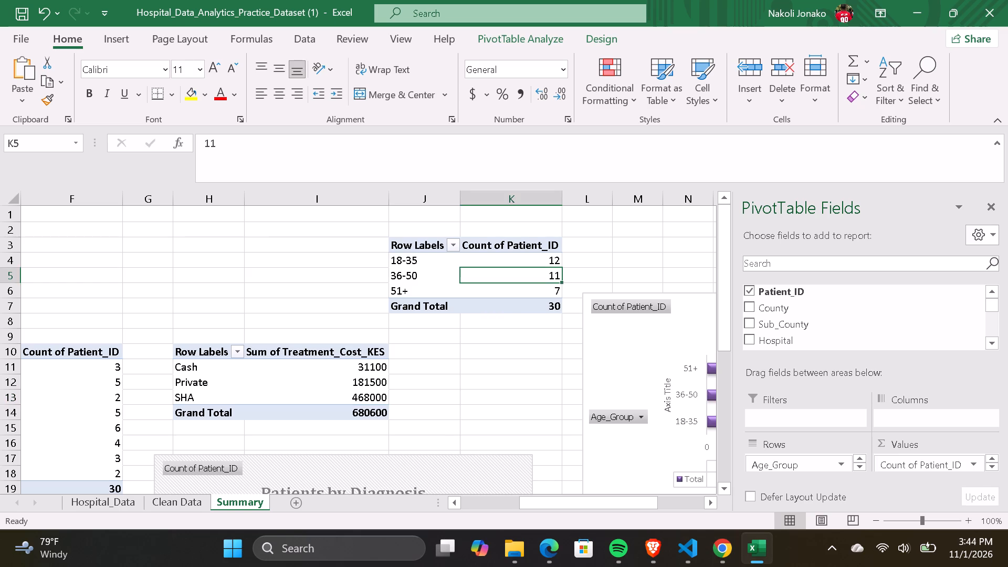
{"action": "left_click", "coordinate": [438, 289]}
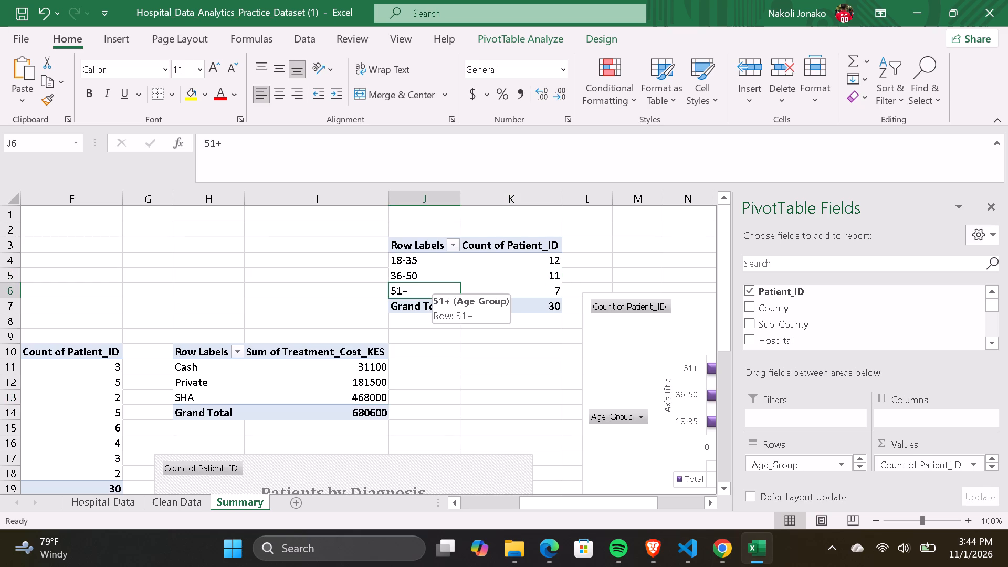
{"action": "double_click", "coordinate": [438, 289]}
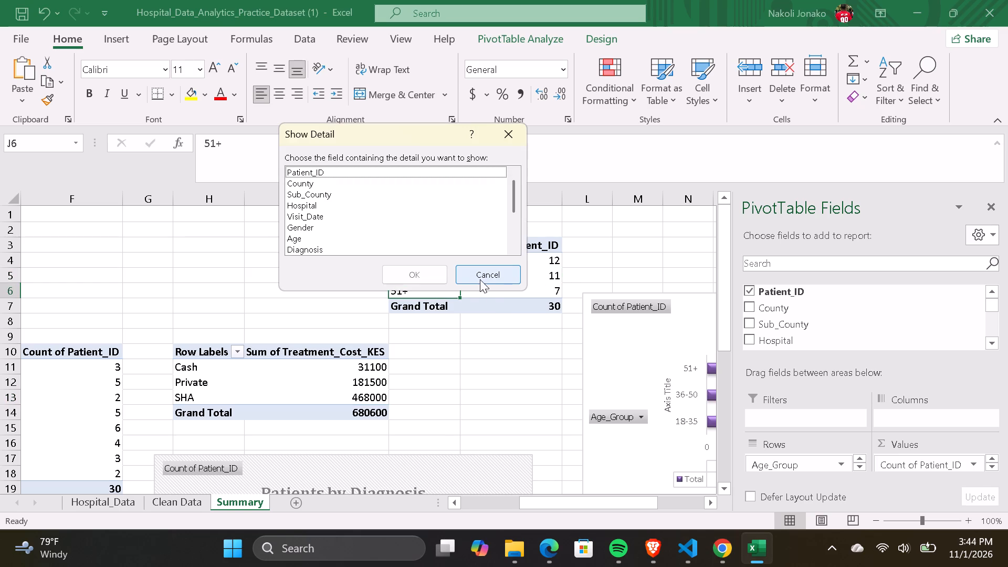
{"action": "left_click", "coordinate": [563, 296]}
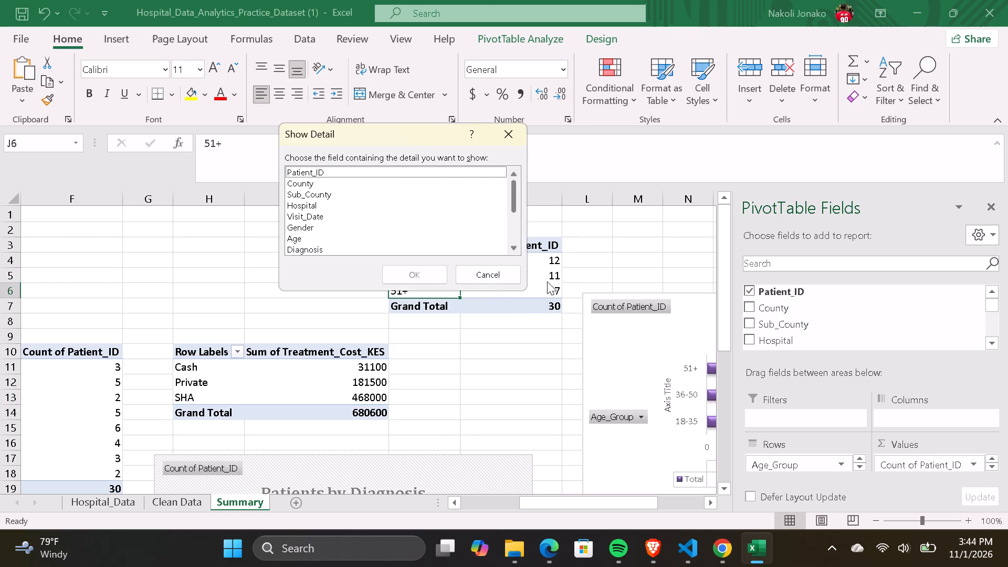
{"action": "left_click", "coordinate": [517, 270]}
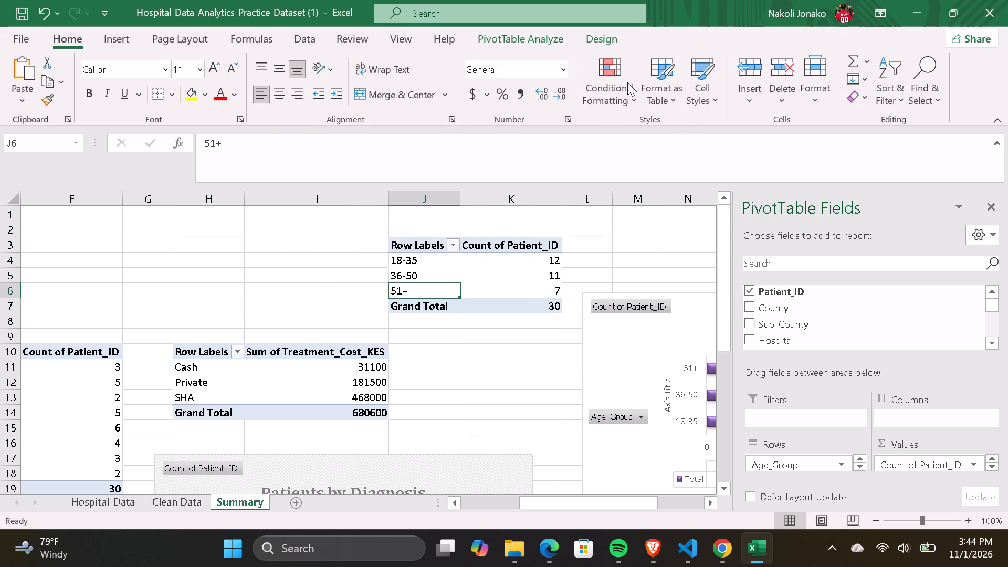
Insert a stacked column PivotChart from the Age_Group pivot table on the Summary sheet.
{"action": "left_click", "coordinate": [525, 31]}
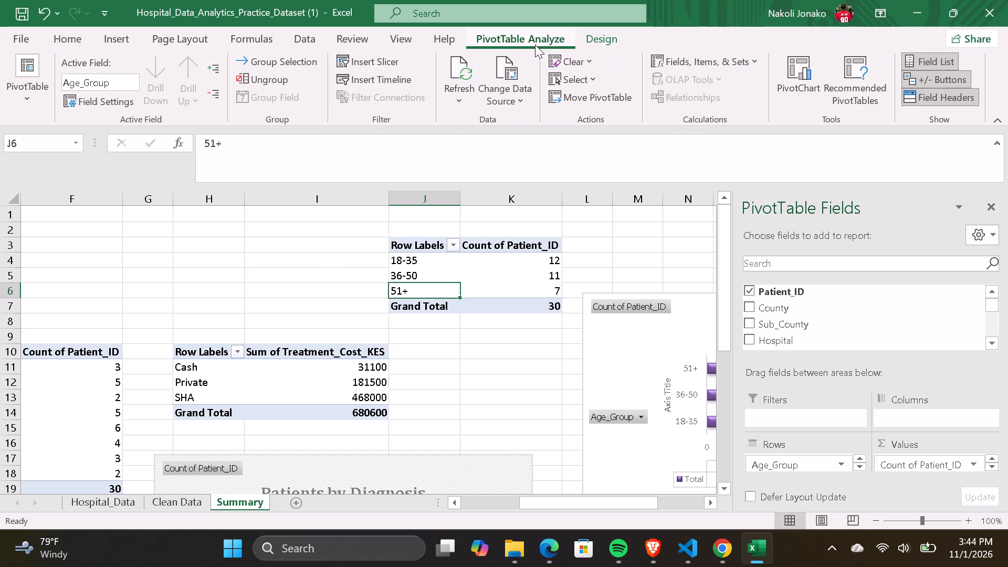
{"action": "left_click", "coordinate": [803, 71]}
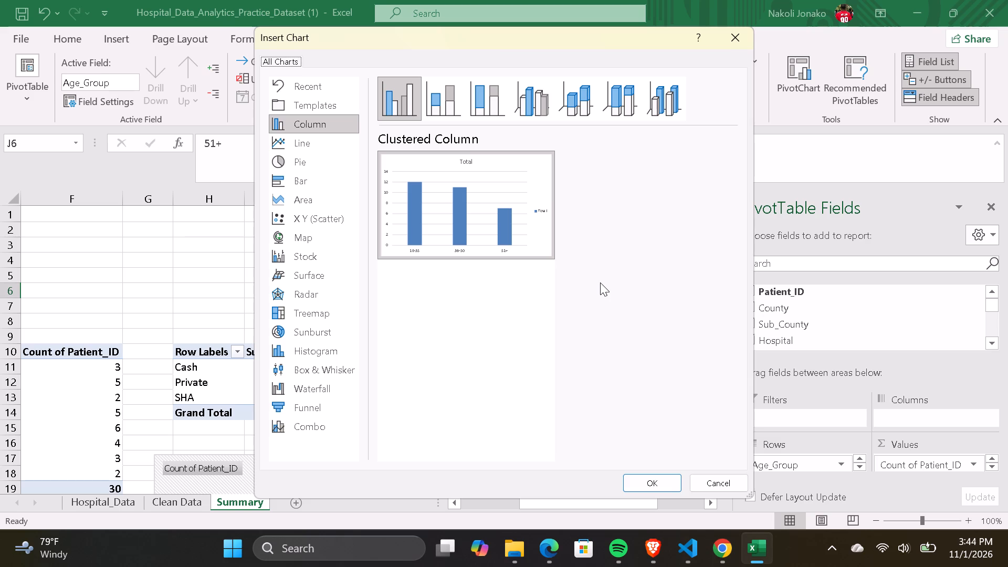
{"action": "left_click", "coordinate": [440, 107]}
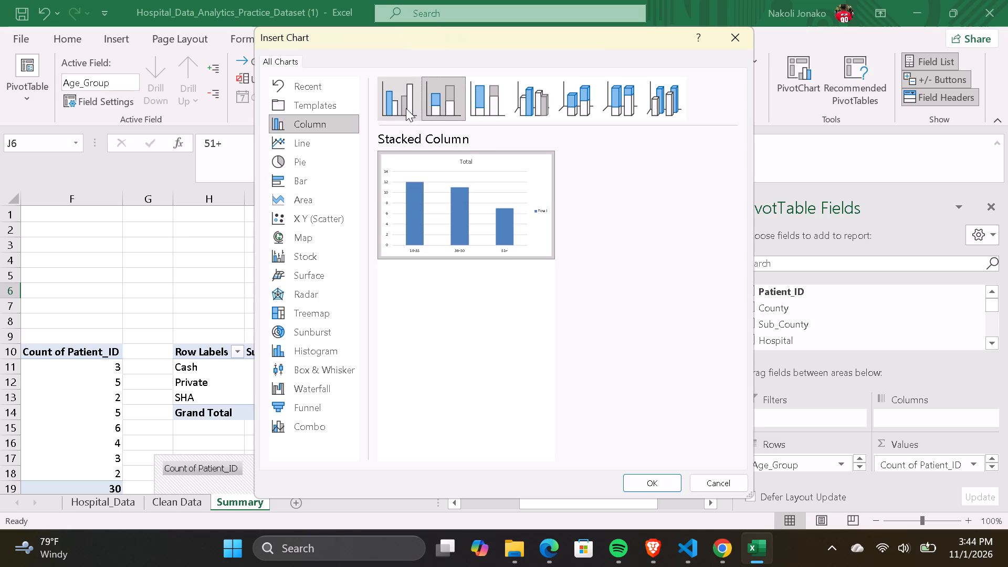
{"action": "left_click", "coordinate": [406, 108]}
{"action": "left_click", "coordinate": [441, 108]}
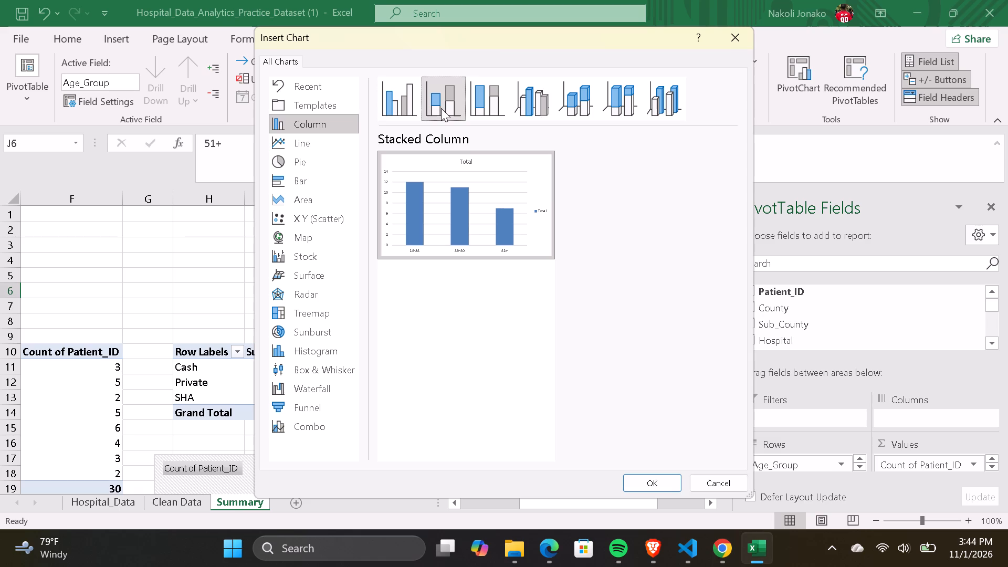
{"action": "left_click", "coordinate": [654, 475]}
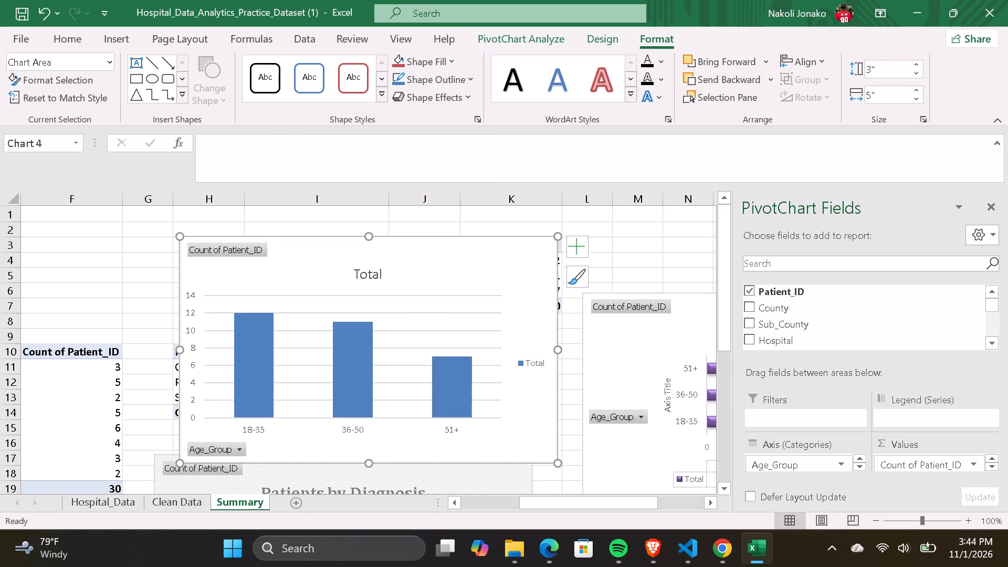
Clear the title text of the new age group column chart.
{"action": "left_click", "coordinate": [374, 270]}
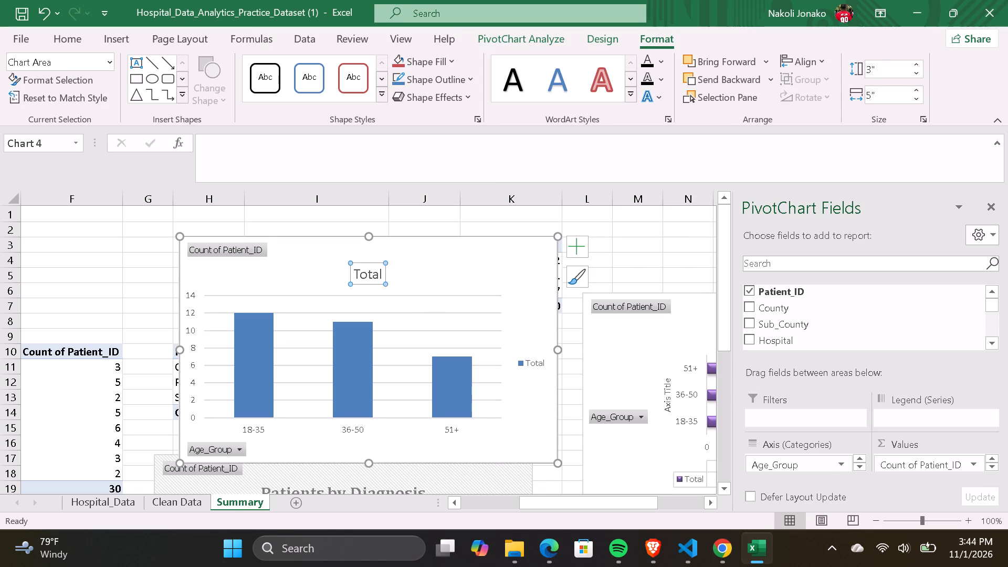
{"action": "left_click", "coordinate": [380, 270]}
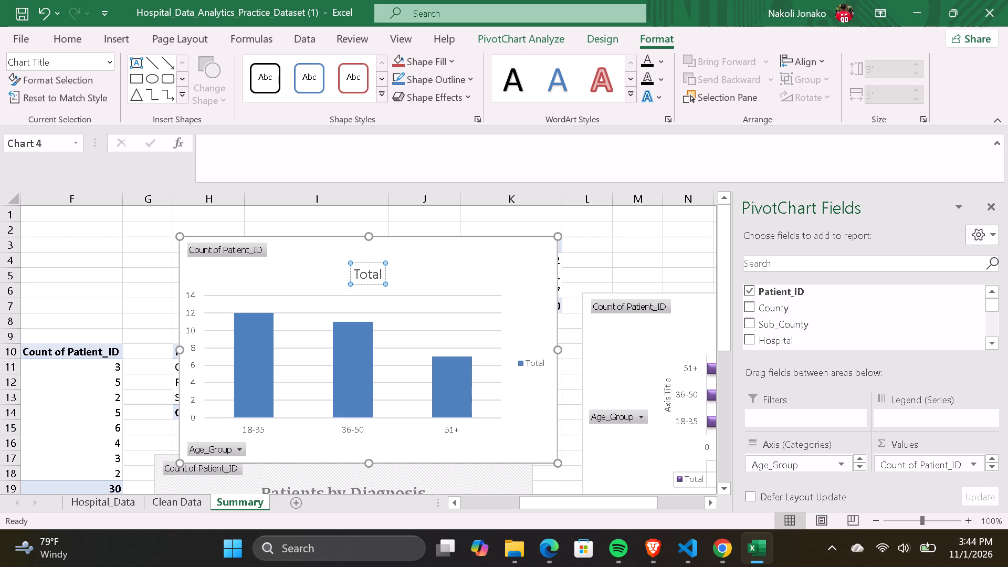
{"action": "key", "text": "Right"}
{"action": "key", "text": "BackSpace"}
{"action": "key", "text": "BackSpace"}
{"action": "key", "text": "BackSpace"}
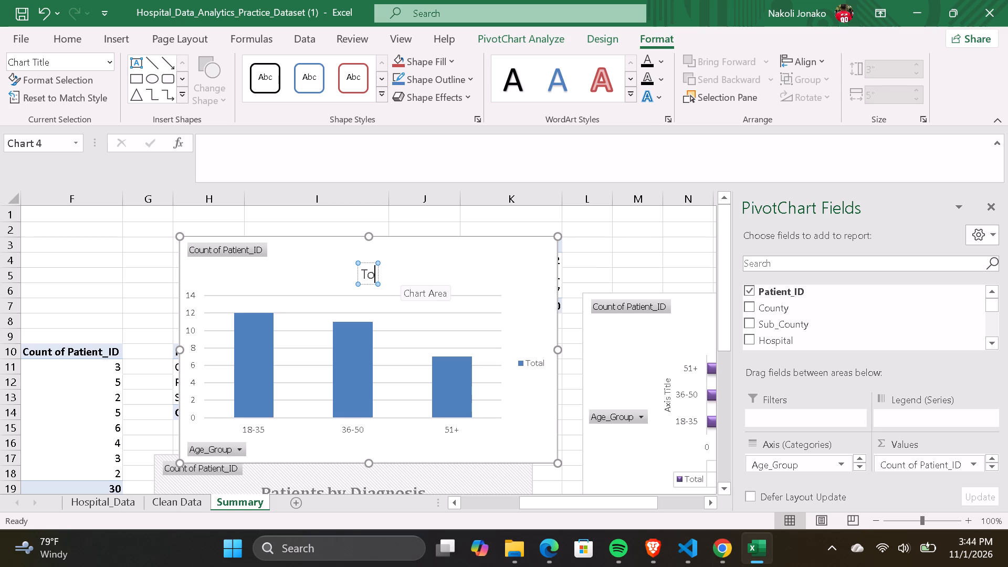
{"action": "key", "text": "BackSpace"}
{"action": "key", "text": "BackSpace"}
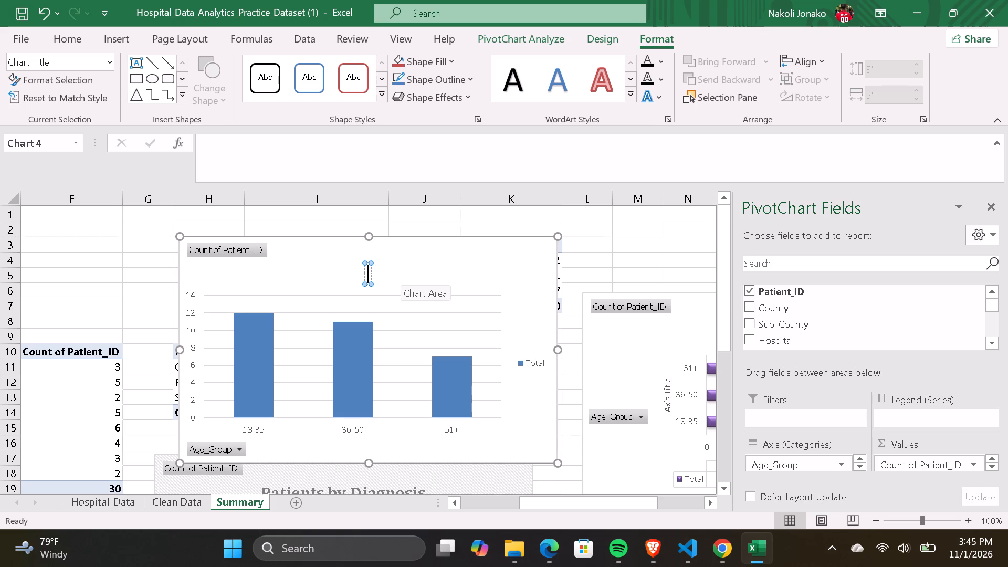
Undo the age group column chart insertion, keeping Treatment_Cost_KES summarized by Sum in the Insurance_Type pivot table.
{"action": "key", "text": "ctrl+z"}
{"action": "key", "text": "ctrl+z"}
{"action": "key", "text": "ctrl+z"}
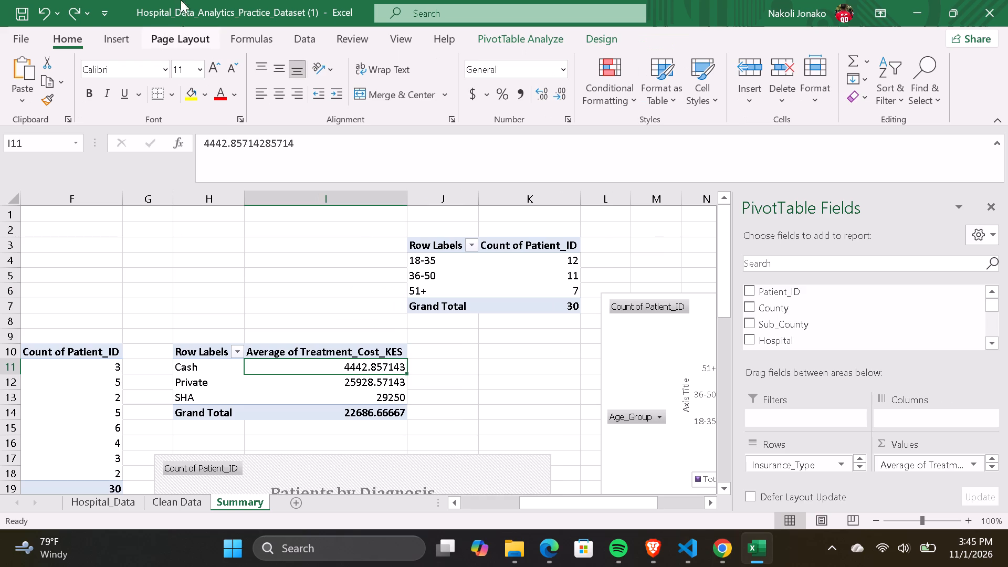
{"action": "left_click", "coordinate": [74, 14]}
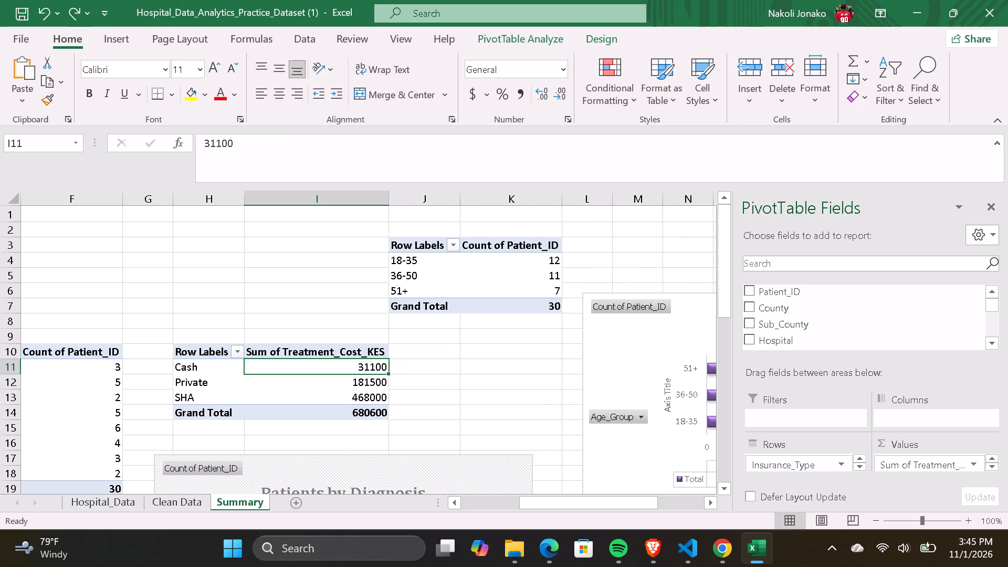
Insert a stacked column PivotChart from the Insurance_Type pivot table showing Sum of Treatment_Cost_KES.
{"action": "left_click", "coordinate": [506, 382]}
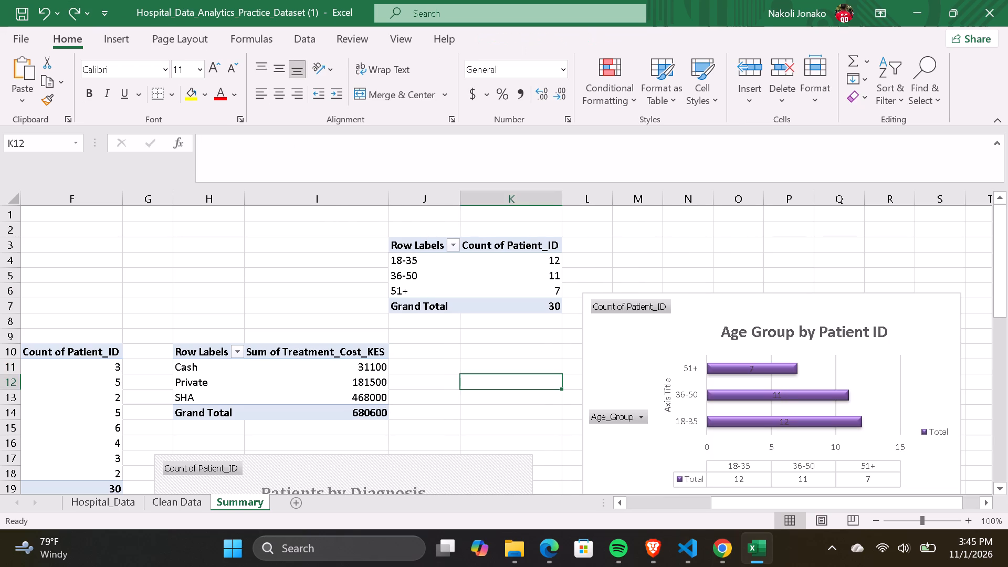
{"action": "left_click", "coordinate": [333, 374]}
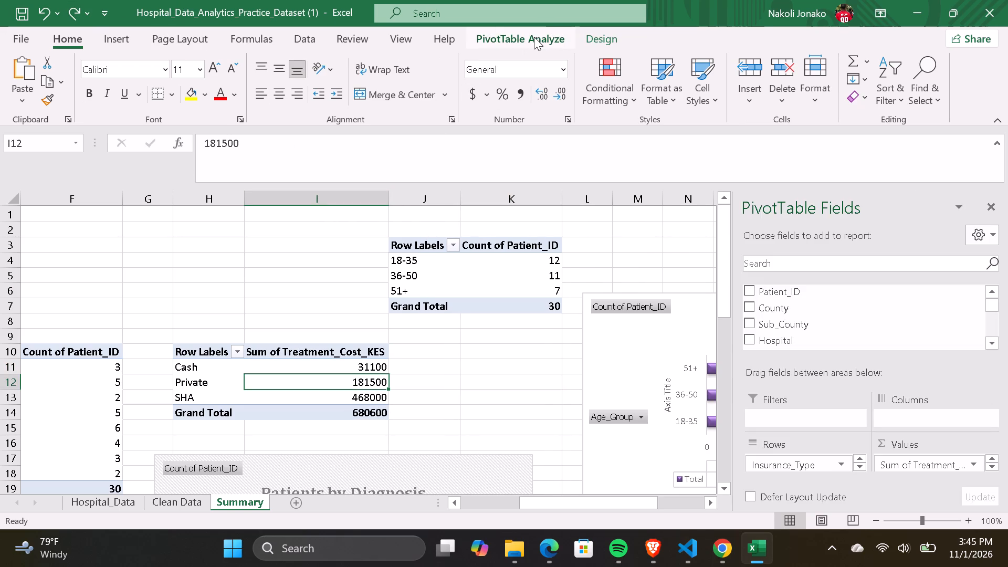
{"action": "left_click", "coordinate": [534, 37]}
{"action": "left_click", "coordinate": [534, 37]}
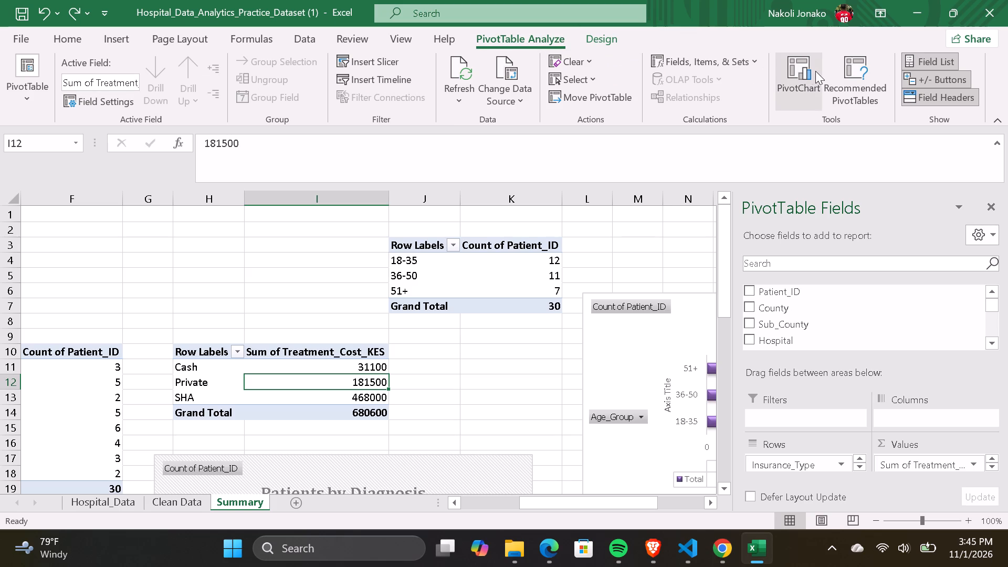
{"action": "left_click", "coordinate": [803, 78]}
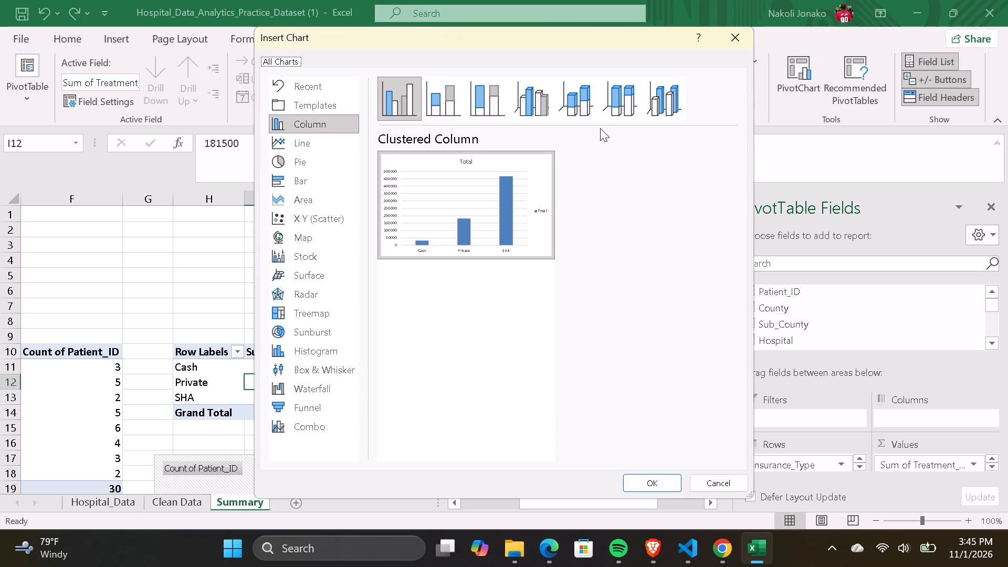
{"action": "left_click", "coordinate": [434, 103]}
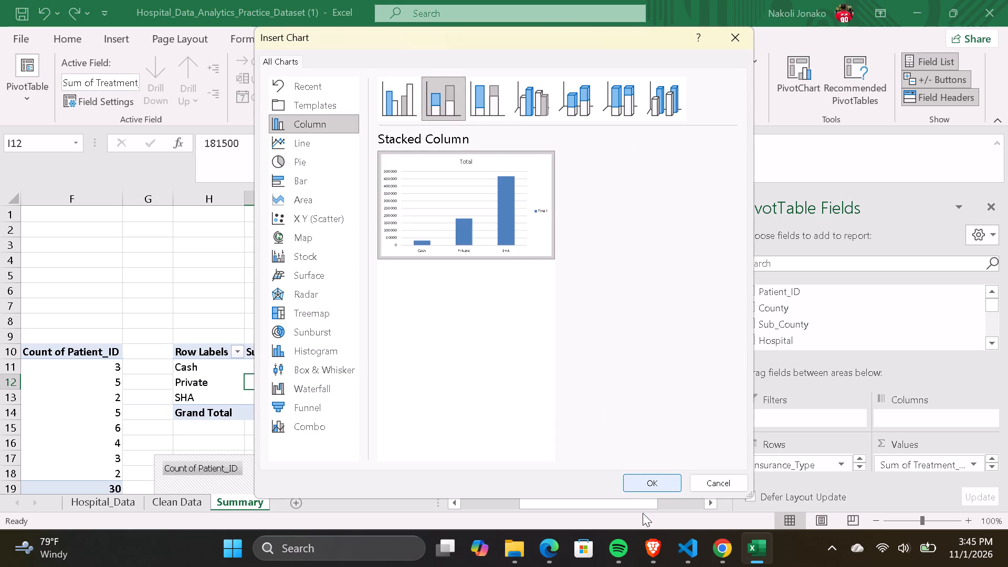
{"action": "left_click", "coordinate": [665, 473]}
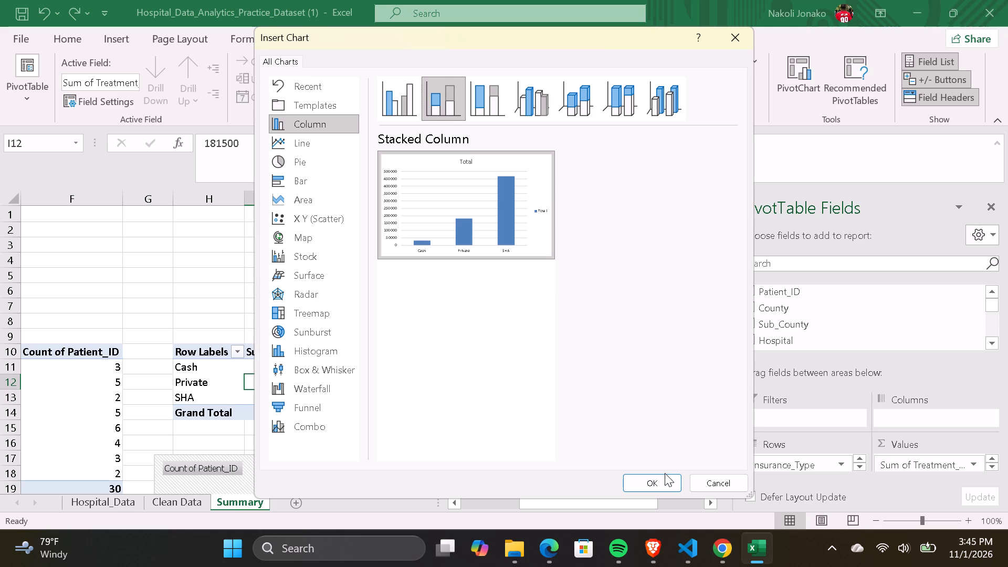
{"action": "left_click", "coordinate": [656, 478]}
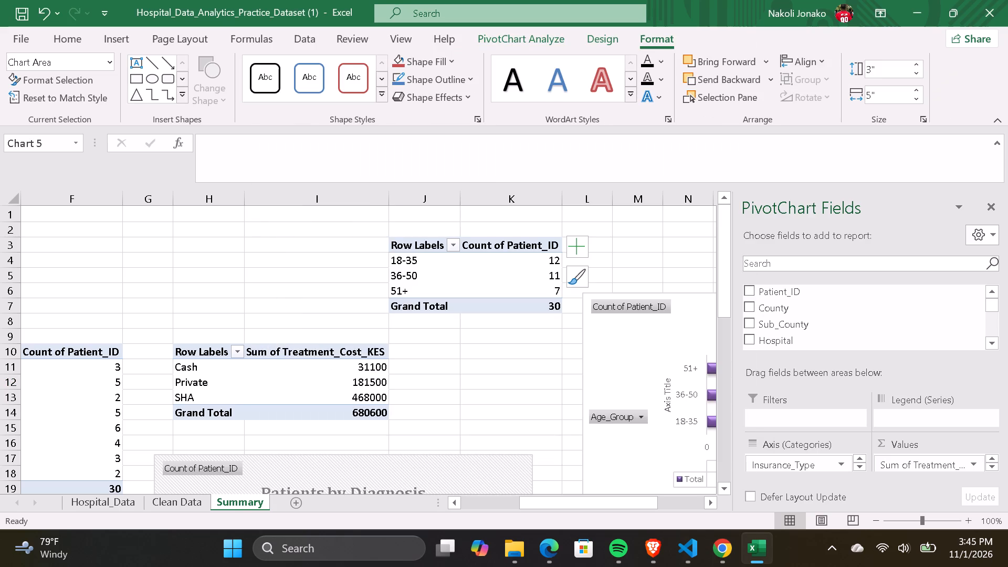
Replace the insurance cost chart's title with "Total Cost by Insurance (KES(+)".
{"action": "double_click", "coordinate": [377, 268]}
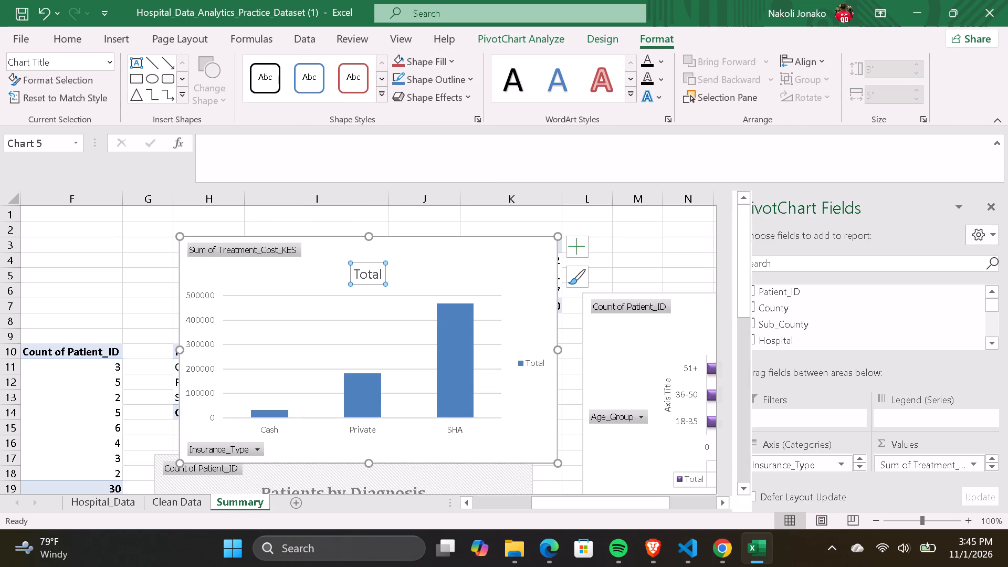
{"action": "left_click", "coordinate": [381, 274]}
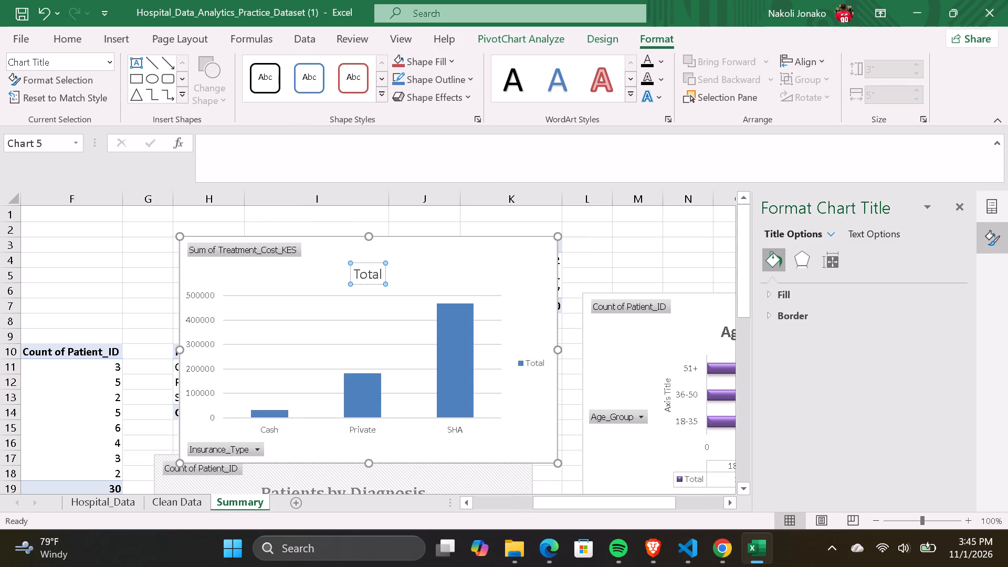
{"action": "key", "text": "Right"}
{"action": "key", "text": "BackSpace"}
{"action": "key", "text": "BackSpace"}
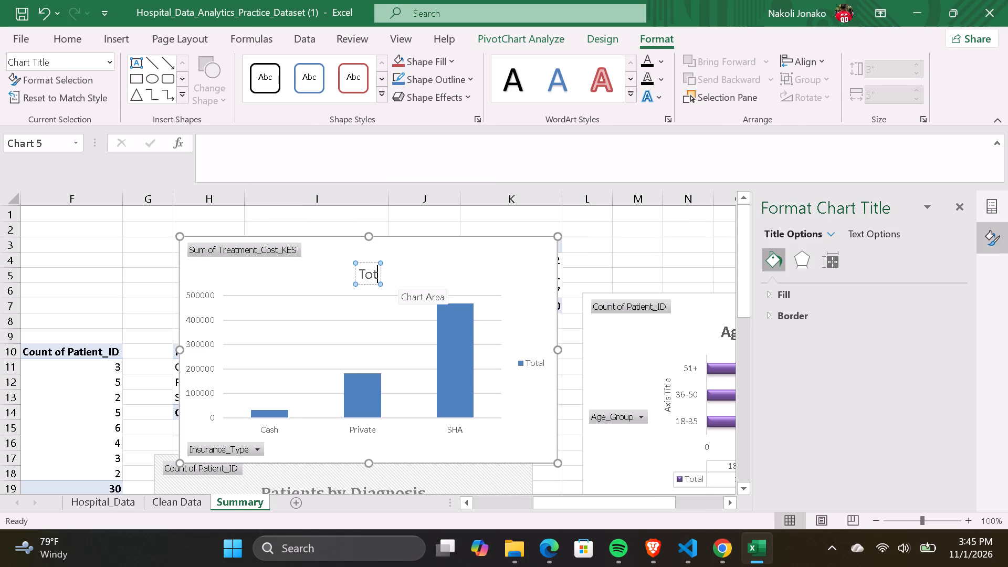
{"action": "key", "text": "BackSpace"}
{"action": "key", "text": "BackSpace"}
{"action": "key", "text": "BackSpace"}
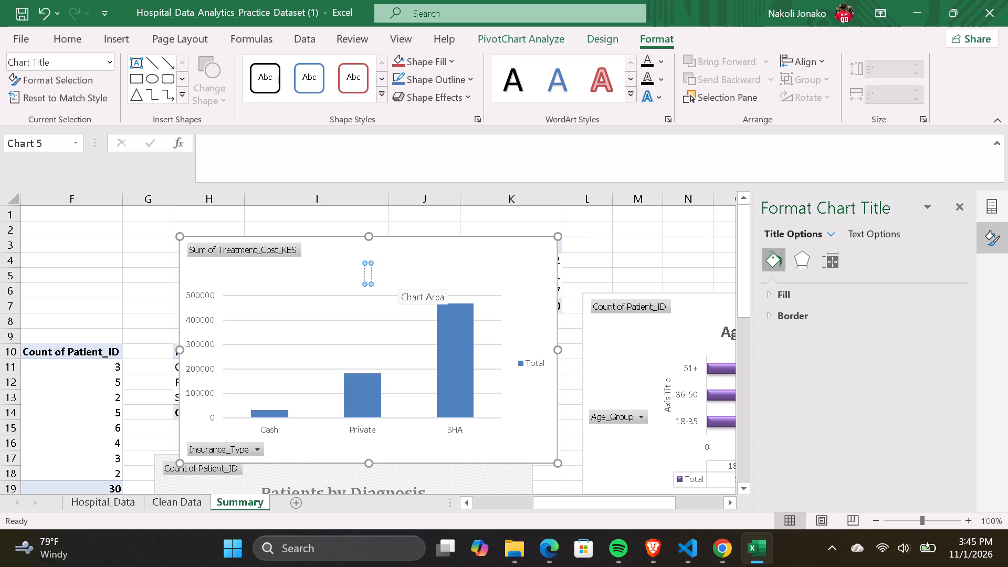
{"action": "type", "text": "Tot"}
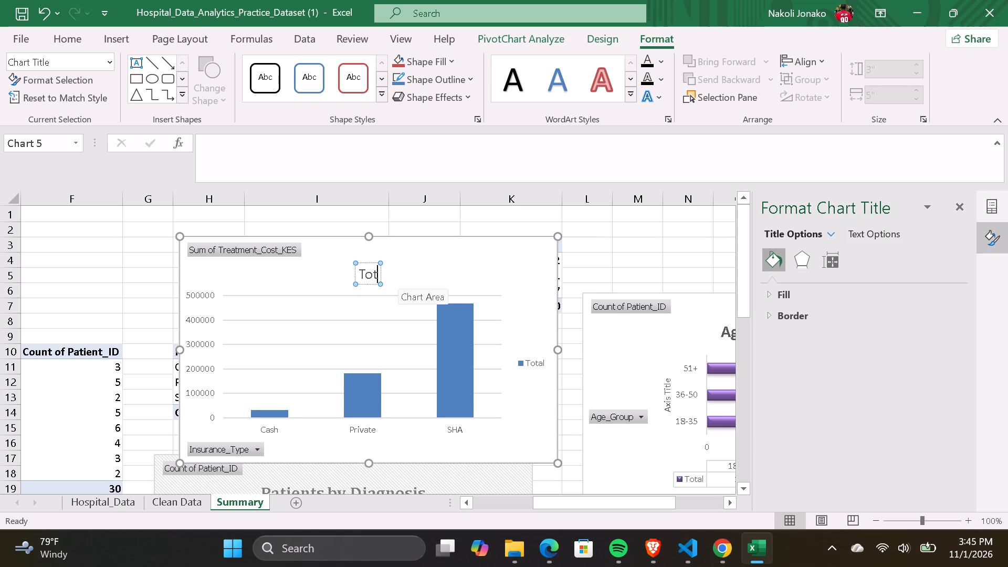
{"action": "type", "text": "al"}
{"action": "key", "text": "space"}
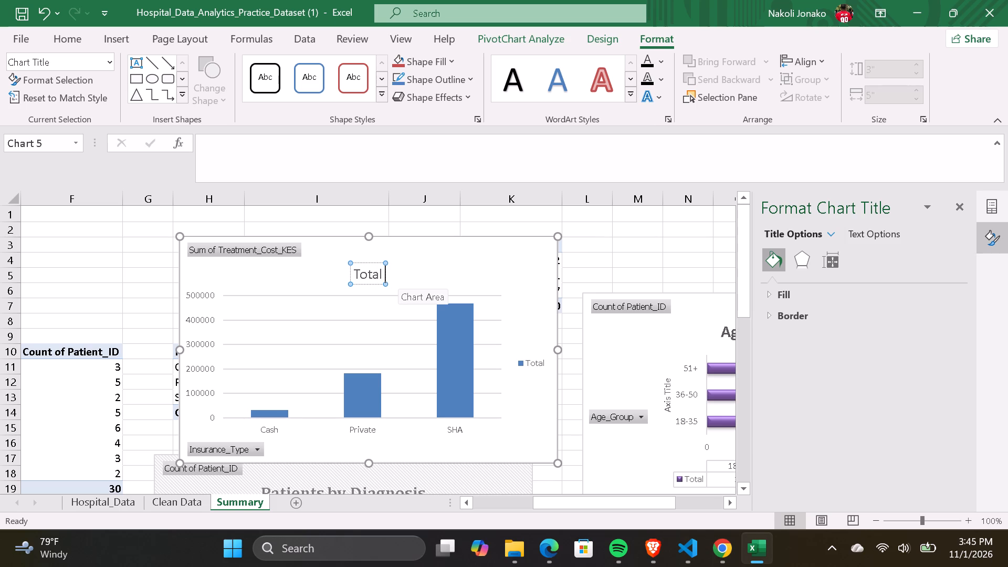
{"action": "type", "text": "Cost"}
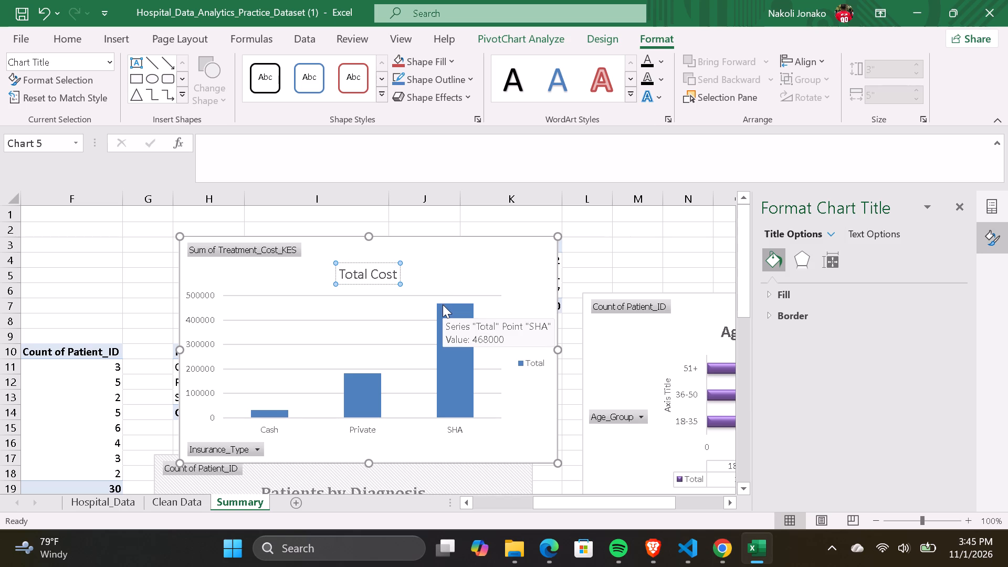
{"action": "key", "text": "space"}
{"action": "type", "text": "bu"}
{"action": "key", "text": "BackSpace"}
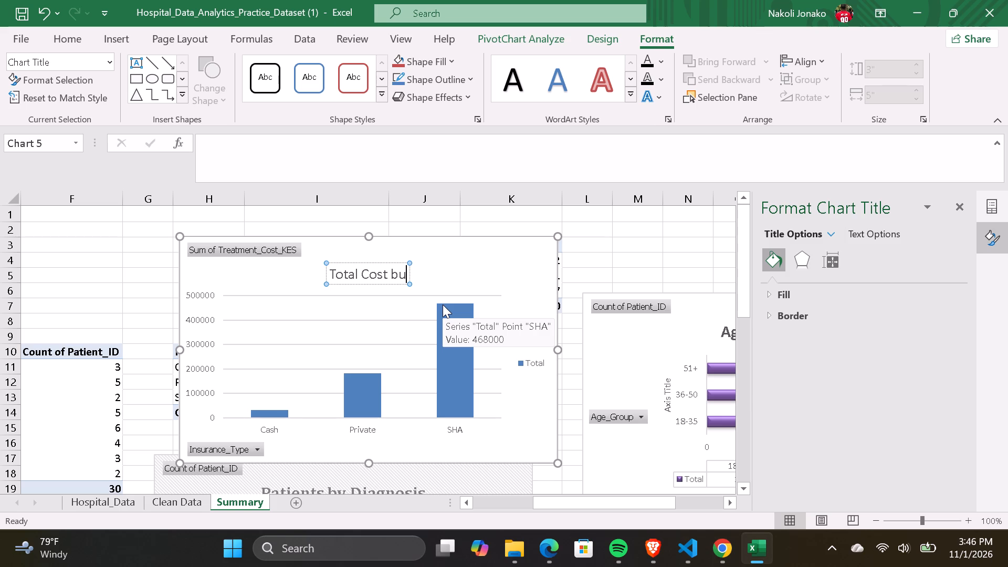
{"action": "type", "text": "y"}
{"action": "key", "text": "space"}
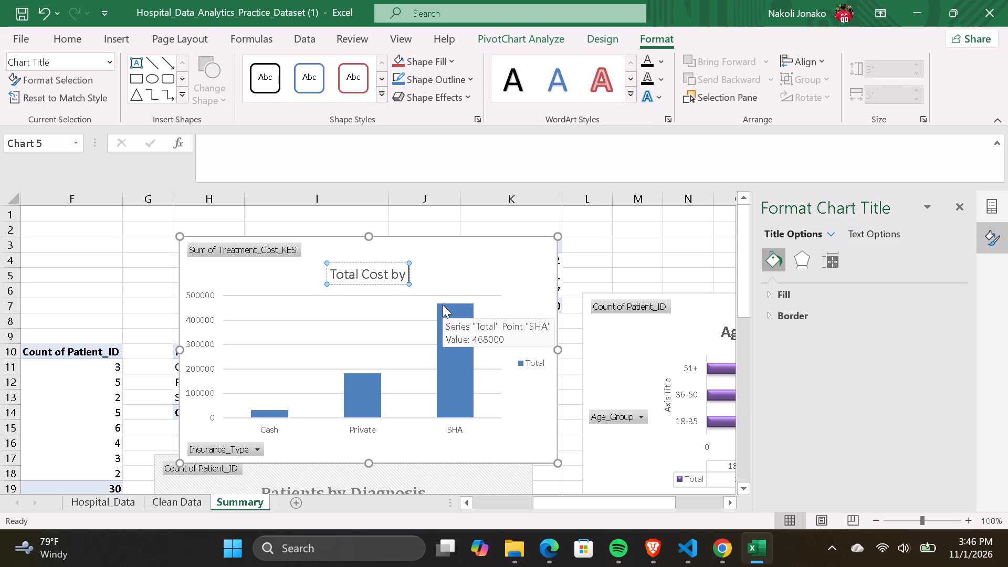
{"action": "type", "text": "Insur"}
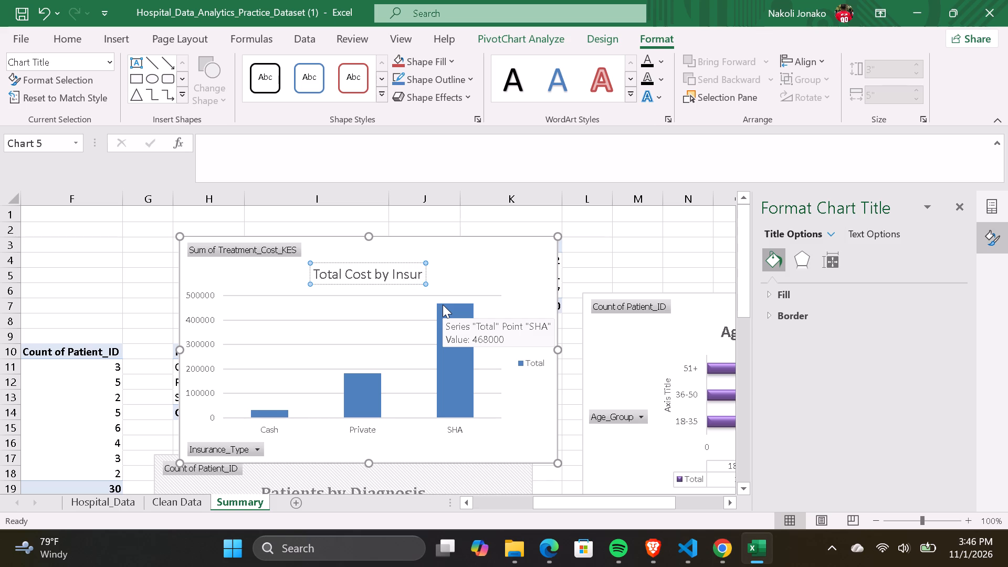
{"action": "type", "text": "ance"}
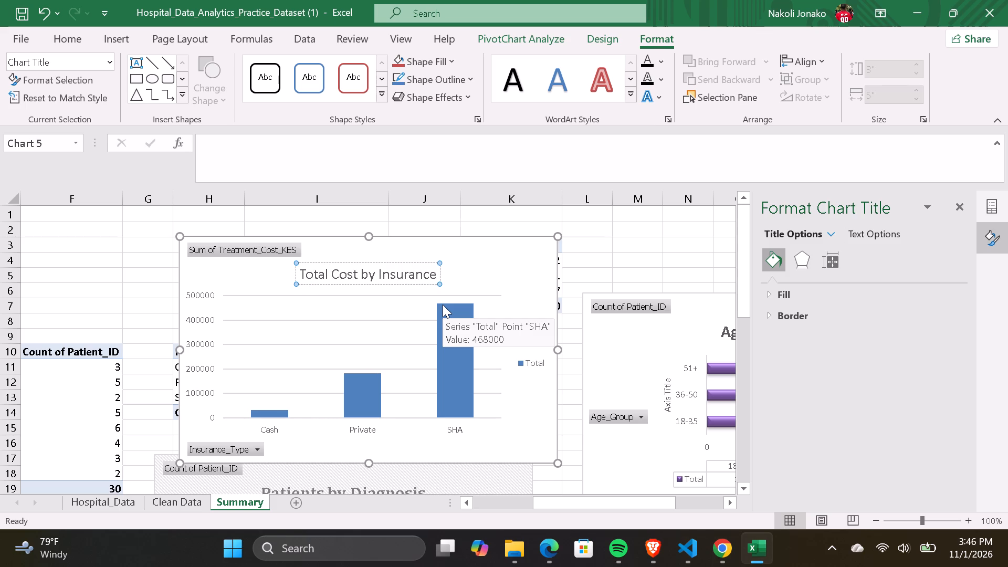
{"action": "key", "text": "space"}
{"action": "key", "text": "shift+parenleft"}
{"action": "type", "text": "KES"}
{"action": "type", "text": "(+)"}
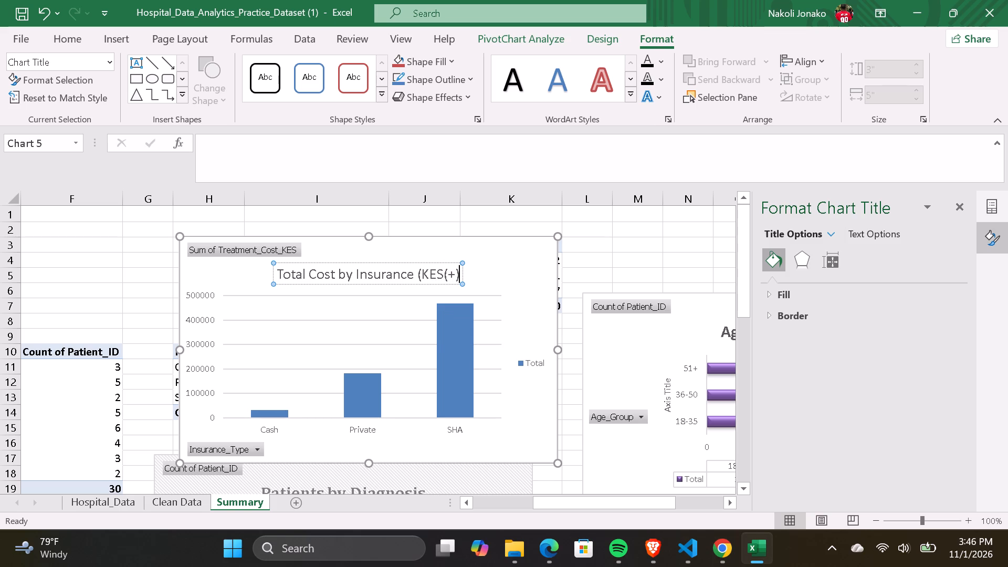
{"action": "left_click", "coordinate": [508, 261]}
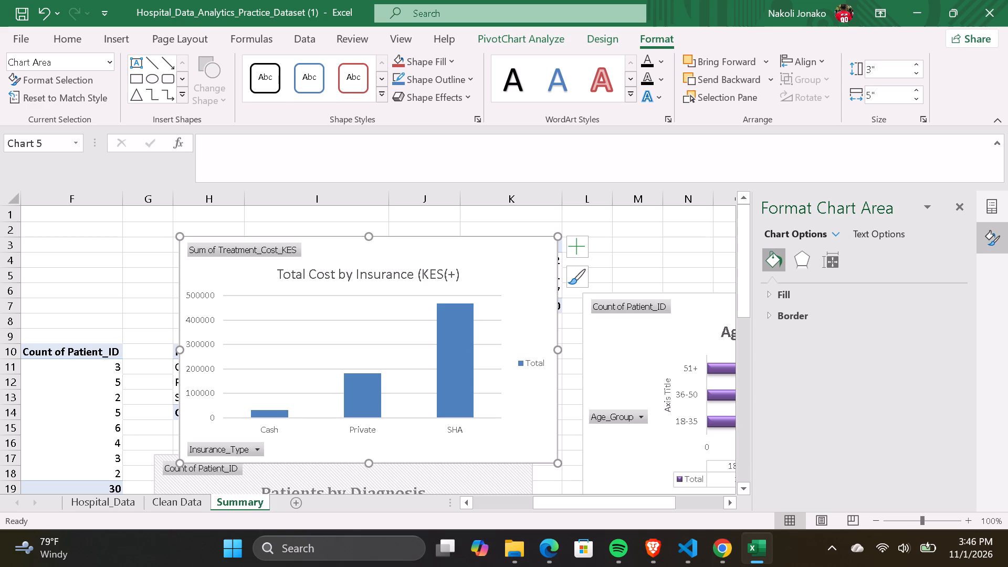
Browse the chart styles for the insurance cost chart, try Style 3, and apply Style 2 with its data labels.
{"action": "left_click", "coordinate": [274, 416]}
{"action": "left_click", "coordinate": [275, 413]}
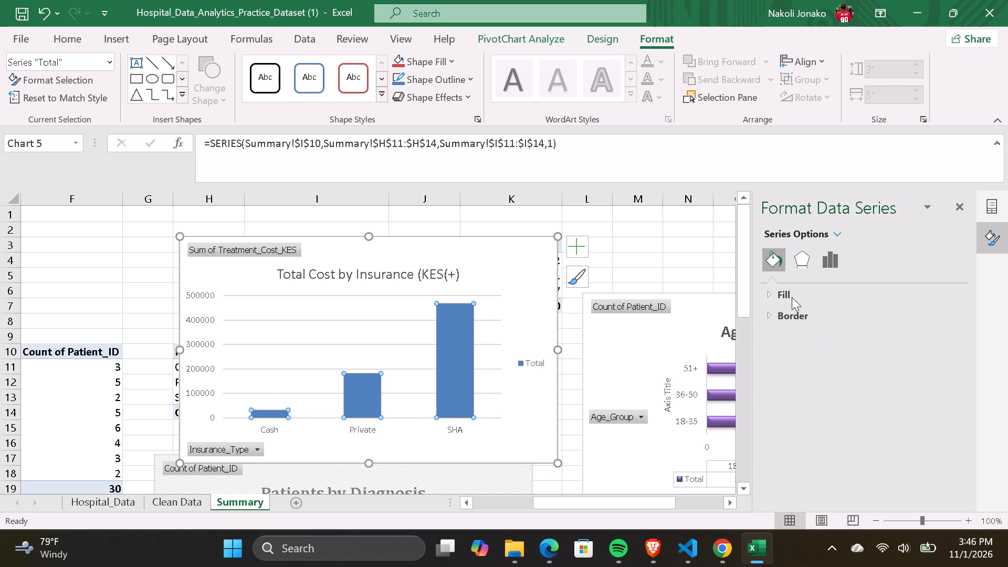
{"action": "left_click", "coordinate": [840, 257]}
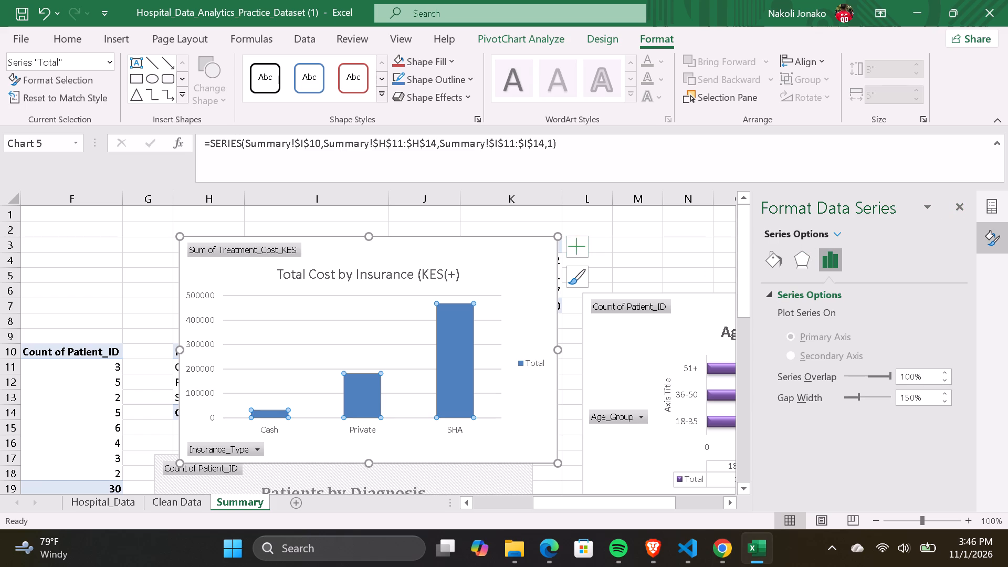
{"action": "left_click", "coordinate": [576, 276]}
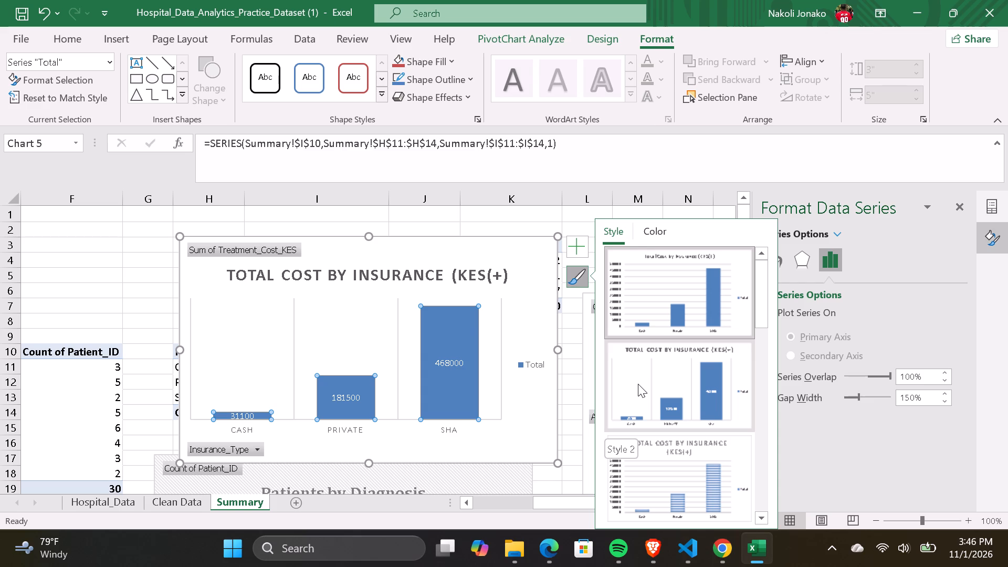
{"action": "scroll", "coordinate": [644, 426], "scroll_direction": "down", "scroll_amount": 1}
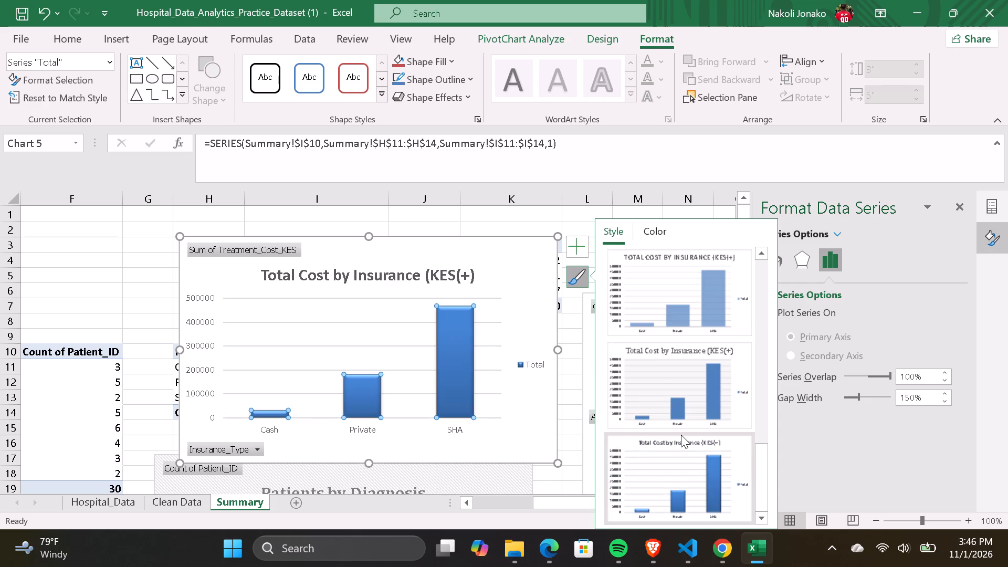
{"action": "scroll", "coordinate": [681, 435], "scroll_direction": "down", "scroll_amount": 1}
{"action": "scroll", "coordinate": [698, 386], "scroll_direction": "down", "scroll_amount": 1}
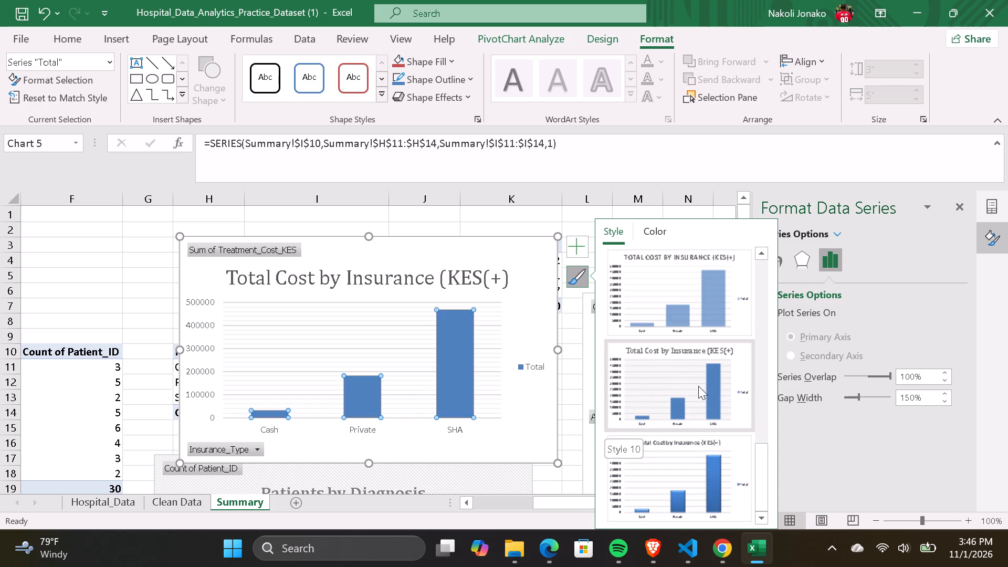
{"action": "scroll", "coordinate": [698, 386], "scroll_direction": "down", "scroll_amount": 4}
{"action": "scroll", "coordinate": [698, 386], "scroll_direction": "up", "scroll_amount": 1}
{"action": "scroll", "coordinate": [698, 386], "scroll_direction": "down", "scroll_amount": 3}
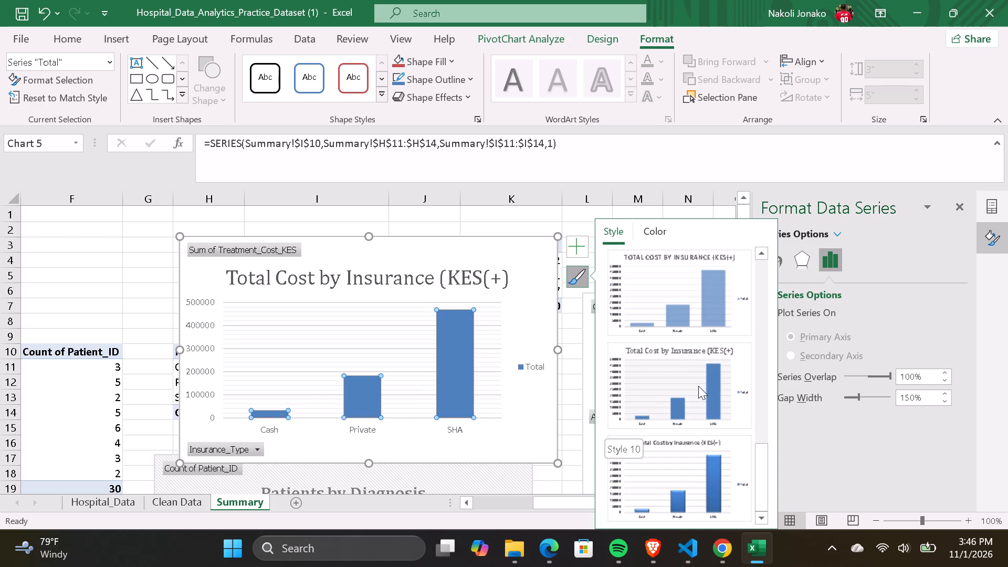
{"action": "scroll", "coordinate": [698, 386], "scroll_direction": "up", "scroll_amount": 4}
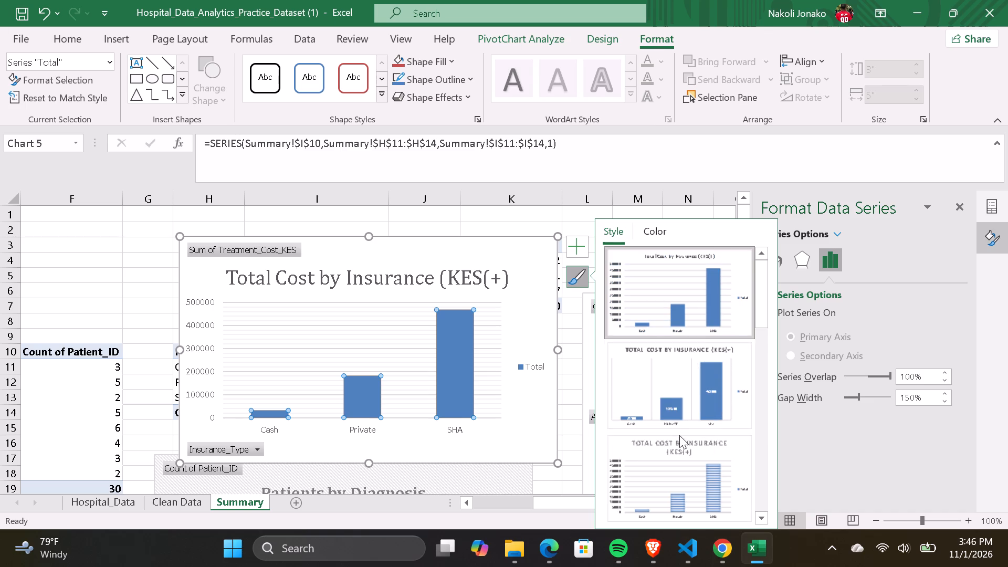
{"action": "left_click", "coordinate": [682, 479]}
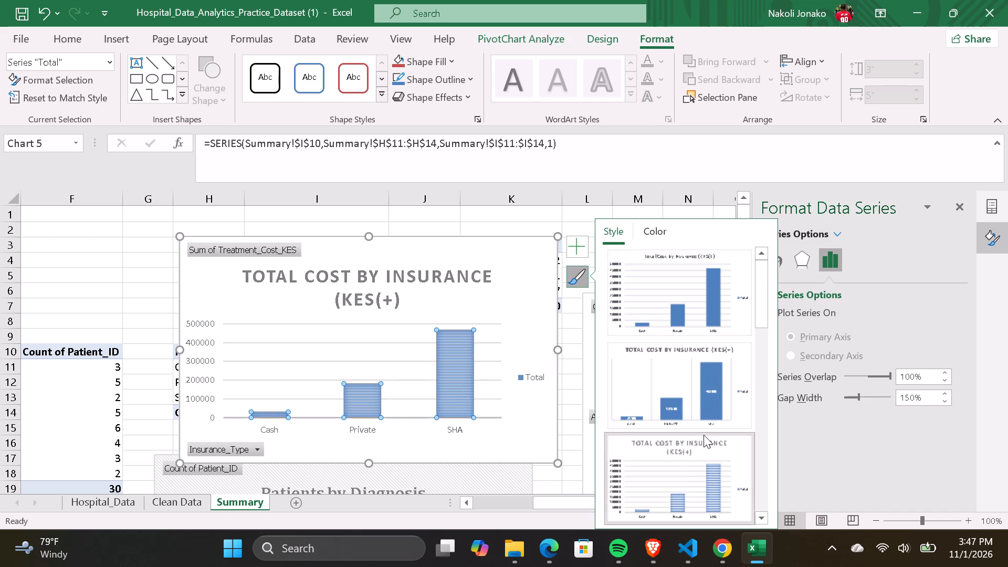
{"action": "left_click", "coordinate": [701, 410]}
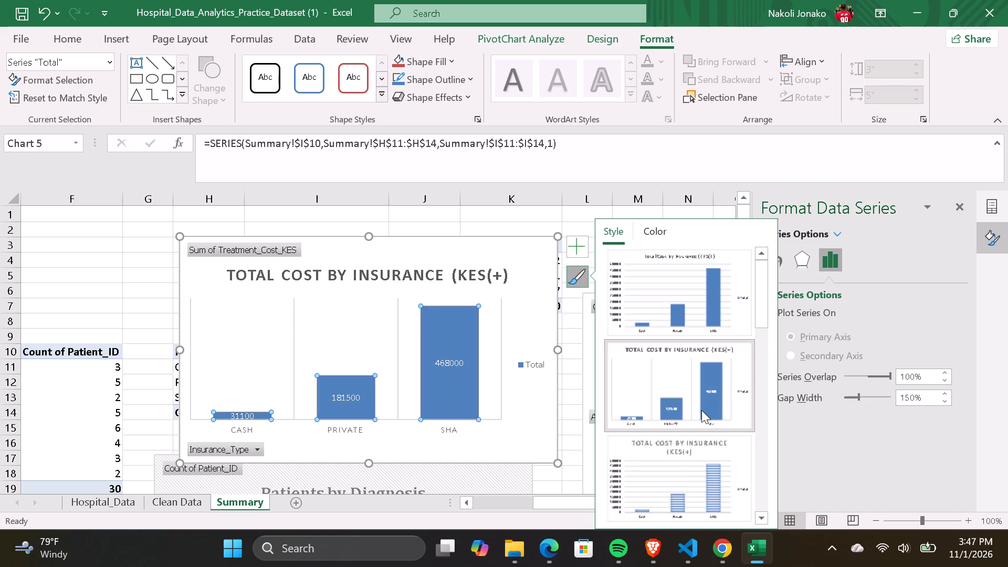
Compare Style 10 and Style 11 on the insurance cost chart and apply Style 11.
{"action": "scroll", "coordinate": [685, 488], "scroll_direction": "down", "scroll_amount": 1}
{"action": "left_click", "coordinate": [685, 486]}
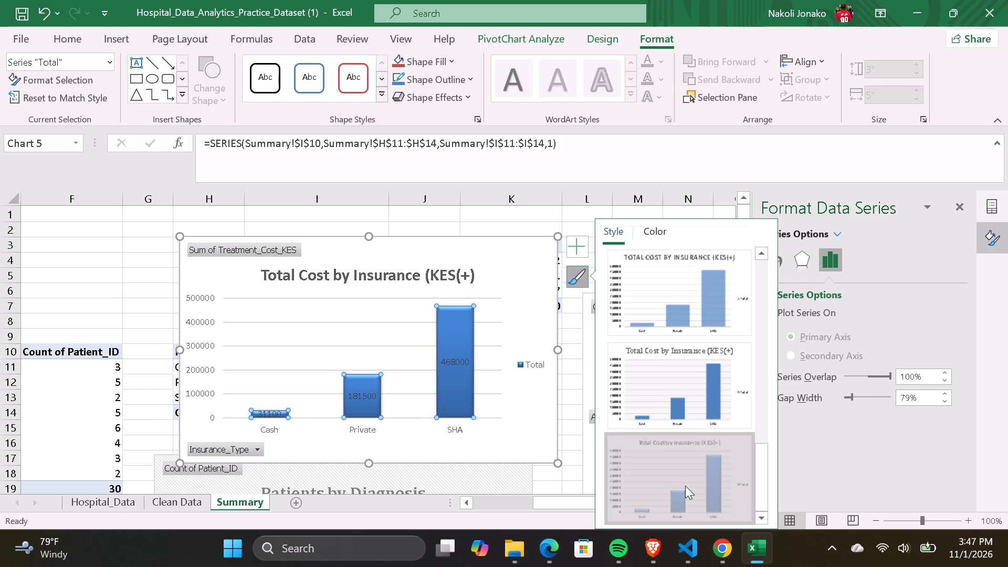
{"action": "left_click", "coordinate": [688, 392]}
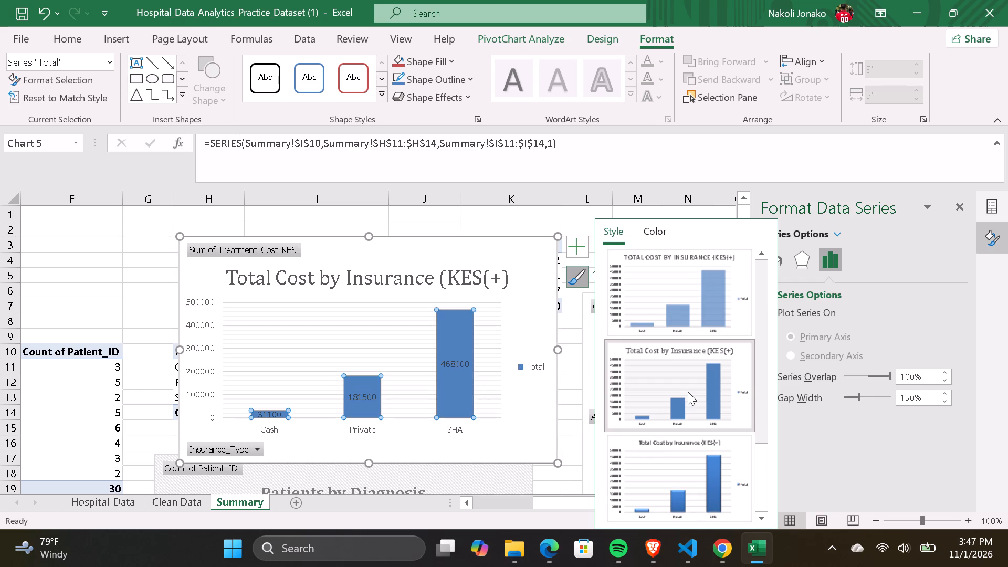
{"action": "left_click", "coordinate": [670, 465]}
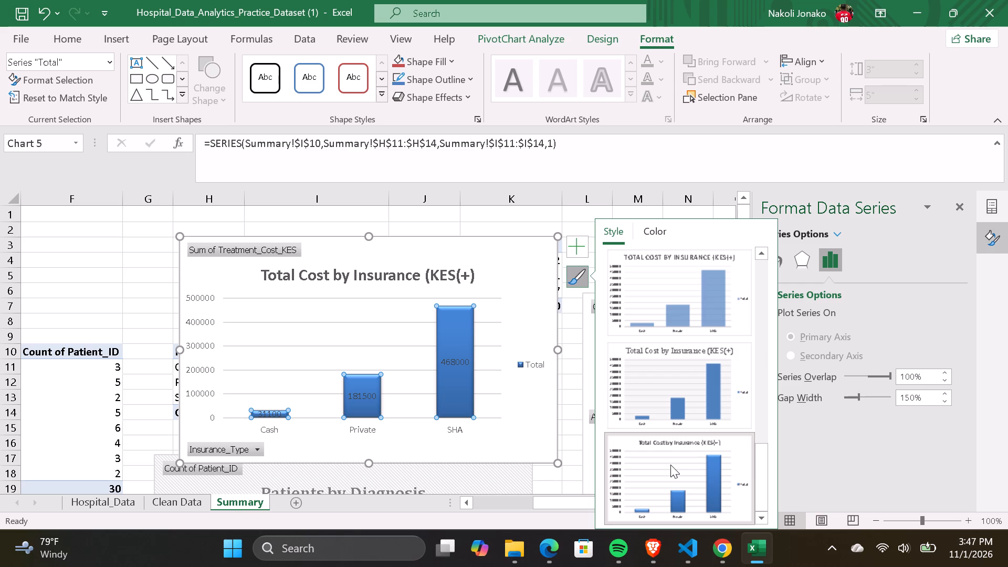
Recolour the insurance cost chart with the monochromatic orange palette that runs from light to dark.
{"action": "left_click", "coordinate": [661, 233]}
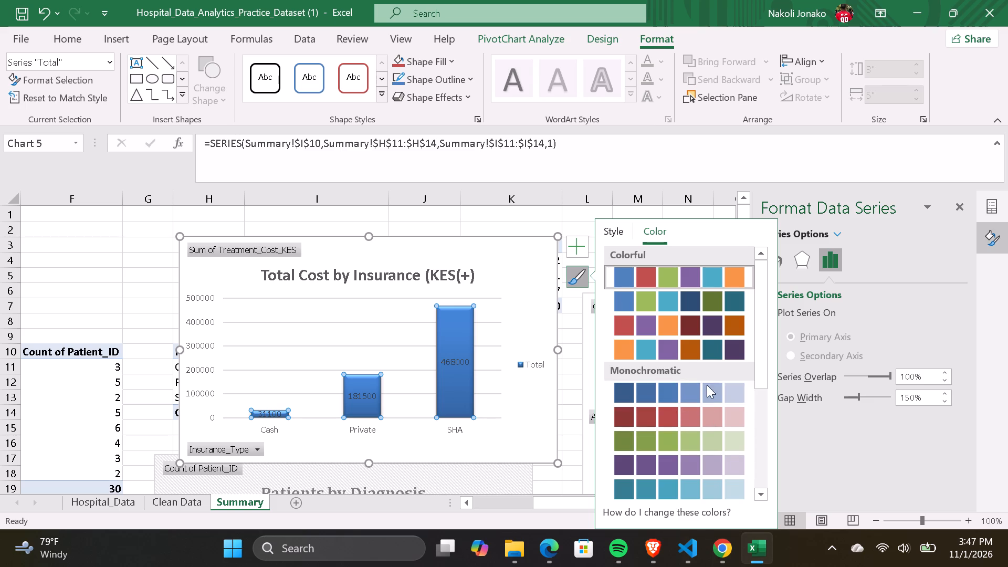
{"action": "scroll", "coordinate": [677, 401], "scroll_direction": "down", "scroll_amount": 3}
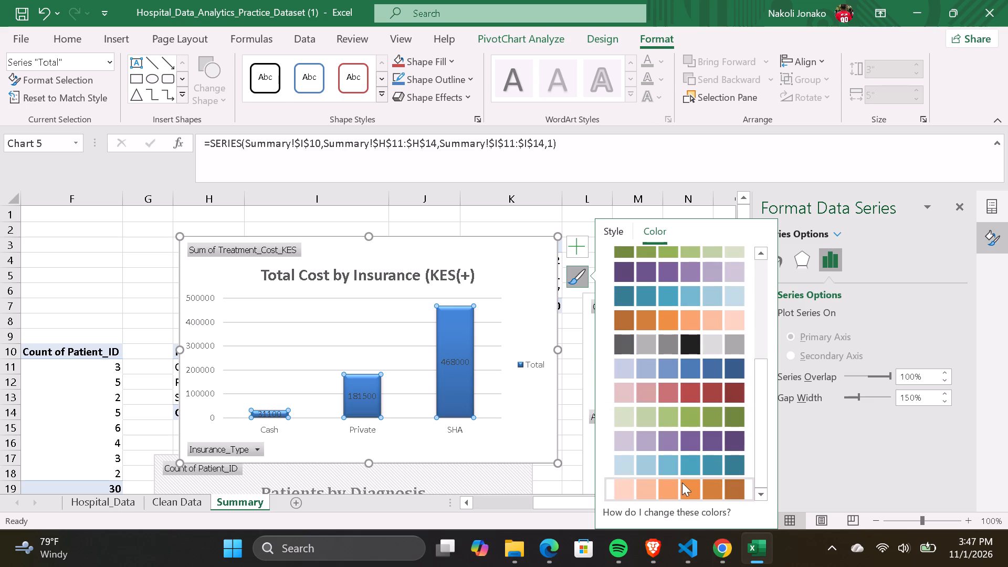
{"action": "left_click", "coordinate": [681, 484]}
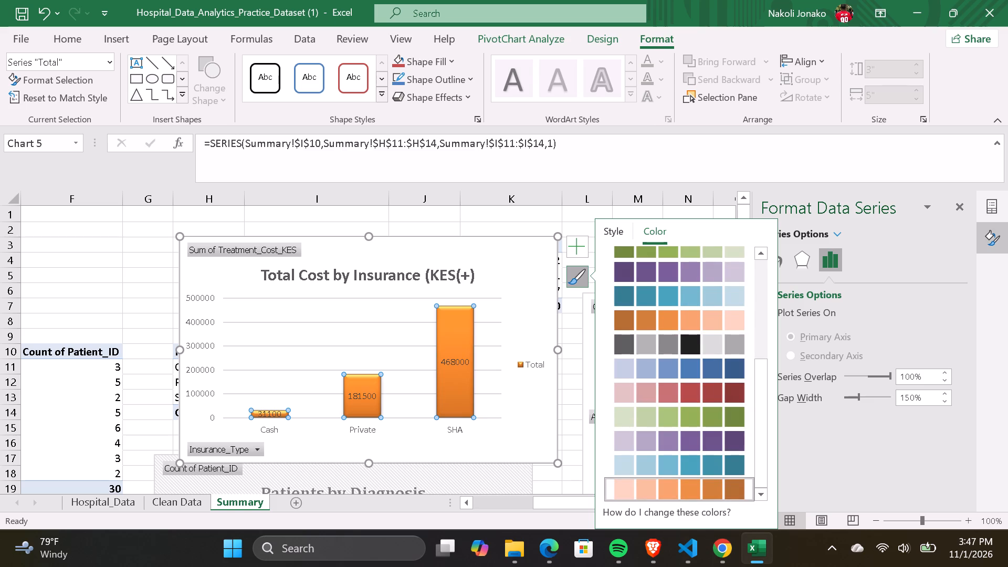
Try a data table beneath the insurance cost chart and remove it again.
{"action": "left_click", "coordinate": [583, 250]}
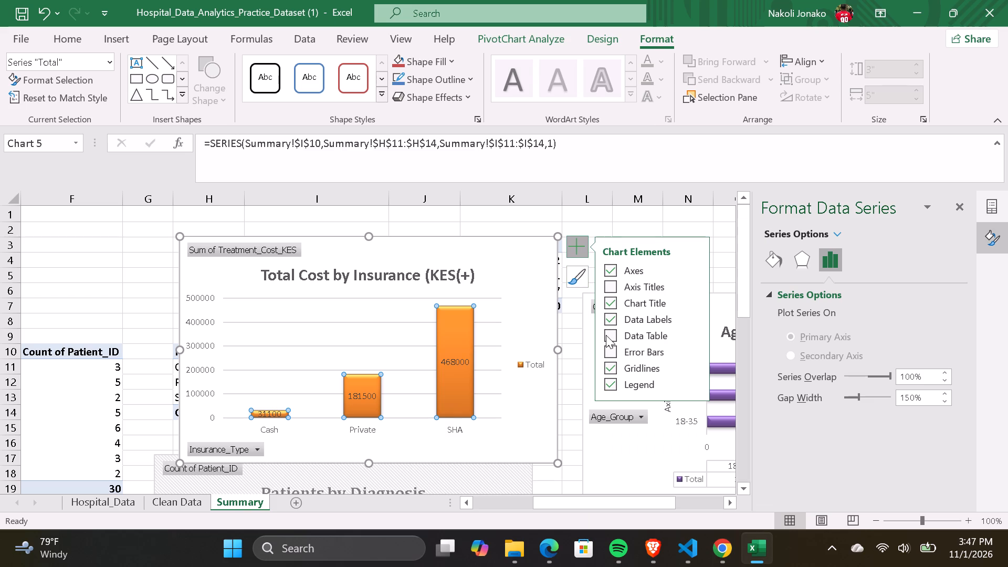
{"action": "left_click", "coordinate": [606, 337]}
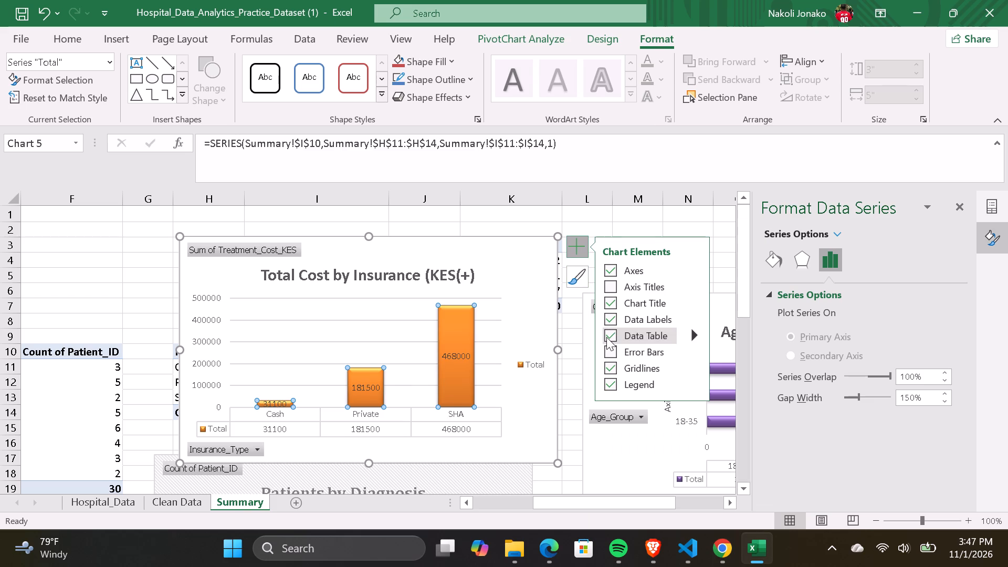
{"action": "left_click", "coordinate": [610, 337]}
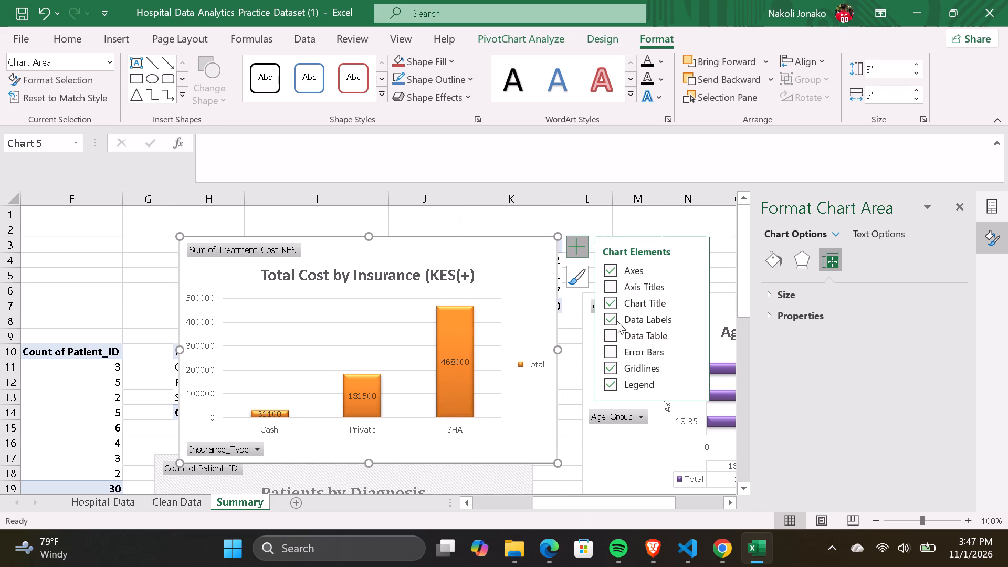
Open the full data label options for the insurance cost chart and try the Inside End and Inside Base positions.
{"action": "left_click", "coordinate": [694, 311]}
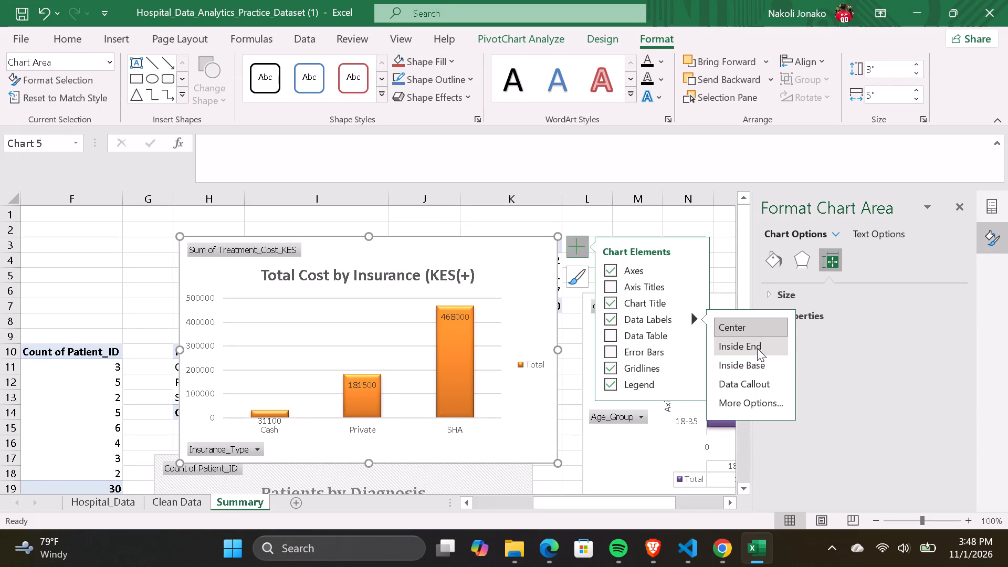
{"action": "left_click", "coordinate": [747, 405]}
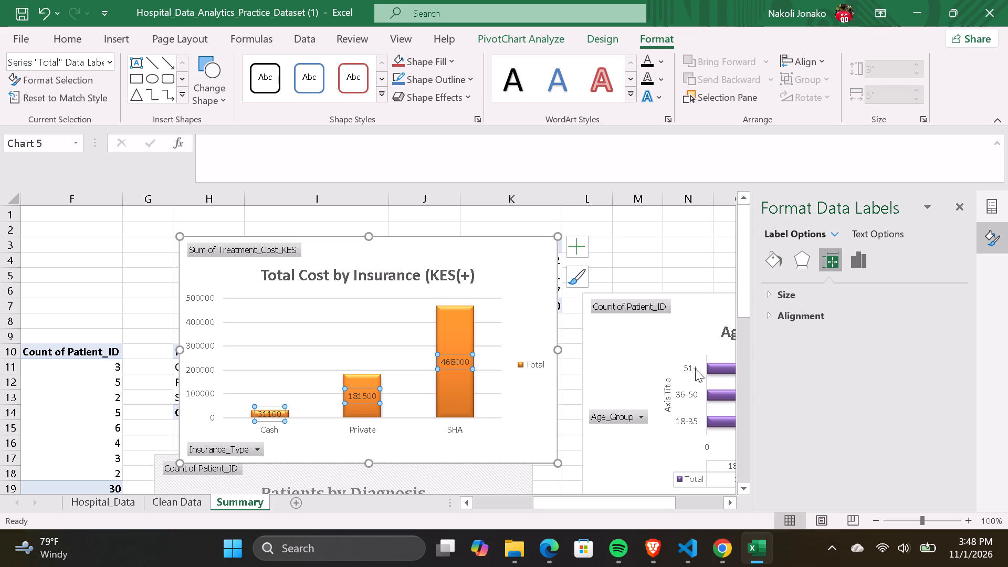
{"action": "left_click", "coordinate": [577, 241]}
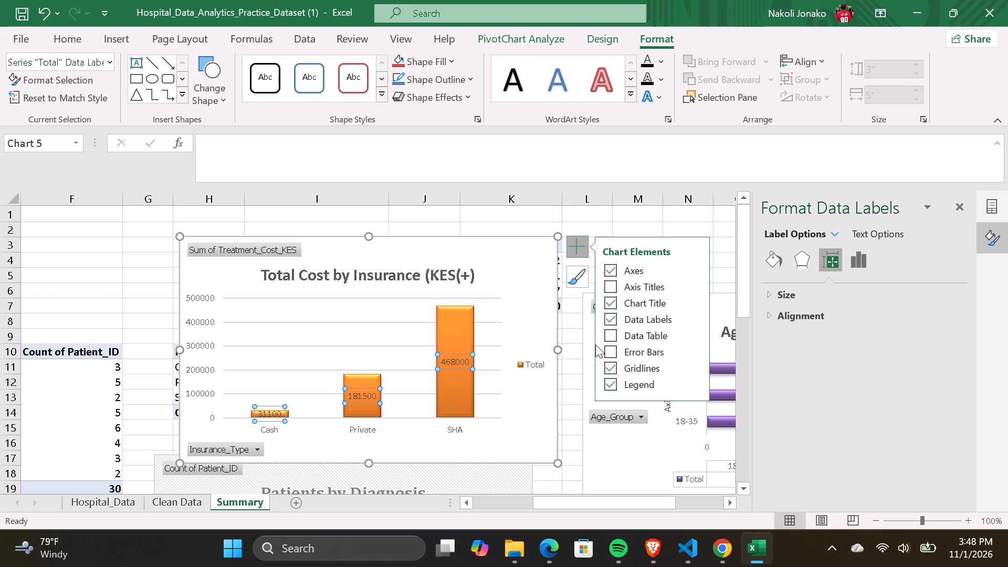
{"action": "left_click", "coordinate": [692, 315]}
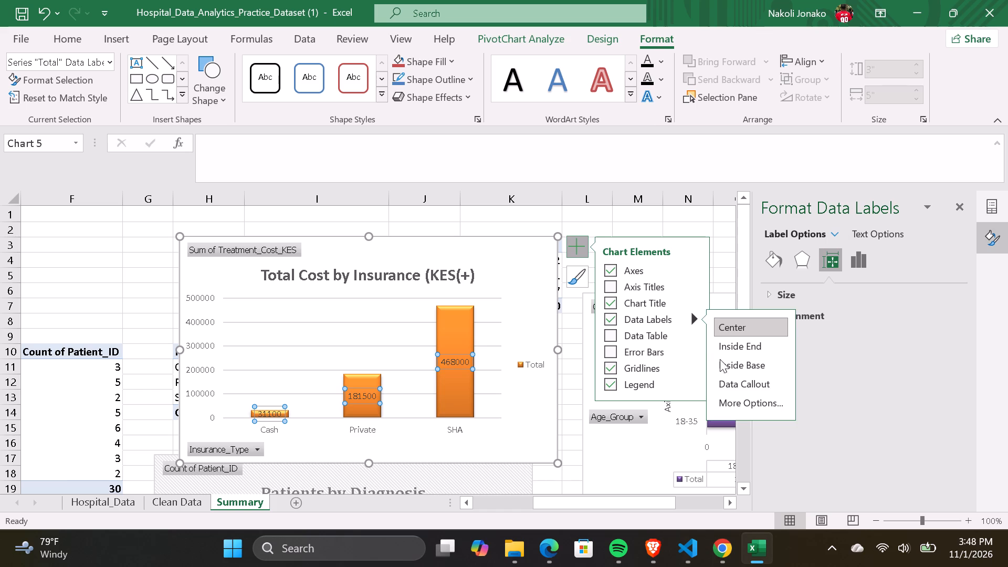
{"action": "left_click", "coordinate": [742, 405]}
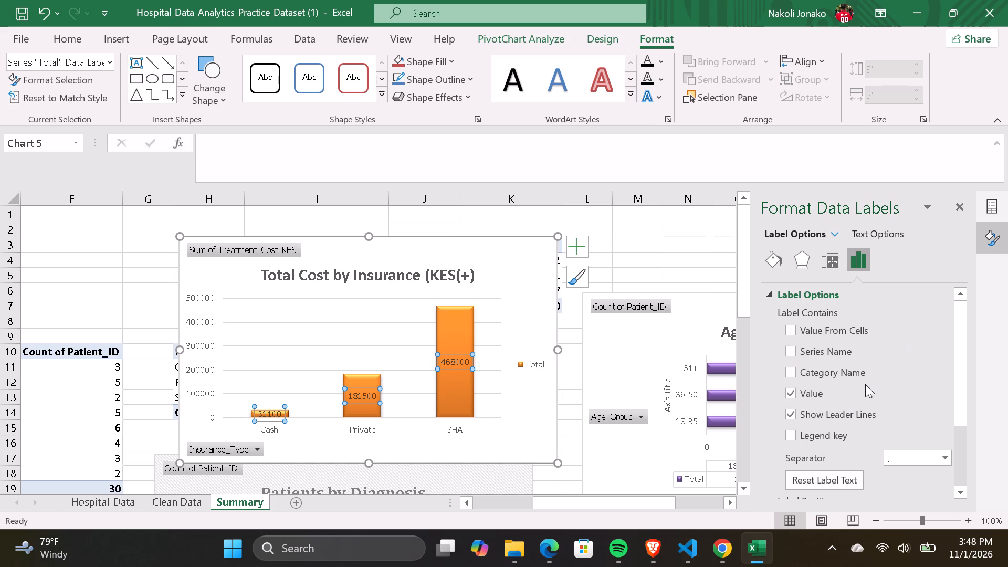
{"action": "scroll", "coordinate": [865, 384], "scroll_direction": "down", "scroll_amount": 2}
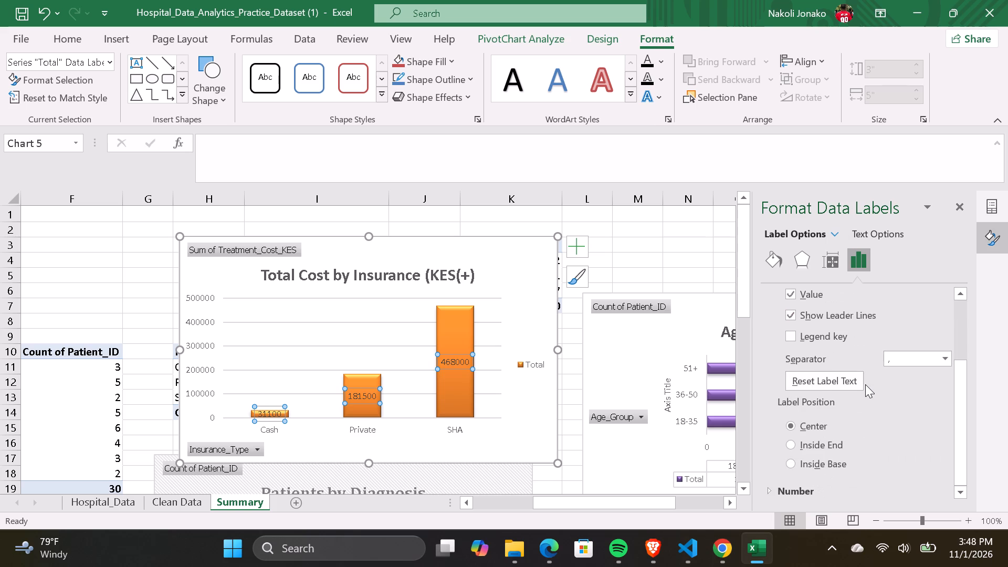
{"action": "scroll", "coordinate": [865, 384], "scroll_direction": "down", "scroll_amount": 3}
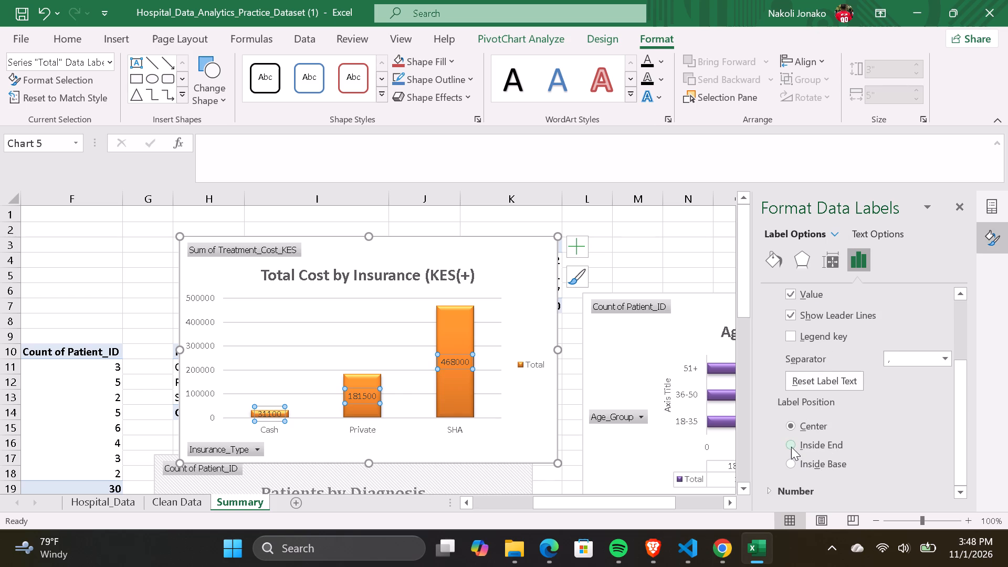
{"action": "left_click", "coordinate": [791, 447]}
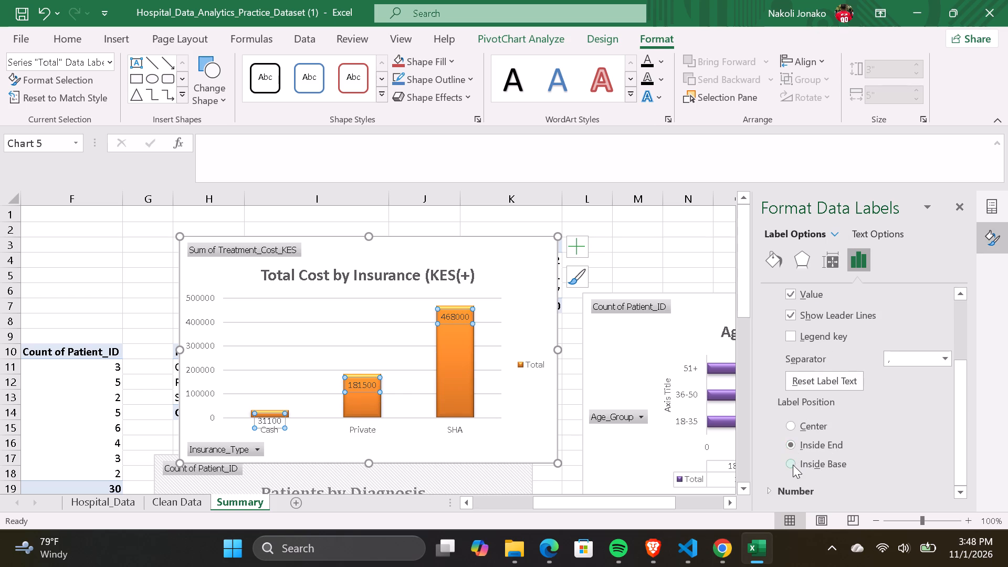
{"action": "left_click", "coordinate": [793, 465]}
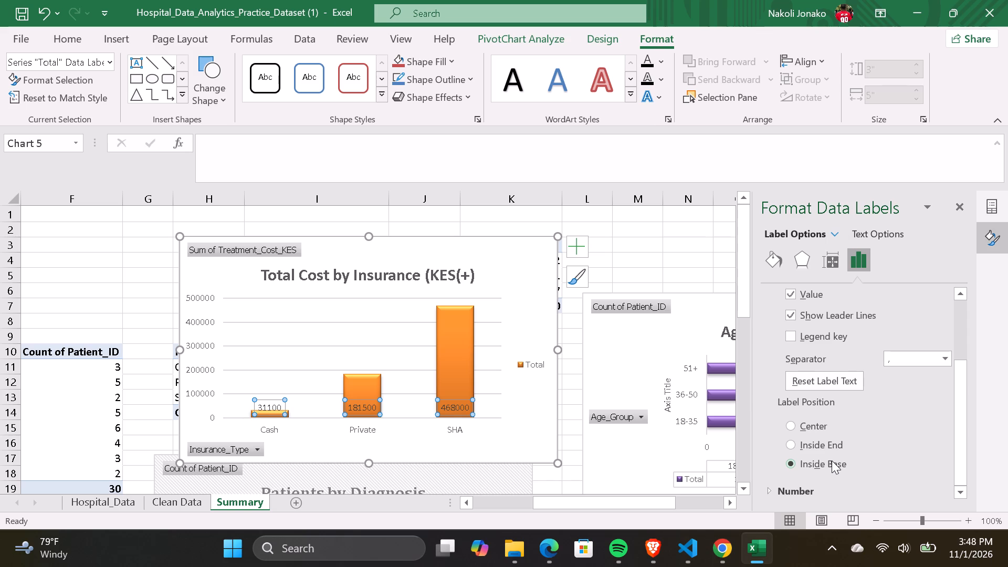
Examine the label options and size settings available for the insurance cost chart's data labels.
{"action": "scroll", "coordinate": [832, 460], "scroll_direction": "down", "scroll_amount": 2}
{"action": "scroll", "coordinate": [881, 407], "scroll_direction": "down", "scroll_amount": 3}
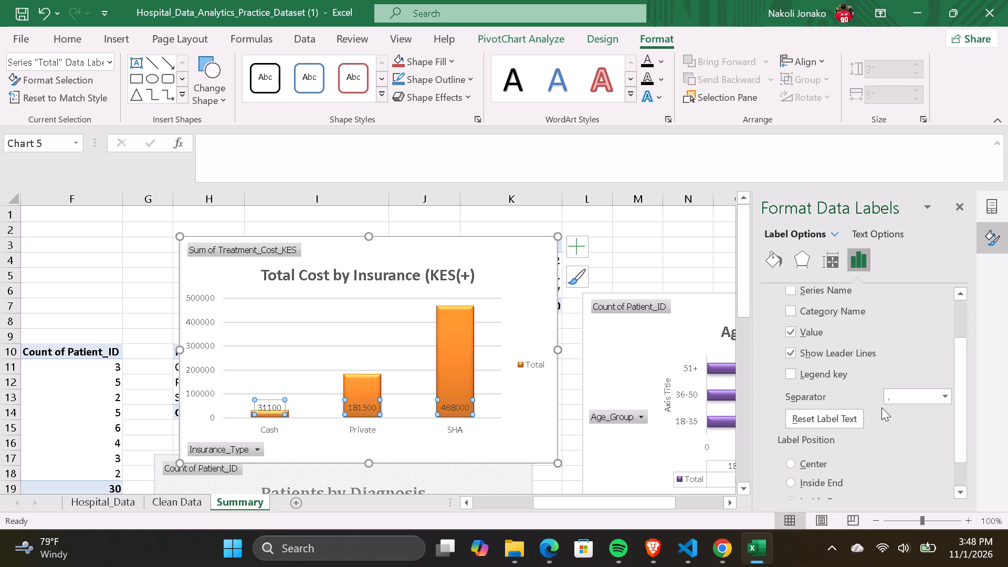
{"action": "scroll", "coordinate": [881, 407], "scroll_direction": "down", "scroll_amount": 4}
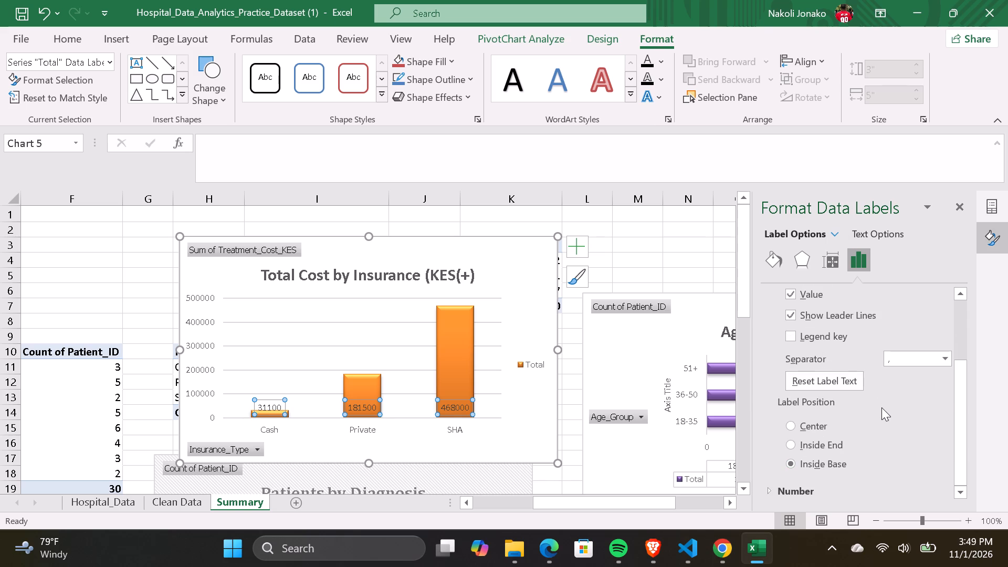
{"action": "scroll", "coordinate": [881, 407], "scroll_direction": "up", "scroll_amount": 5}
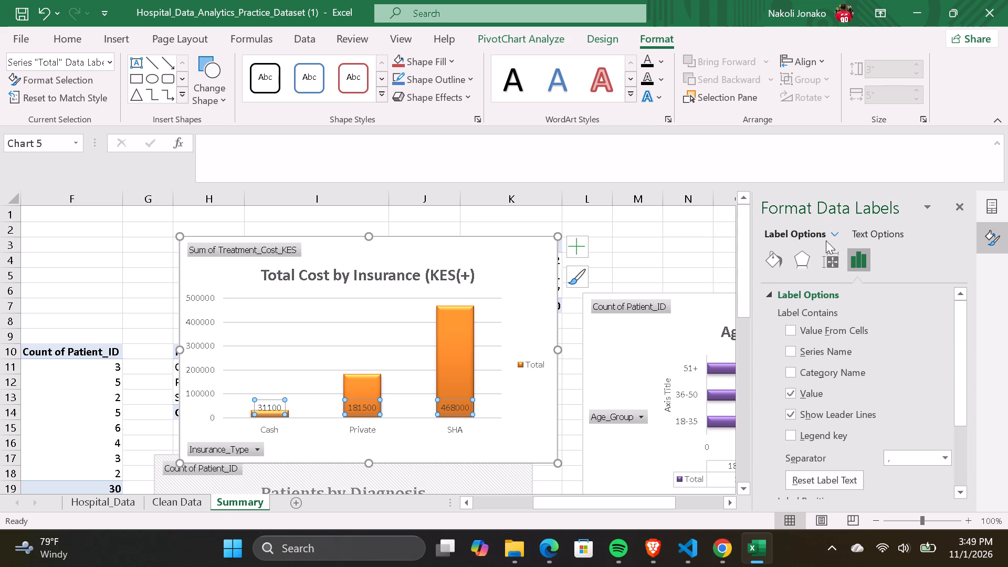
{"action": "left_click", "coordinate": [828, 253]}
{"action": "left_click", "coordinate": [781, 293]}
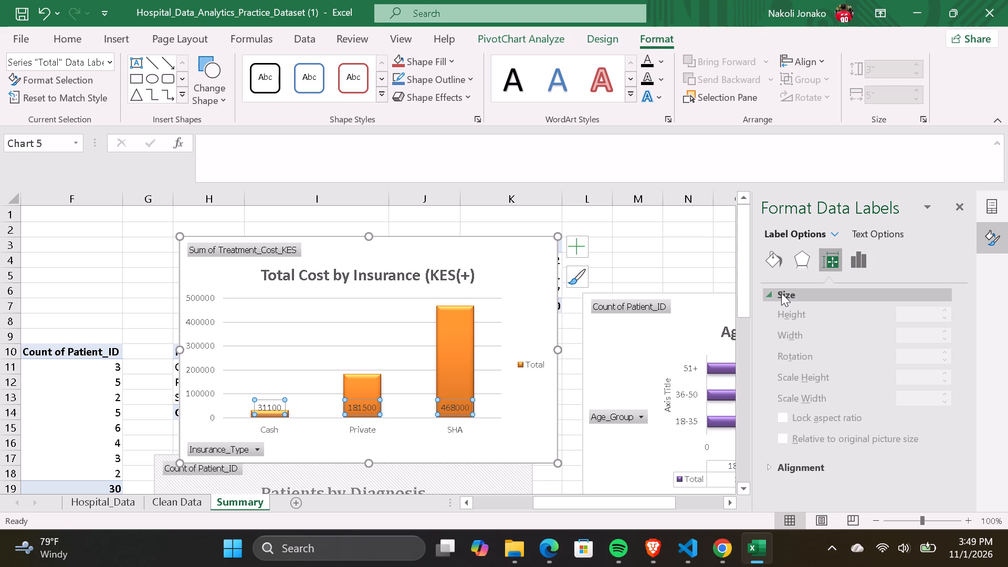
{"action": "scroll", "coordinate": [825, 382], "scroll_direction": "down", "scroll_amount": 2}
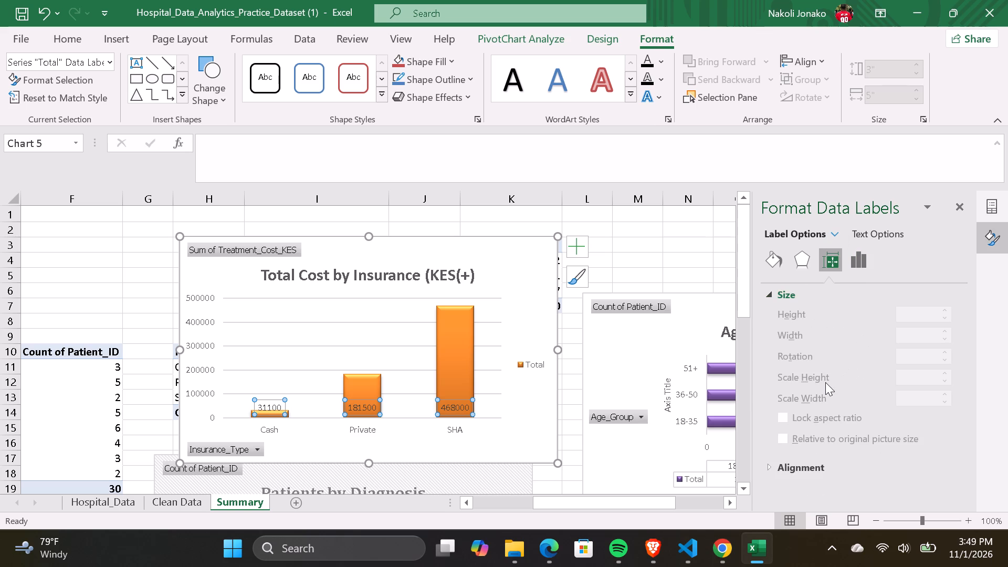
{"action": "left_click", "coordinate": [790, 417]}
{"action": "left_click", "coordinate": [859, 255]}
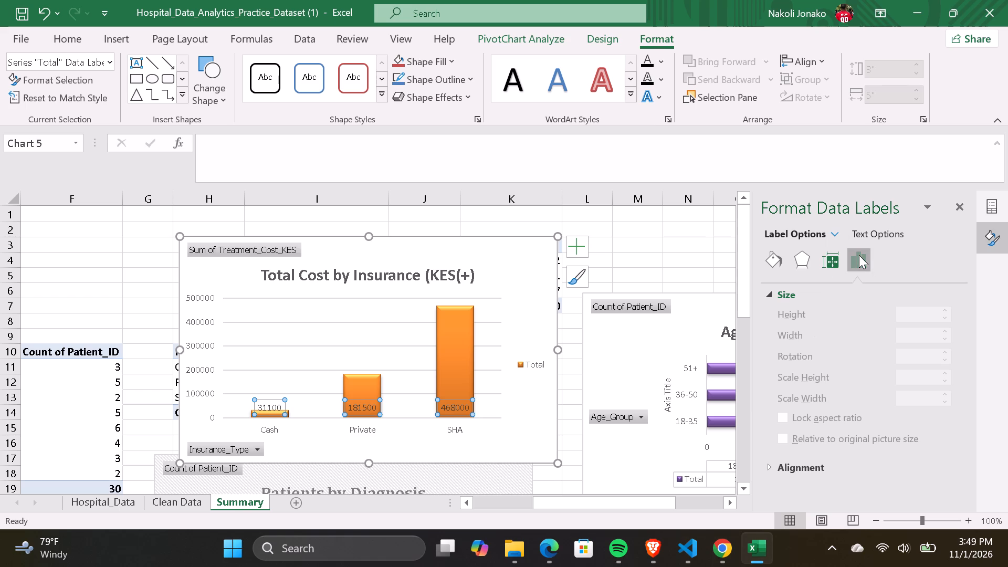
{"action": "scroll", "coordinate": [840, 377], "scroll_direction": "up", "scroll_amount": 1}
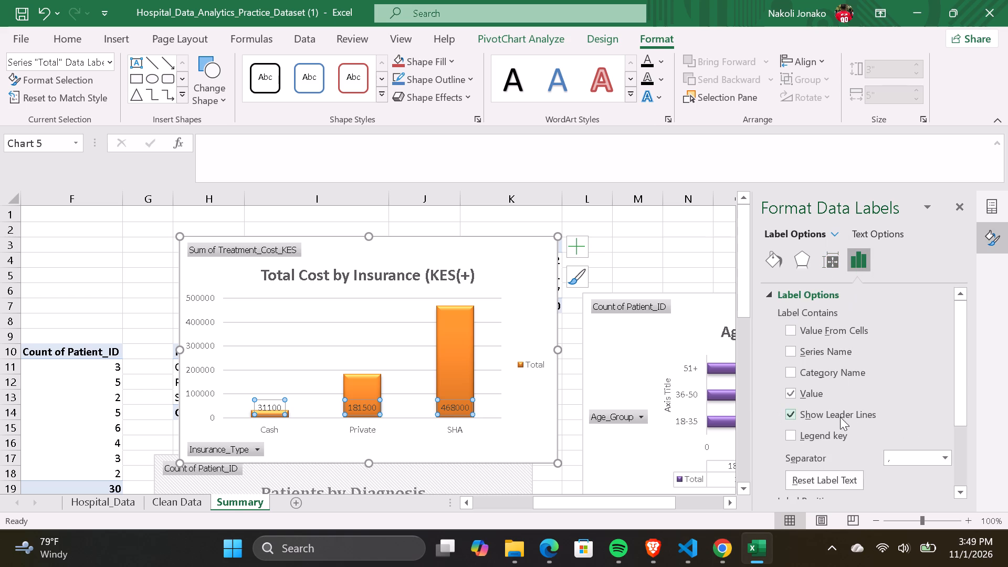
{"action": "scroll", "coordinate": [878, 421], "scroll_direction": "up", "scroll_amount": 1}
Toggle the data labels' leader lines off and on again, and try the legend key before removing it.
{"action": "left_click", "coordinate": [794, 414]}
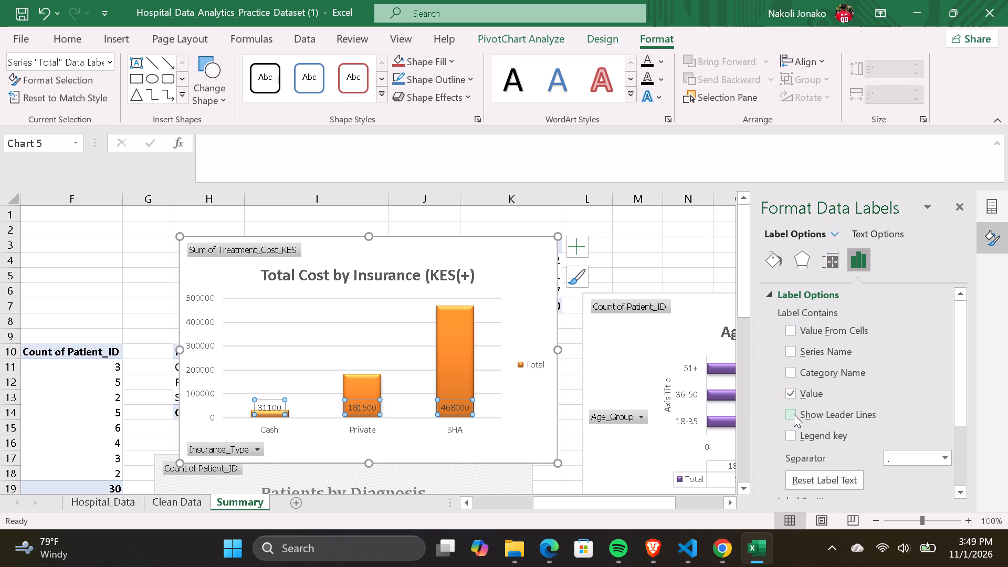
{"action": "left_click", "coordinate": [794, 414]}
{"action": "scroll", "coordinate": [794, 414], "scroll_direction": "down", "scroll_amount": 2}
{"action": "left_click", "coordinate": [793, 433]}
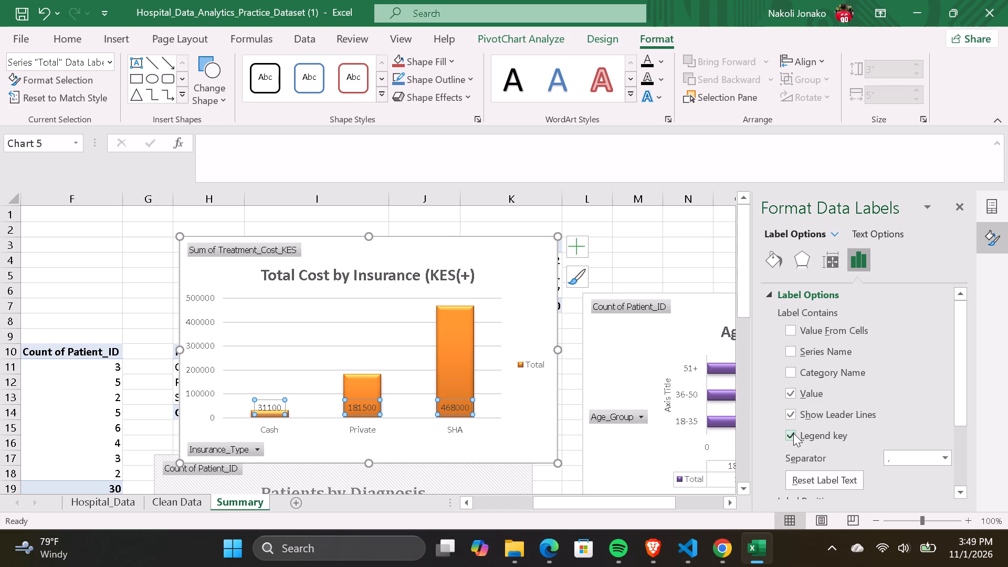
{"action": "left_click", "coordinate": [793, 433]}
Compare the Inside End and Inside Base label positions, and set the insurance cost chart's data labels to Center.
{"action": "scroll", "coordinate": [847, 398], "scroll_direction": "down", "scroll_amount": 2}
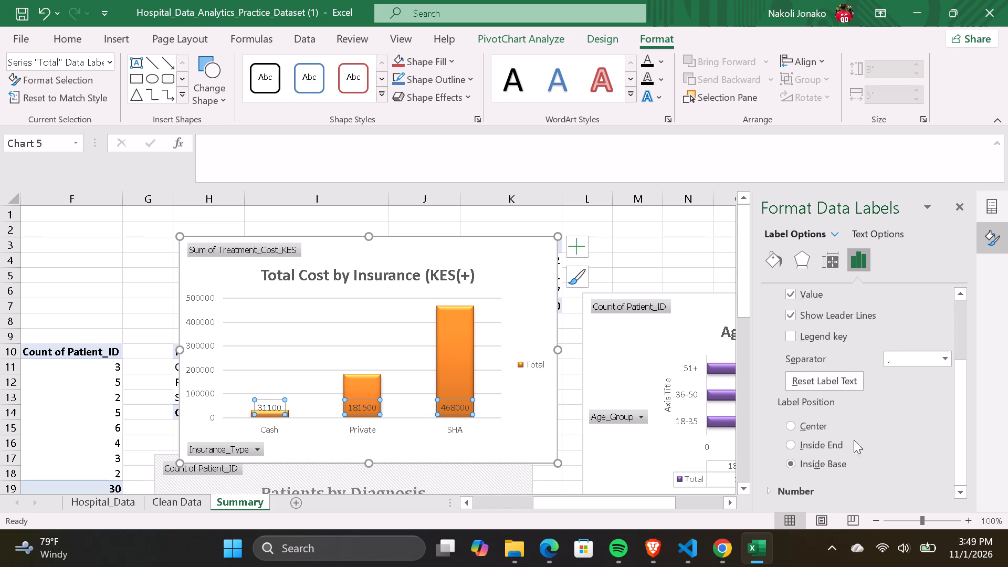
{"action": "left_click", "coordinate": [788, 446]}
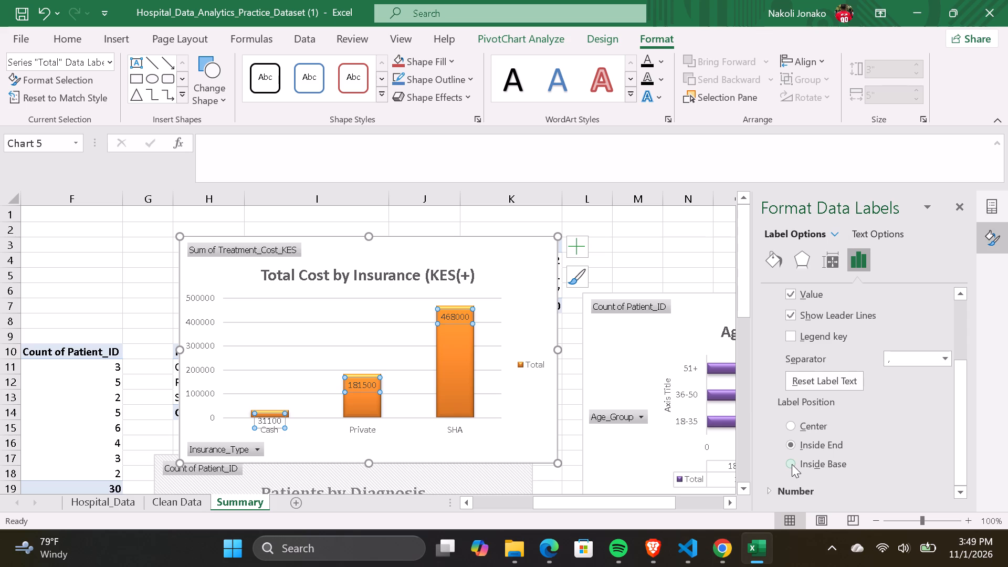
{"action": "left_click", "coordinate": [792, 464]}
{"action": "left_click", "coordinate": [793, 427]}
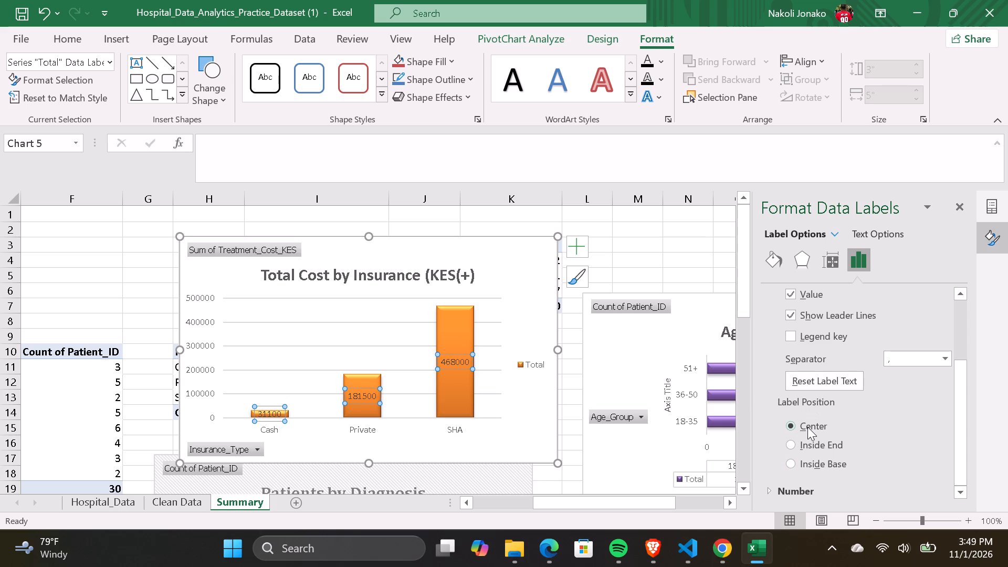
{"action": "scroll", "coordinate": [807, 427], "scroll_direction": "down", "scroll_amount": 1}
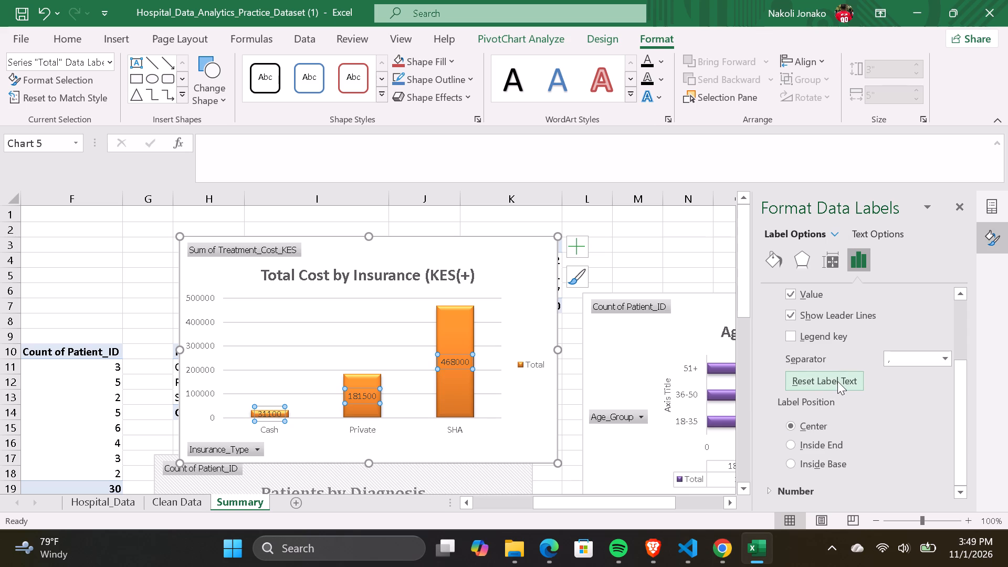
Reset the label text of the insurance cost chart's data labels.
{"action": "left_click", "coordinate": [837, 381]}
{"action": "left_click", "coordinate": [840, 381]}
{"action": "left_click", "coordinate": [823, 378]}
{"action": "left_click", "coordinate": [823, 378]}
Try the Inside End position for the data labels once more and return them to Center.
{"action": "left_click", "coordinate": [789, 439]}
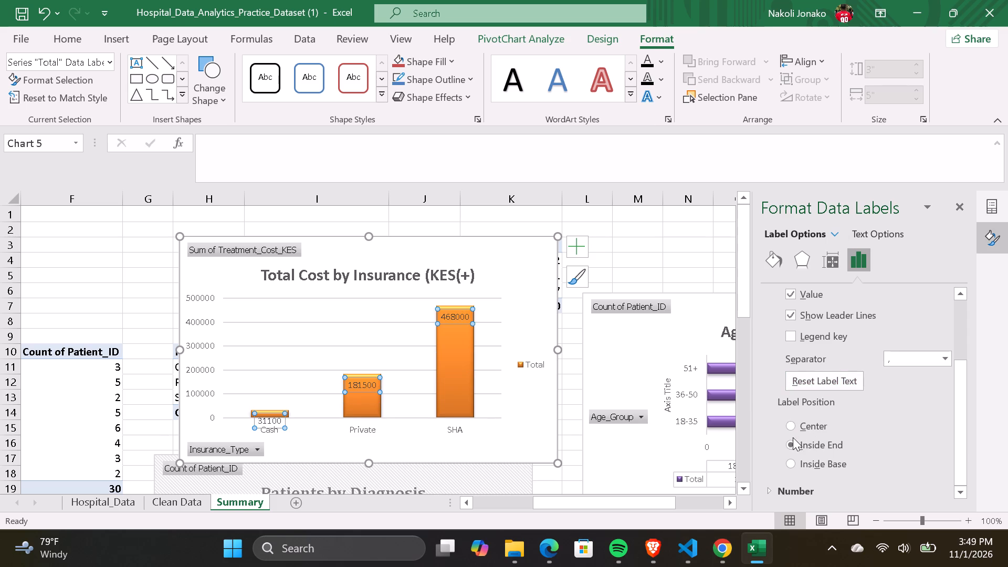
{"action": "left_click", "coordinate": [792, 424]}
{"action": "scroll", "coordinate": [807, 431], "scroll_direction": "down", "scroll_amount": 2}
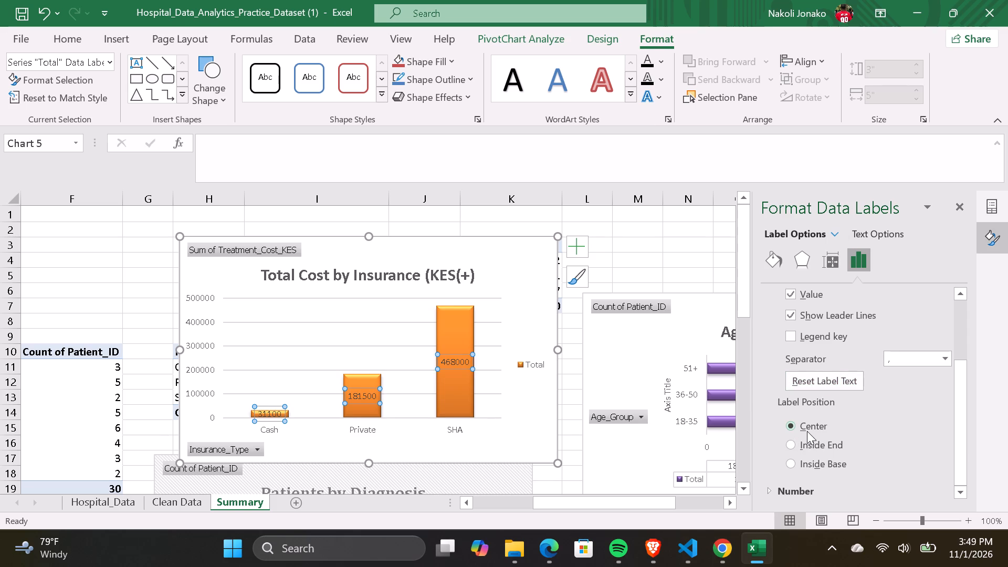
Set the insurance cost chart's data labels to the Inside End position.
{"action": "left_click", "coordinate": [802, 260]}
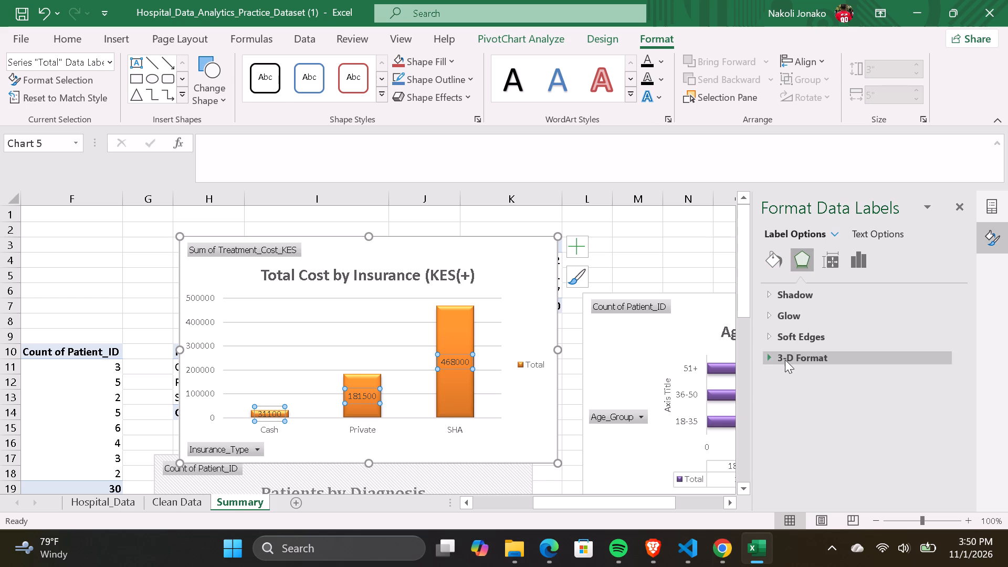
{"action": "left_click", "coordinate": [771, 264]}
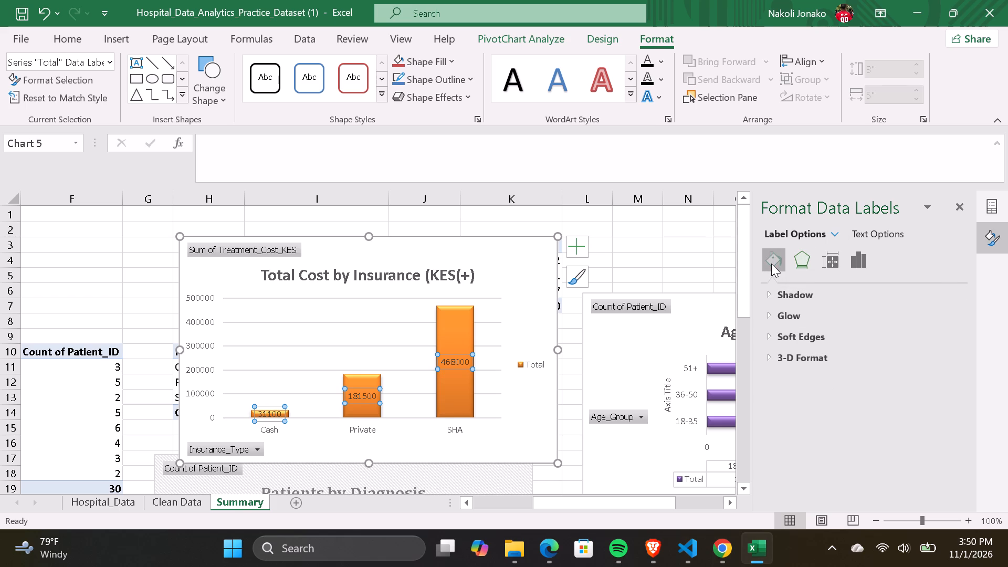
{"action": "left_click", "coordinate": [855, 261]}
{"action": "scroll", "coordinate": [821, 369], "scroll_direction": "down", "scroll_amount": 3}
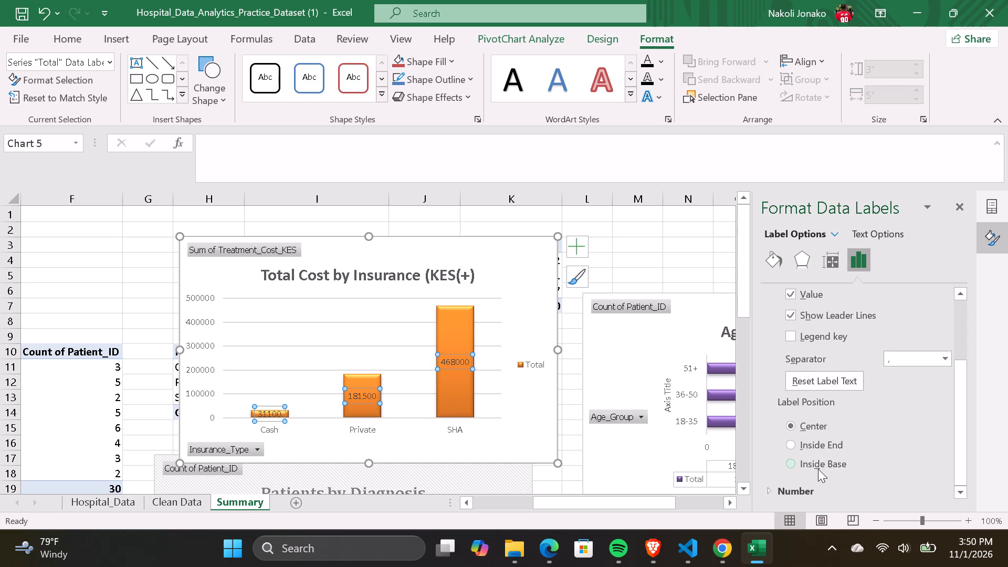
{"action": "left_click", "coordinate": [795, 448]}
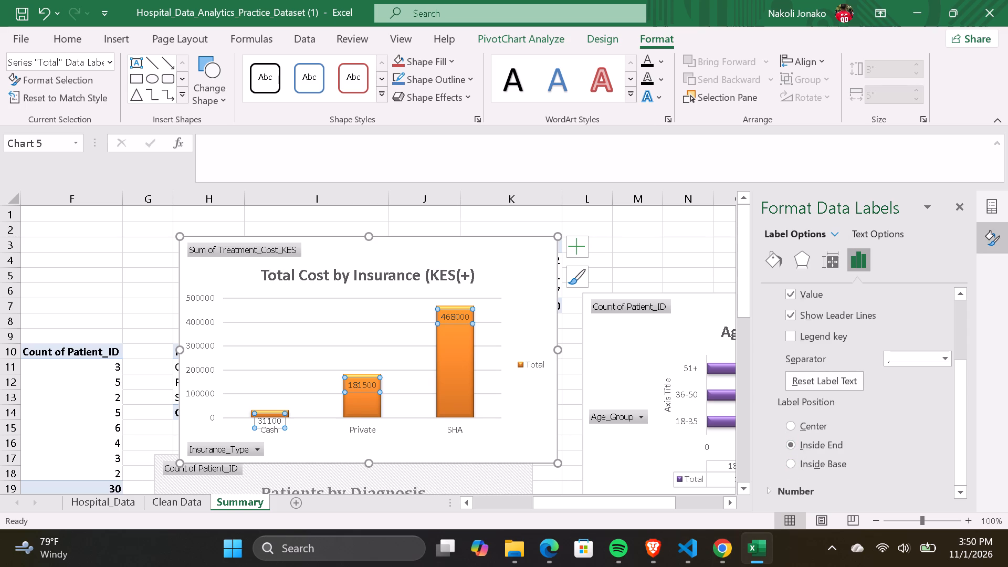
Add axis titles to the insurance cost chart.
{"action": "left_click", "coordinate": [576, 251]}
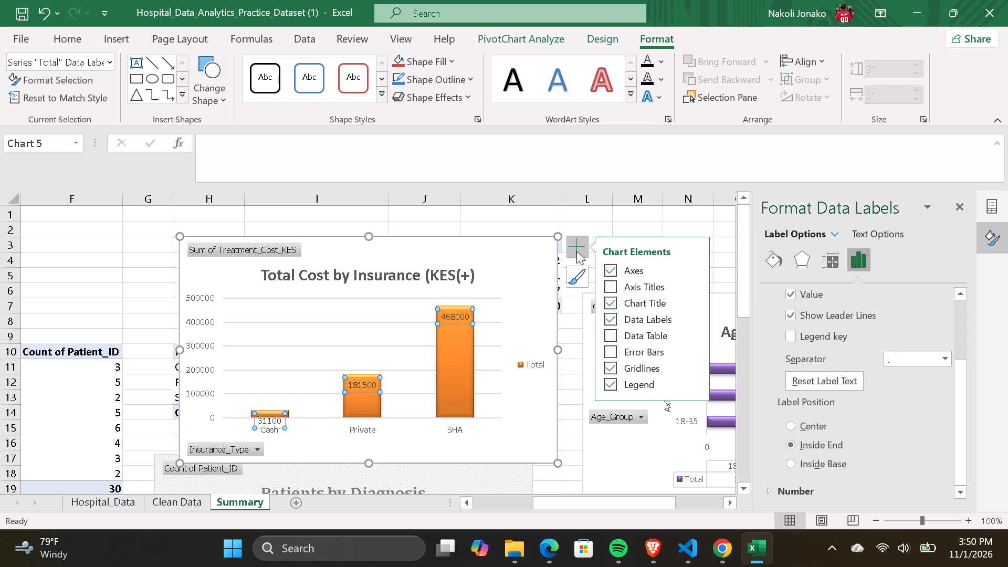
{"action": "left_click", "coordinate": [613, 287]}
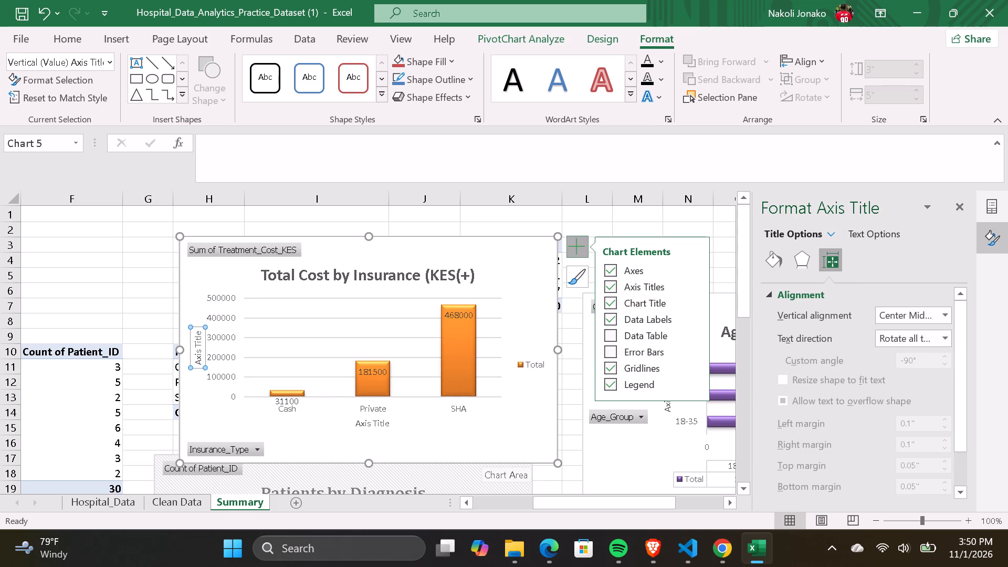
Delete the Total legend from the insurance cost chart.
{"action": "left_click", "coordinate": [531, 363]}
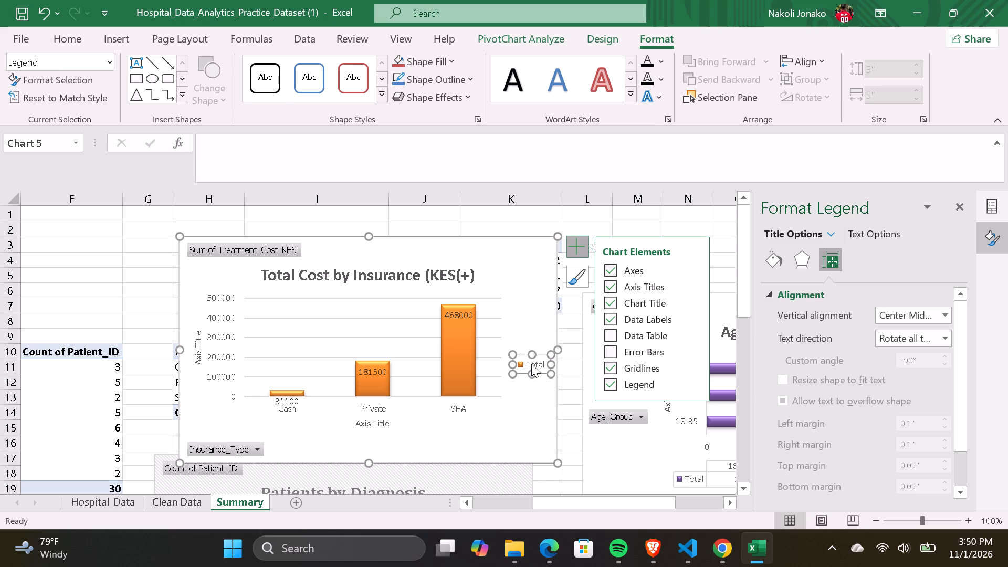
{"action": "key", "text": "BackSpace"}
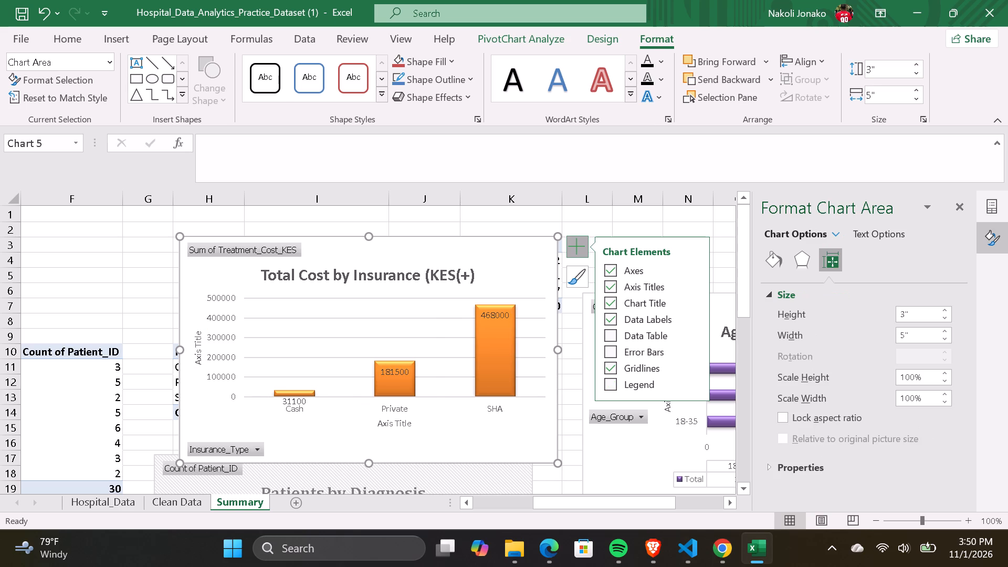
Replace the vertical axis title's placeholder text with KES on the insurance cost chart.
{"action": "left_click", "coordinate": [196, 343]}
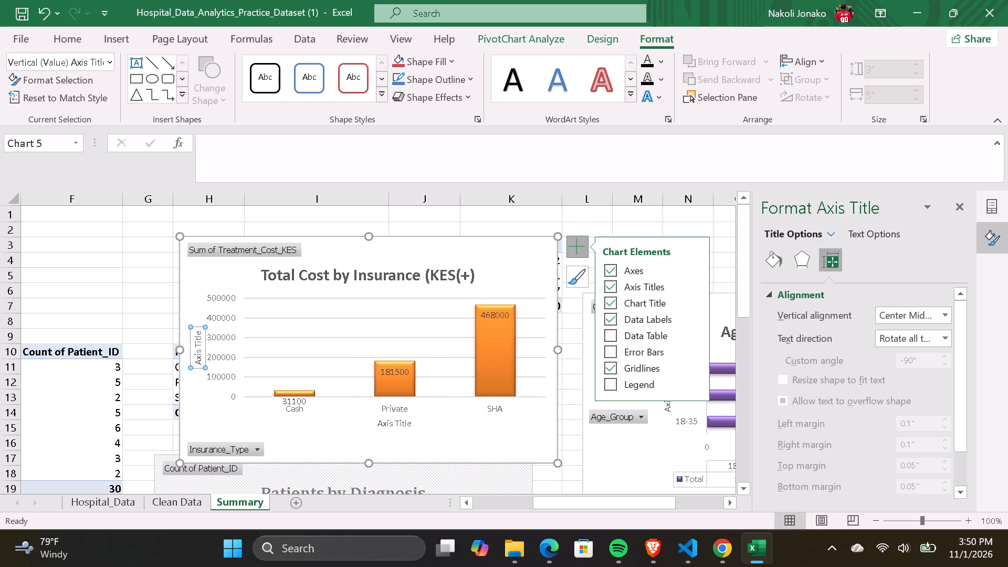
{"action": "left_click", "coordinate": [199, 349]}
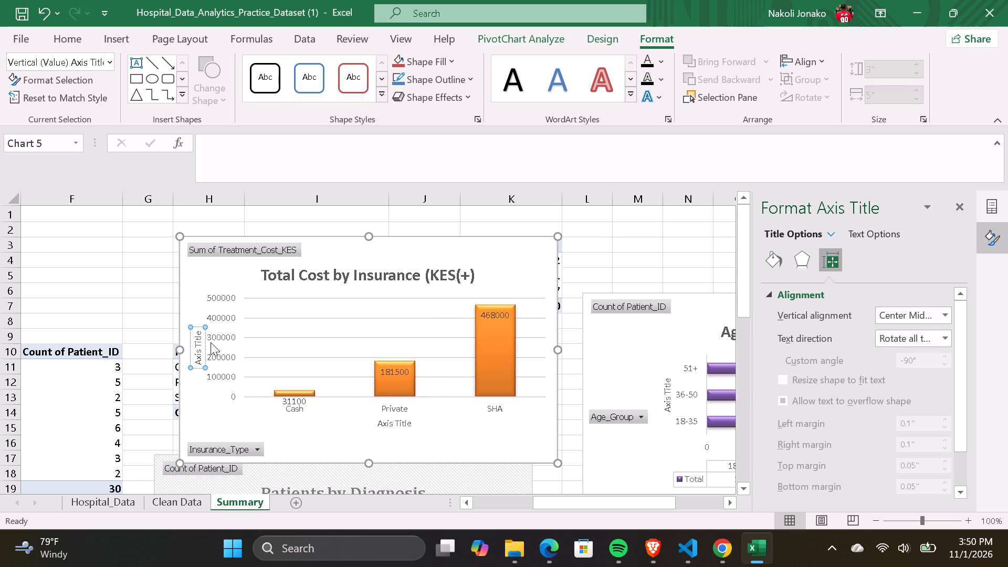
{"action": "key", "text": "Up"}
{"action": "key", "text": "Up"}
{"action": "key", "text": "Up"}
{"action": "key", "text": "Up"}
{"action": "key", "text": "Up"}
{"action": "key", "text": "Up"}
{"action": "key", "text": "BackSpace"}
{"action": "key", "text": "BackSpace"}
{"action": "key", "text": "BackSpace"}
{"action": "key", "text": "BackSpace"}
{"action": "key", "text": "BackSpace"}
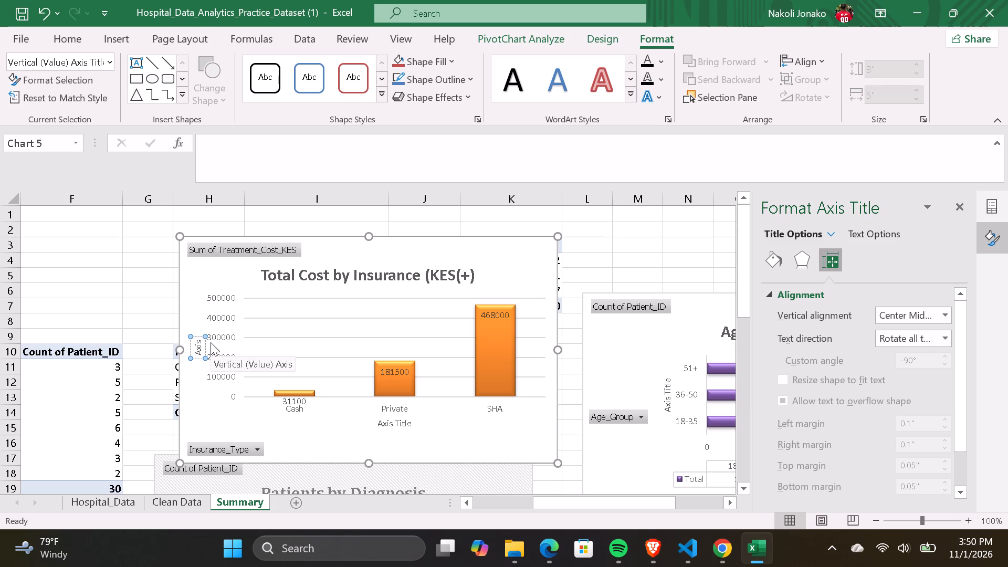
{"action": "key", "text": "BackSpace"}
{"action": "key", "text": "BackSpace"}
{"action": "key", "text": "BackSpace"}
{"action": "key", "text": "BackSpace"}
{"action": "key", "text": "BackSpace"}
{"action": "key", "text": "shift+k"}
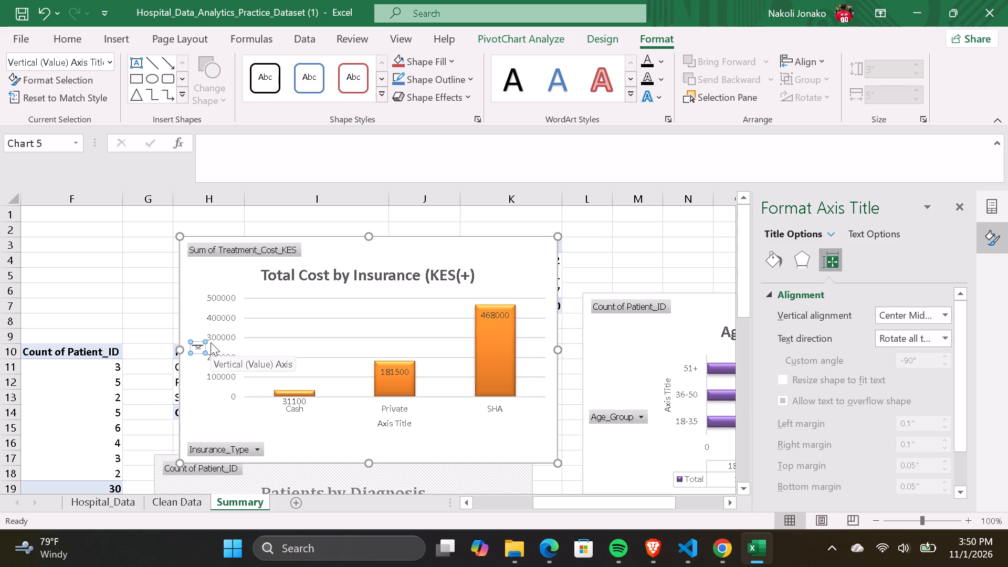
{"action": "type", "text": "ES"}
Clear all the placeholder text of the horizontal axis title so that only the vertical axis keeps a title.
{"action": "left_click", "coordinate": [402, 424]}
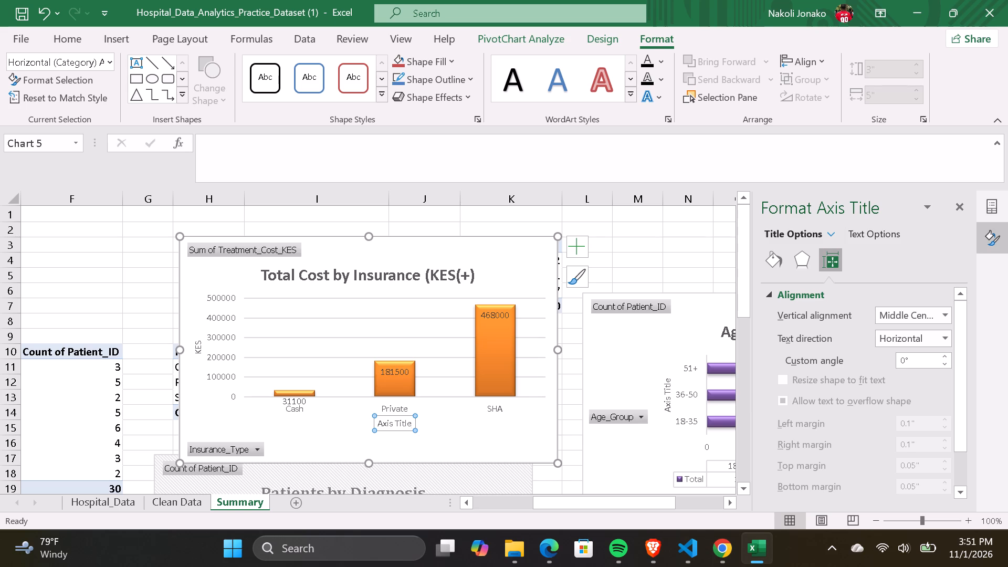
{"action": "left_click", "coordinate": [411, 420]}
{"action": "key", "text": "BackSpace"}
{"action": "key", "text": "BackSpace"}
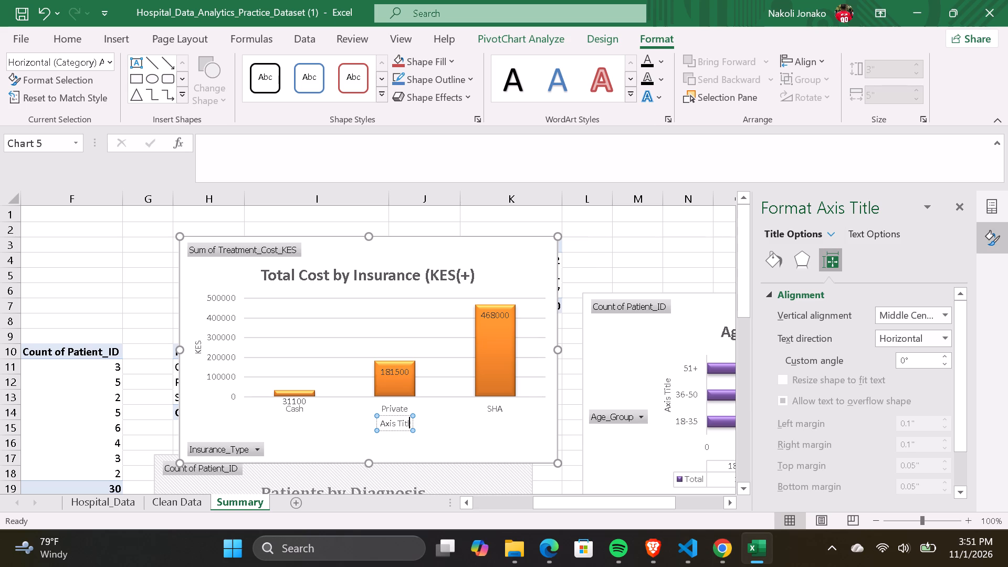
{"action": "key", "text": "BackSpace"}
{"action": "key", "text": "BackSpace"}
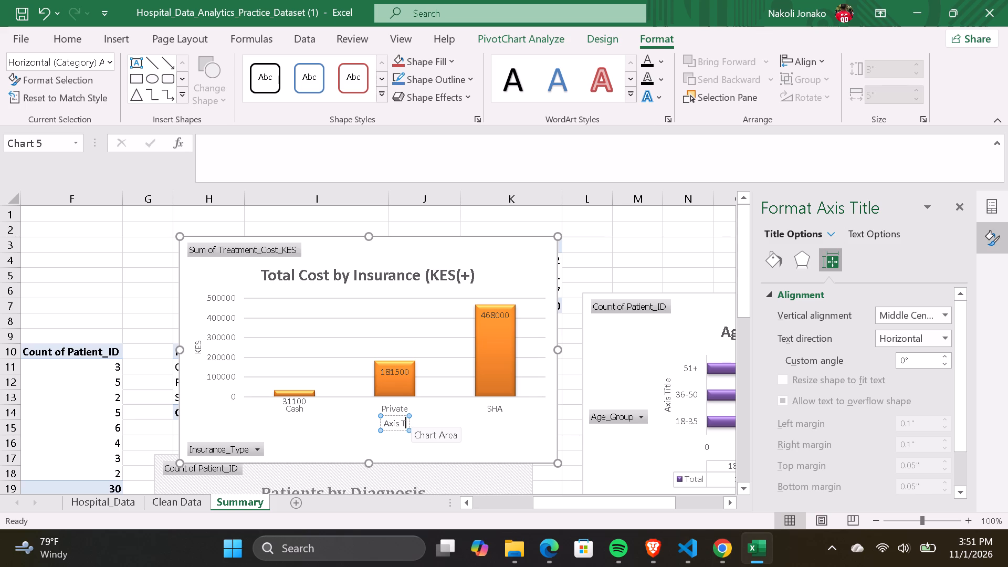
{"action": "key", "text": "BackSpace"}
{"action": "key", "text": "BackSpace"}
{"action": "key", "text": "BackSpace"}
{"action": "key", "text": "BackSpace"}
{"action": "key", "text": "BackSpace"}
{"action": "key", "text": "BackSpace"}
{"action": "key", "text": "BackSpace"}
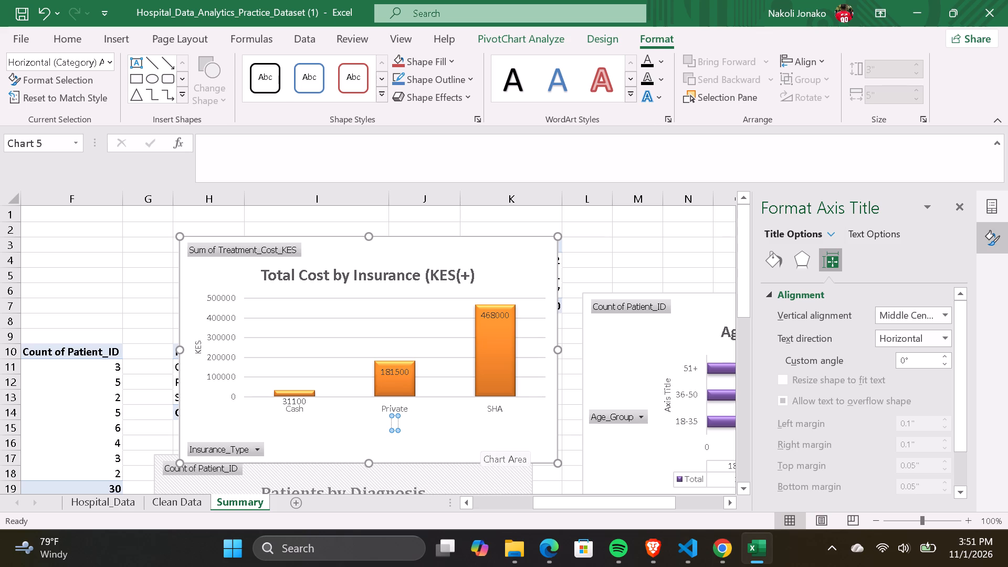
{"action": "left_click", "coordinate": [480, 436]}
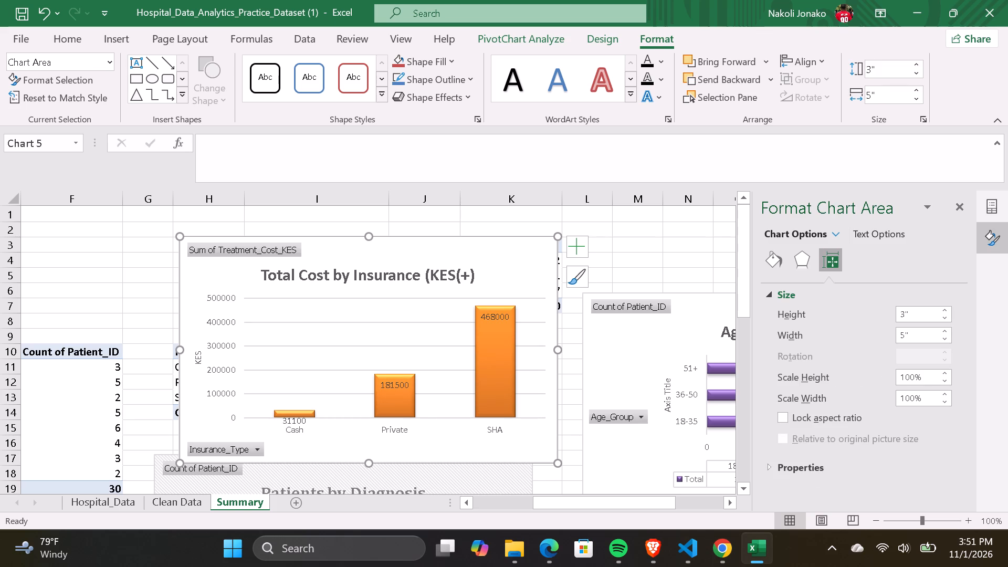
Correct the chart title to read Total Cost by Insurance (KES).
{"action": "left_click", "coordinate": [474, 272]}
{"action": "left_click", "coordinate": [475, 272]}
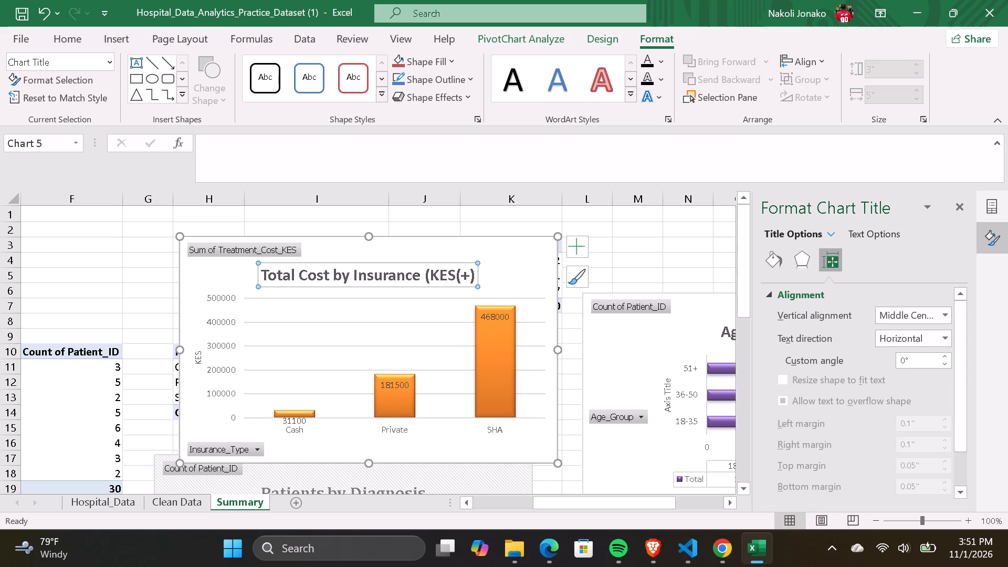
{"action": "left_click", "coordinate": [467, 280]}
{"action": "key", "text": "BackSpace"}
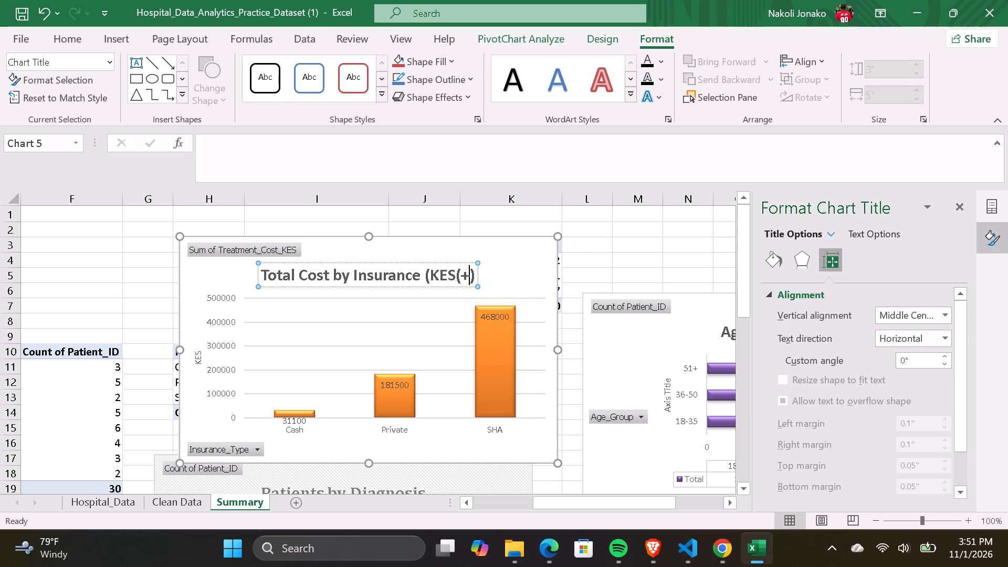
{"action": "key", "text": "BackSpace"}
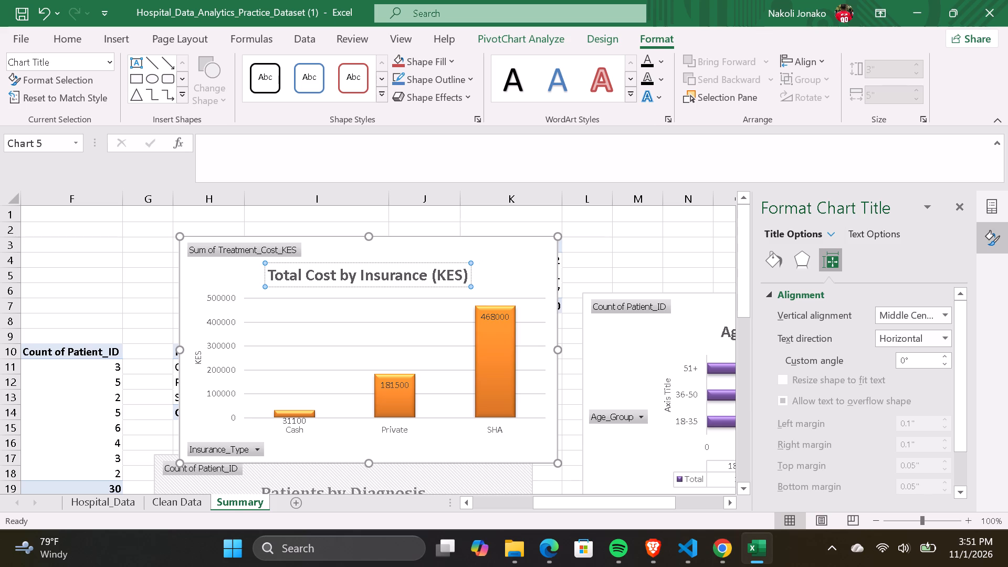
{"action": "left_click", "coordinate": [429, 327]}
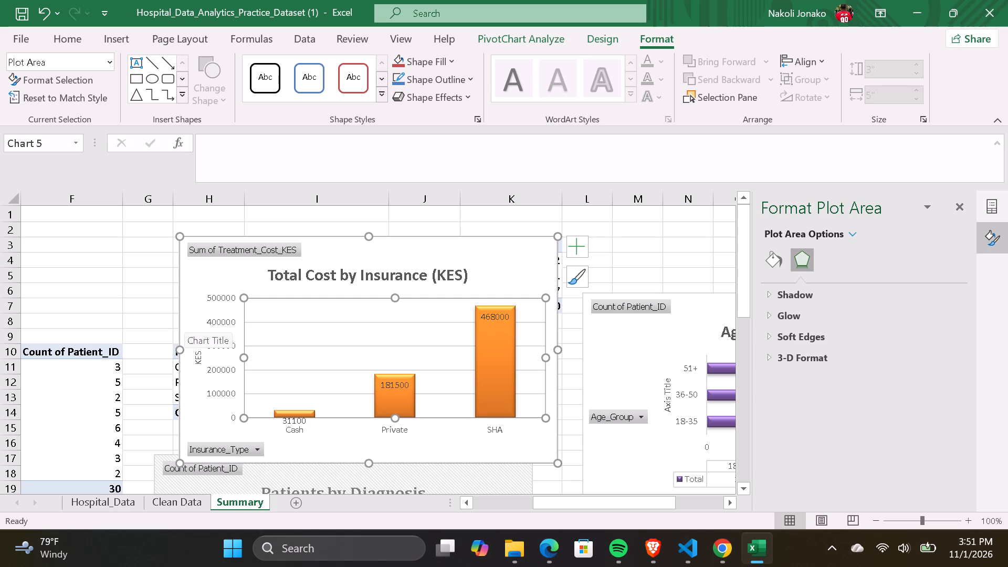
Resize the insurance cost chart to about 3.03" high and 5.39" wide, keeping its bottom-right corner in place.
{"action": "left_click_drag", "start_coordinate": [180, 235], "coordinate": [229, 193]}
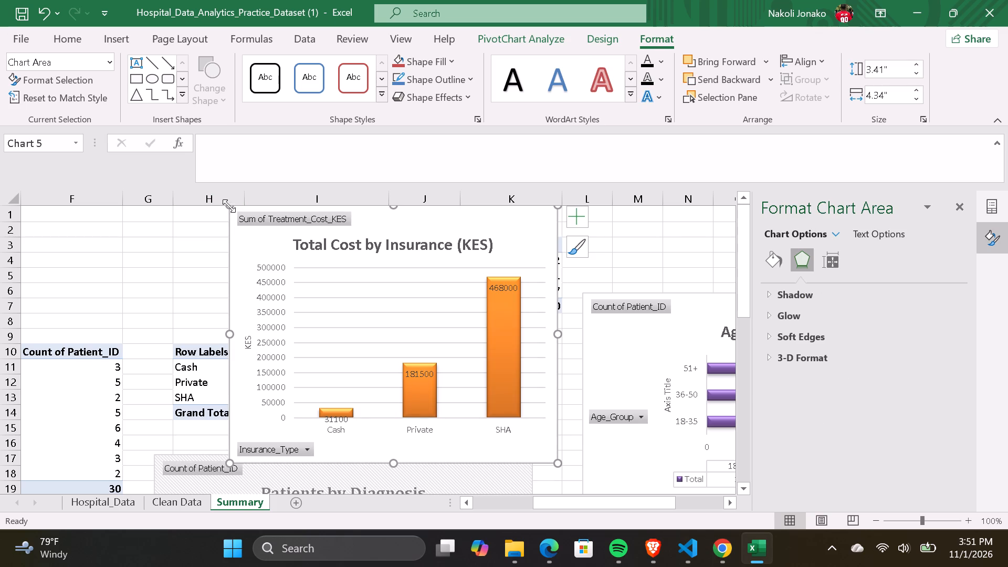
{"action": "left_click_drag", "start_coordinate": [229, 206], "coordinate": [229, 234]}
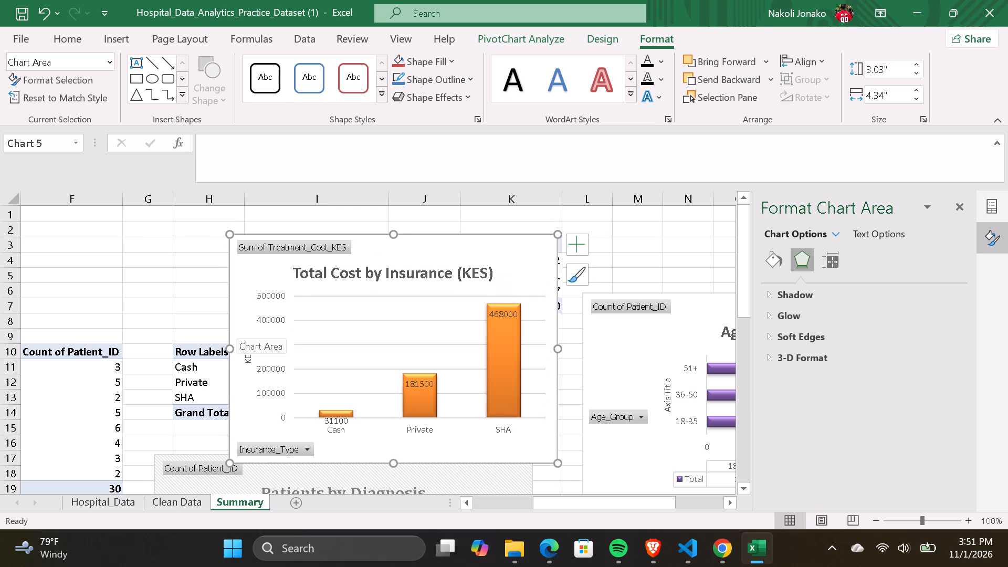
{"action": "left_click_drag", "start_coordinate": [227, 350], "coordinate": [175, 344]}
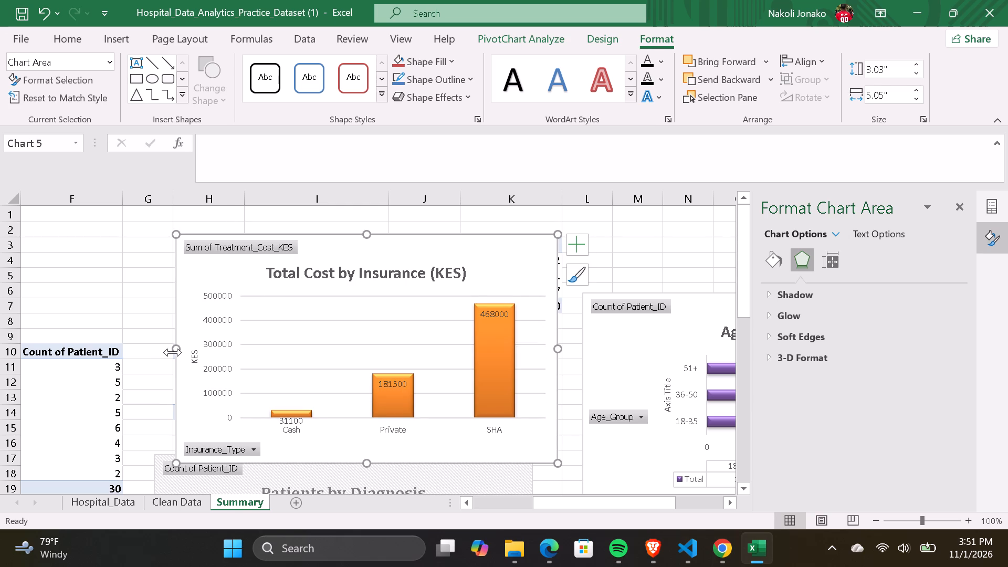
{"action": "left_click_drag", "start_coordinate": [176, 346], "coordinate": [150, 348]}
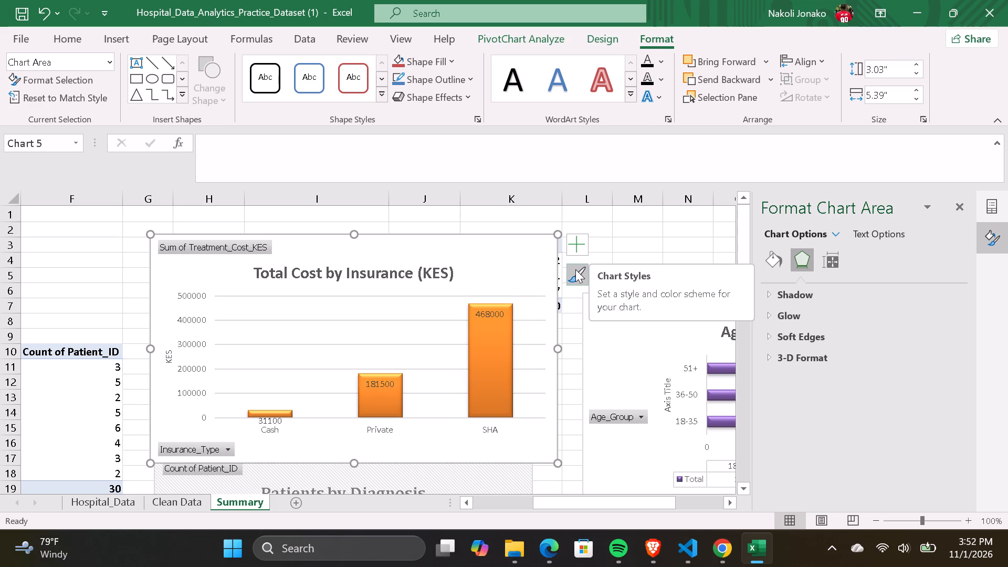
Fill only the SHA column of the insurance cost chart with the standard green colour.
{"action": "left_click", "coordinate": [483, 348]}
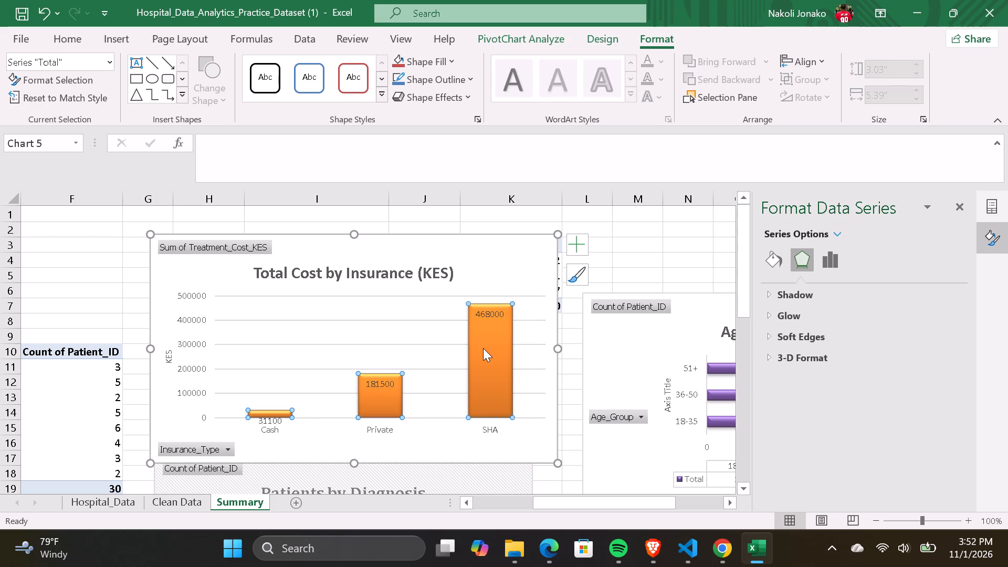
{"action": "left_click", "coordinate": [483, 348]}
{"action": "right_click", "coordinate": [483, 348]}
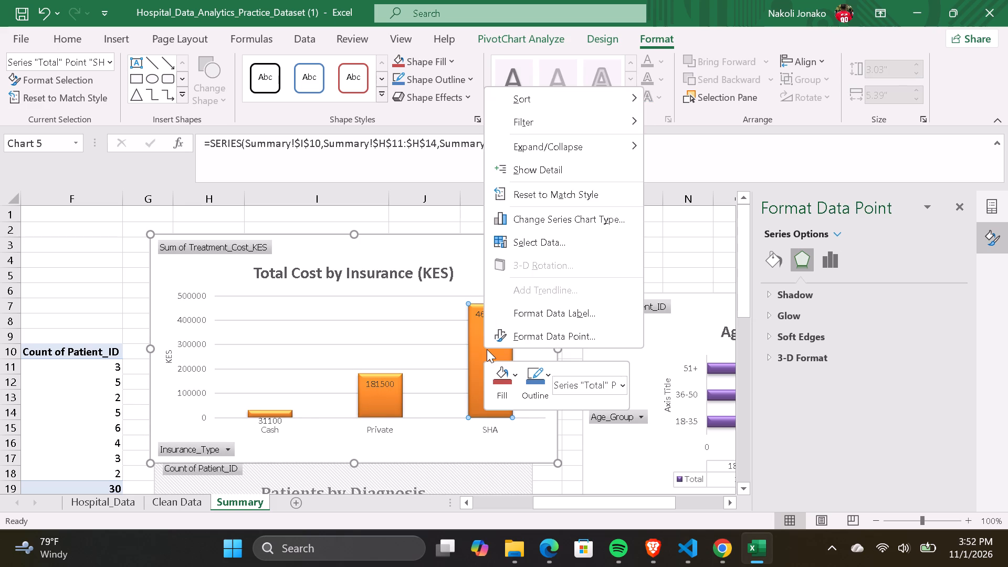
{"action": "left_click", "coordinate": [517, 373]}
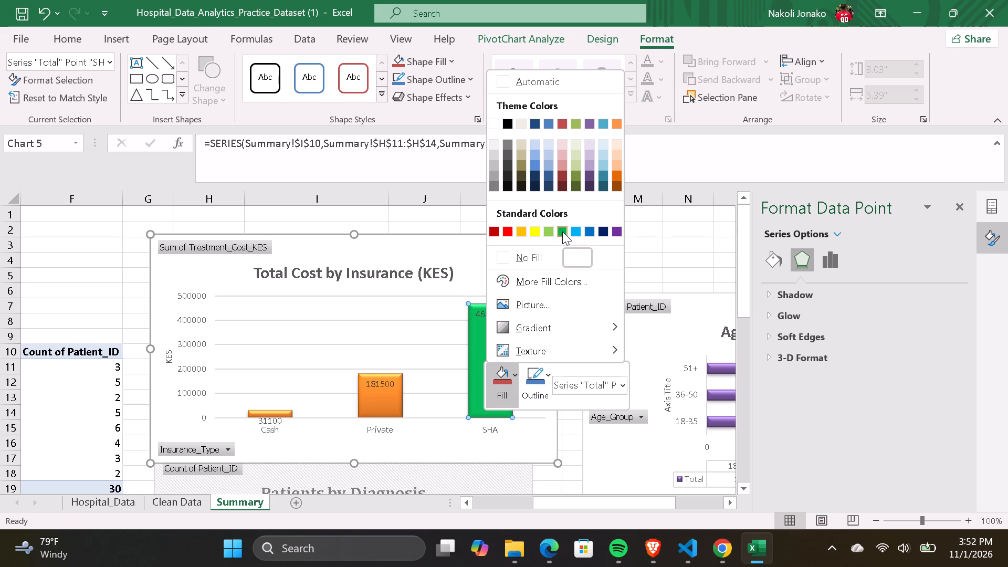
{"action": "left_click", "coordinate": [562, 232]}
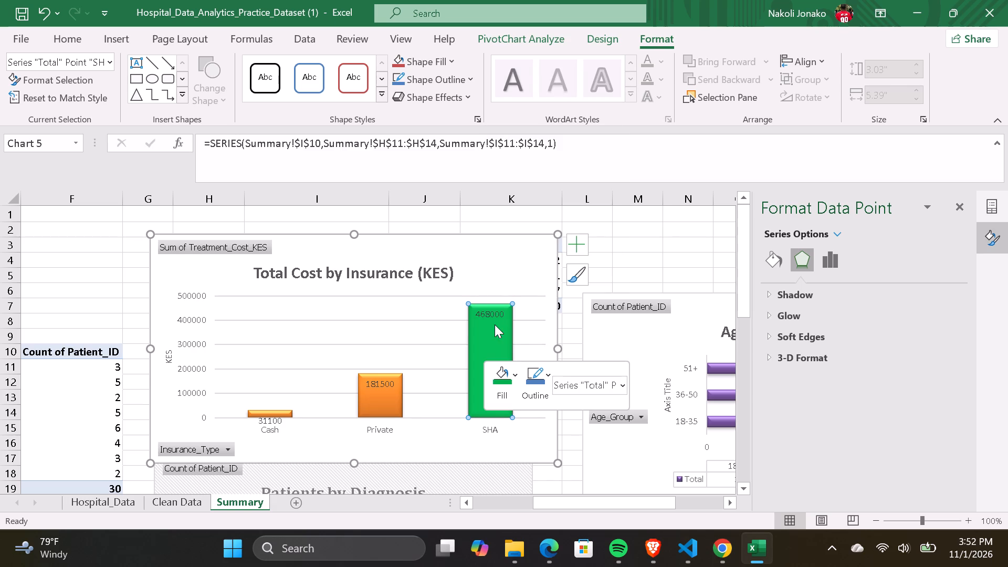
Reapply the green fill #00B050 to the SHA column from the custom colour settings.
{"action": "right_click", "coordinate": [488, 324]}
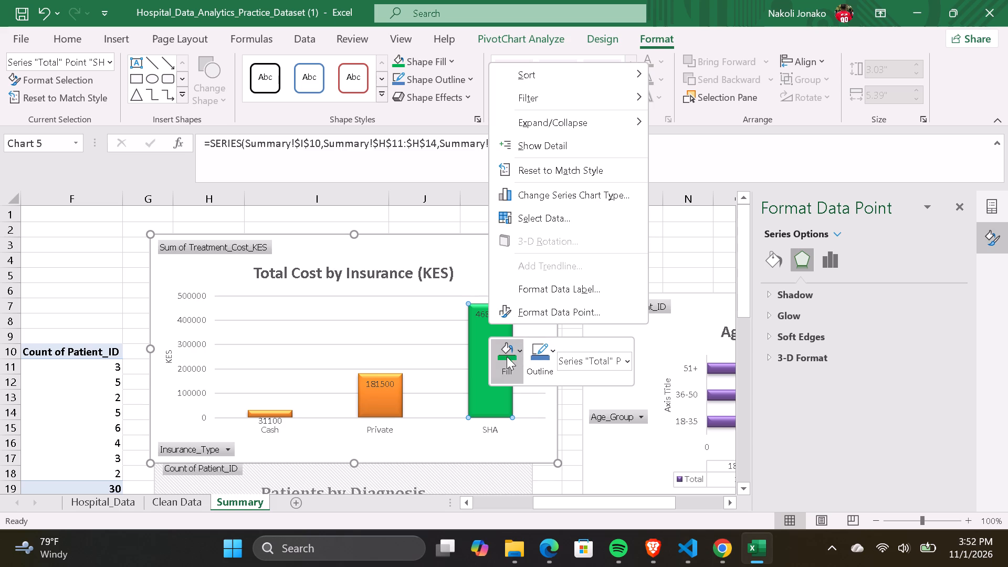
{"action": "left_click", "coordinate": [521, 351]}
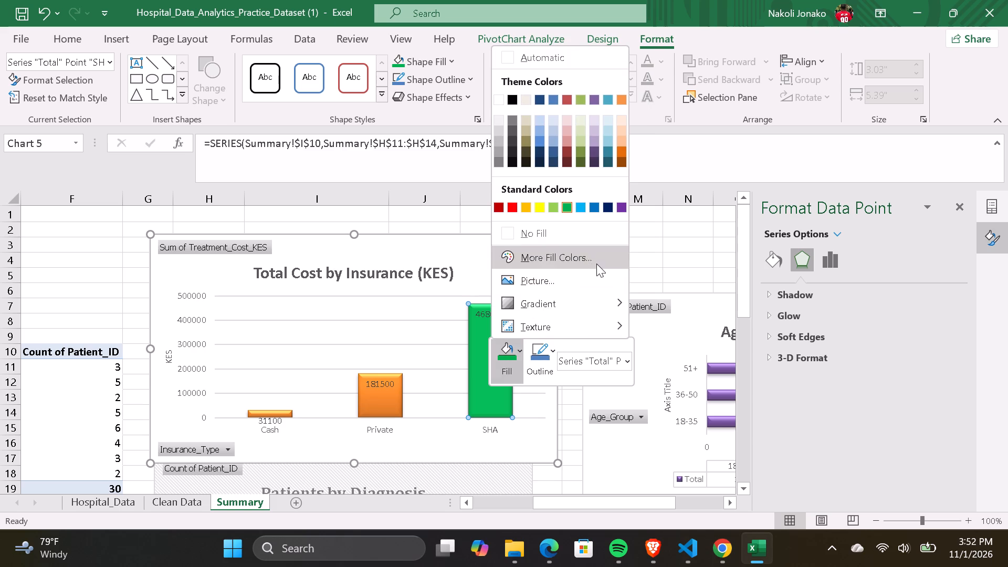
{"action": "left_click", "coordinate": [566, 257]}
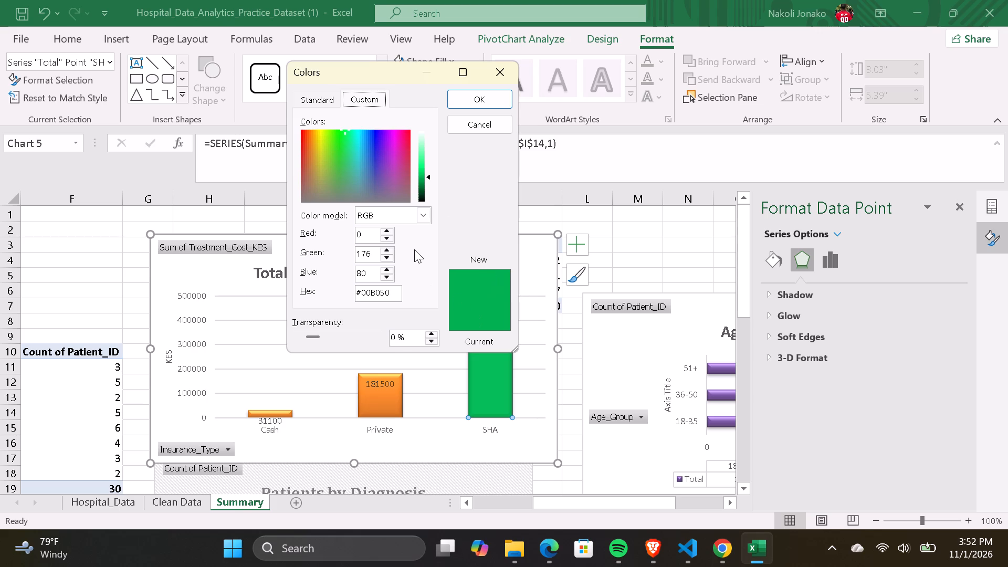
{"action": "left_click", "coordinate": [477, 298]}
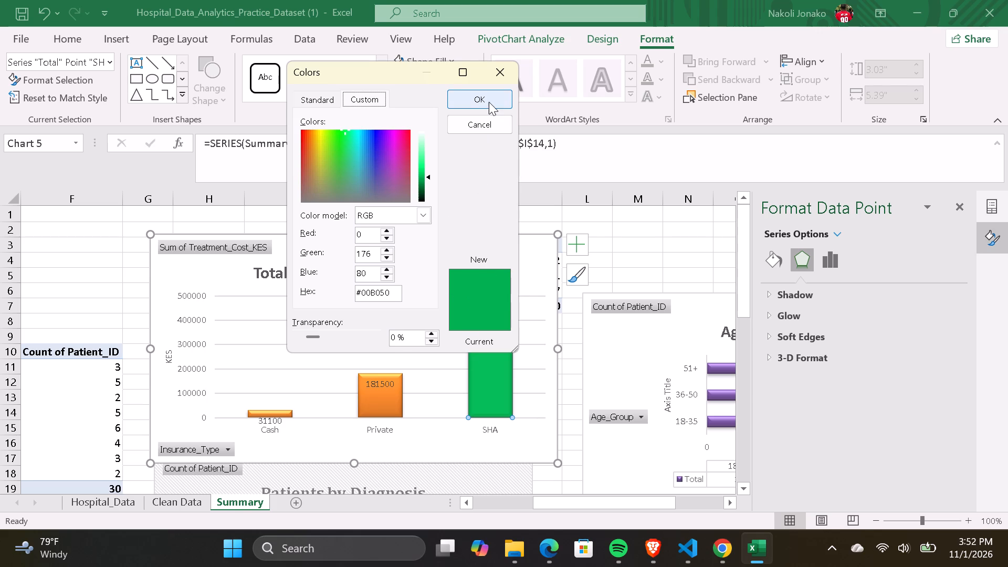
{"action": "left_click", "coordinate": [493, 94]}
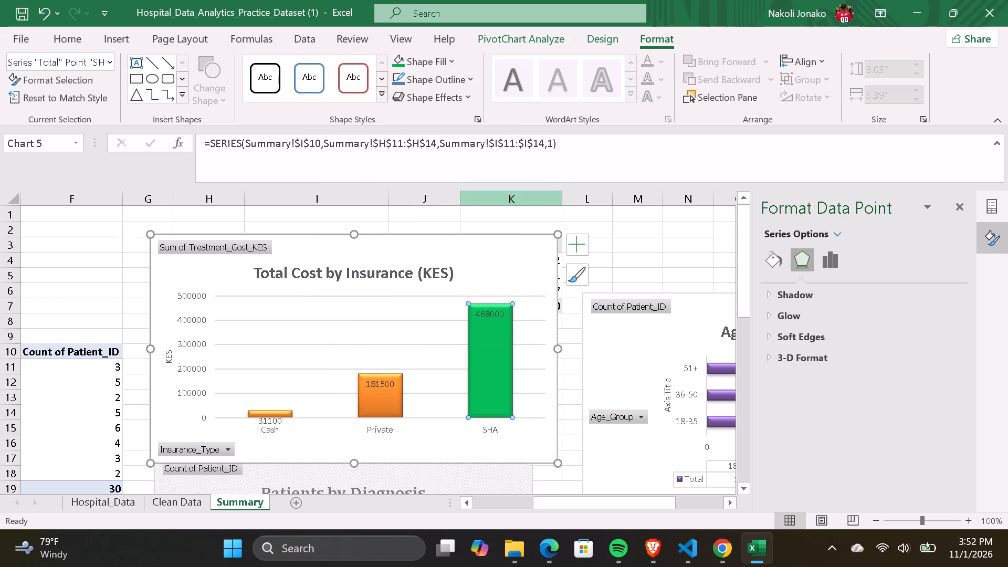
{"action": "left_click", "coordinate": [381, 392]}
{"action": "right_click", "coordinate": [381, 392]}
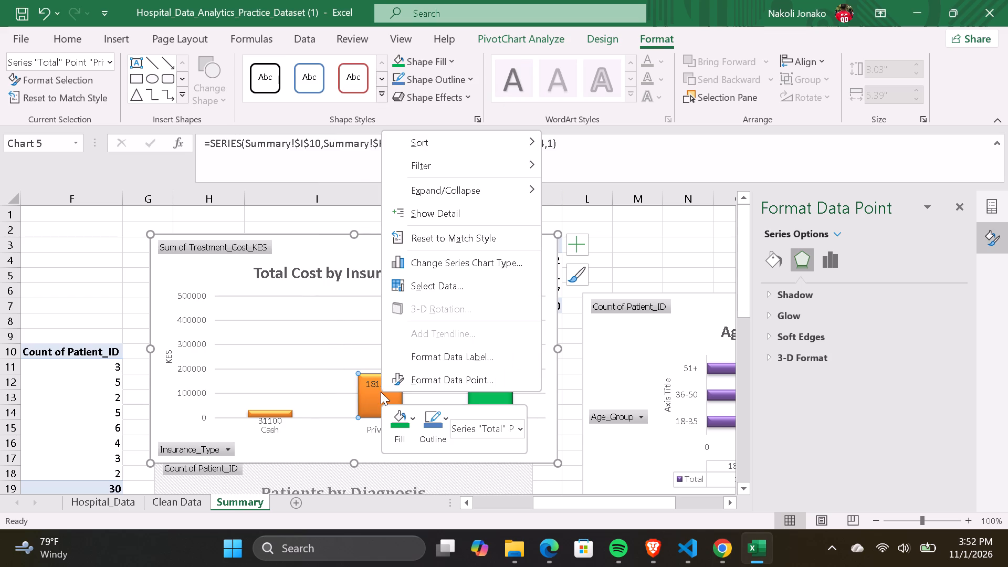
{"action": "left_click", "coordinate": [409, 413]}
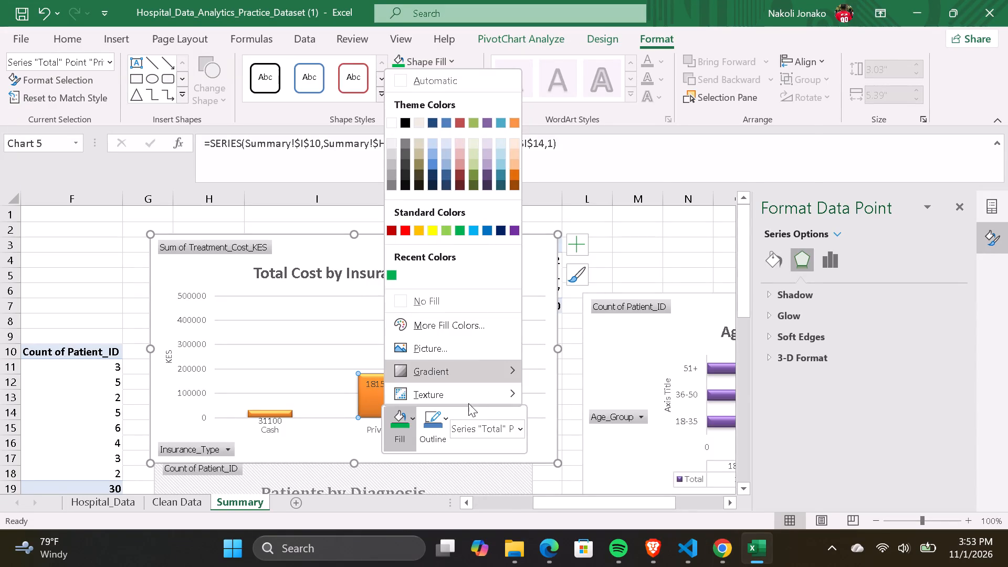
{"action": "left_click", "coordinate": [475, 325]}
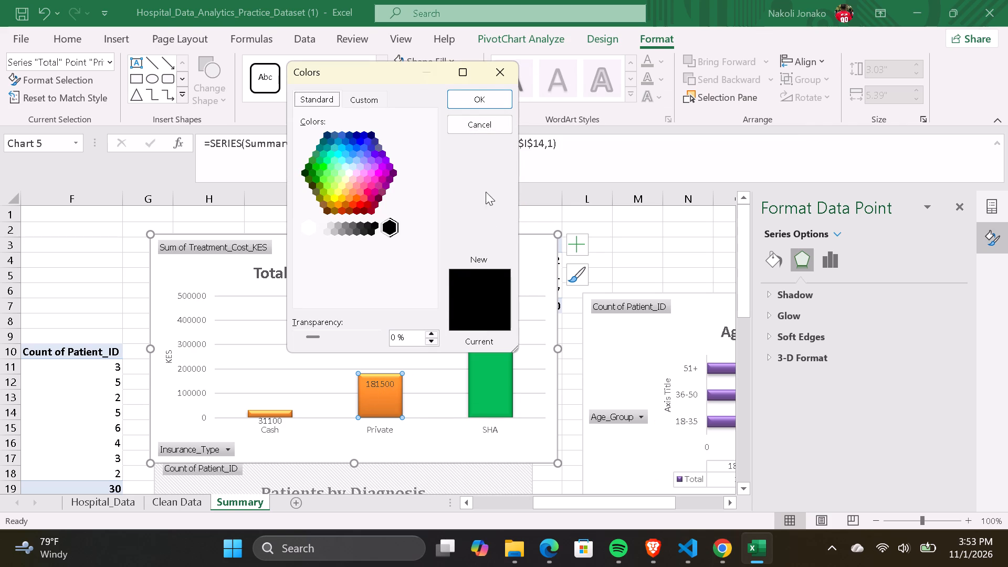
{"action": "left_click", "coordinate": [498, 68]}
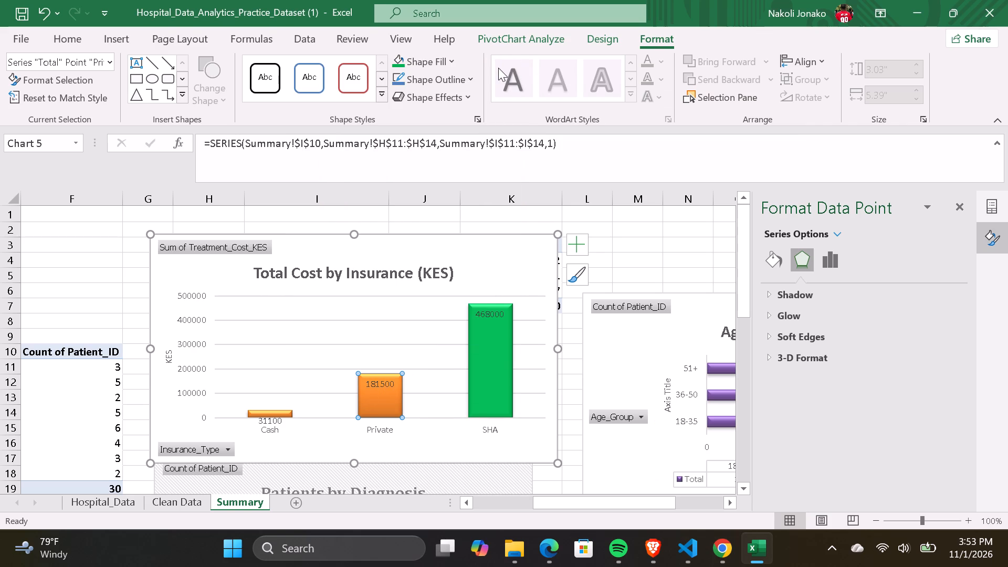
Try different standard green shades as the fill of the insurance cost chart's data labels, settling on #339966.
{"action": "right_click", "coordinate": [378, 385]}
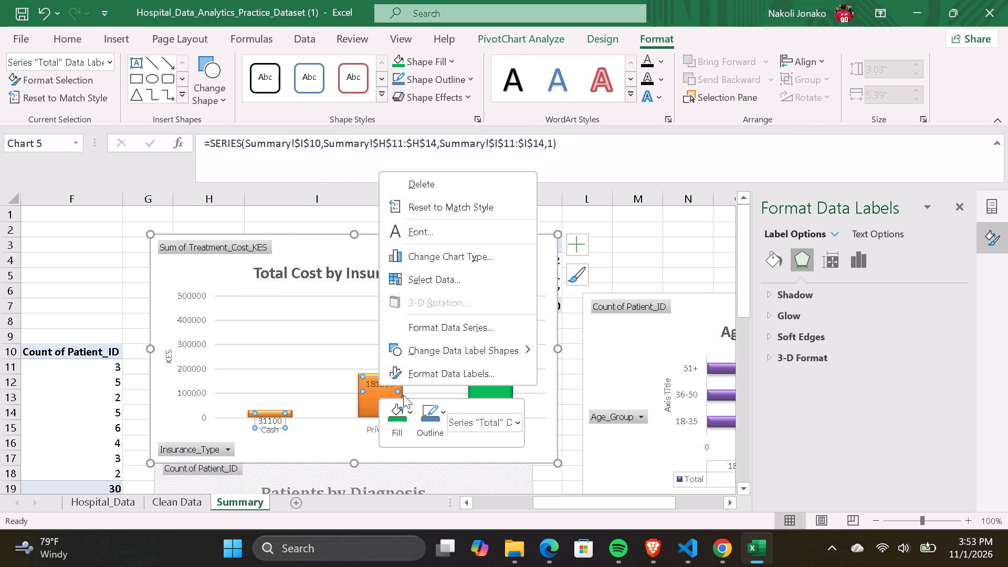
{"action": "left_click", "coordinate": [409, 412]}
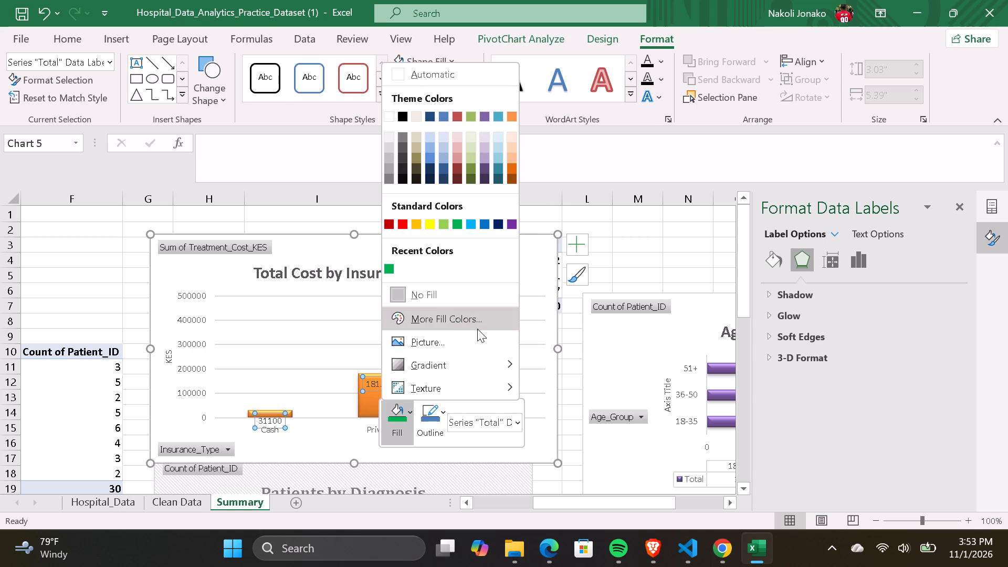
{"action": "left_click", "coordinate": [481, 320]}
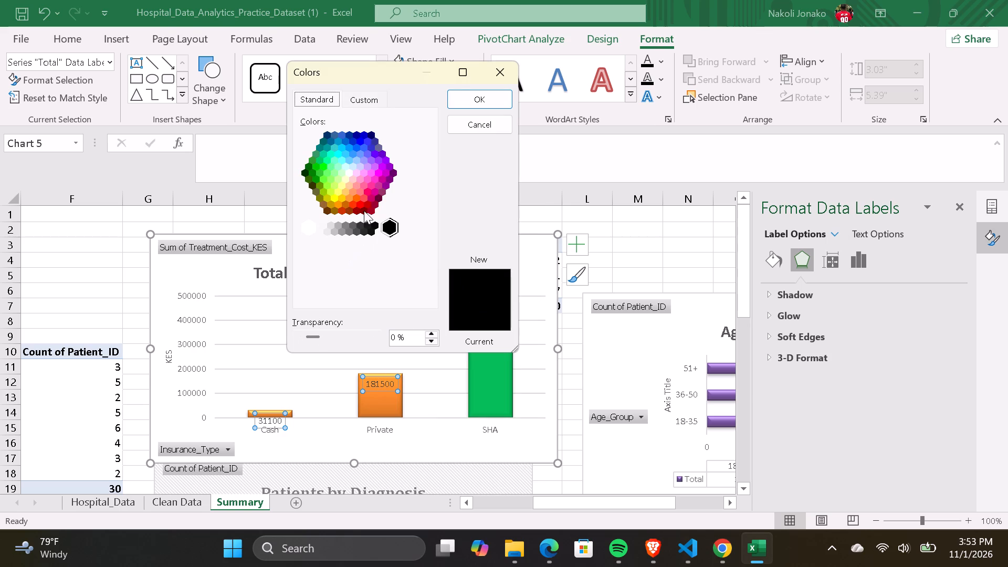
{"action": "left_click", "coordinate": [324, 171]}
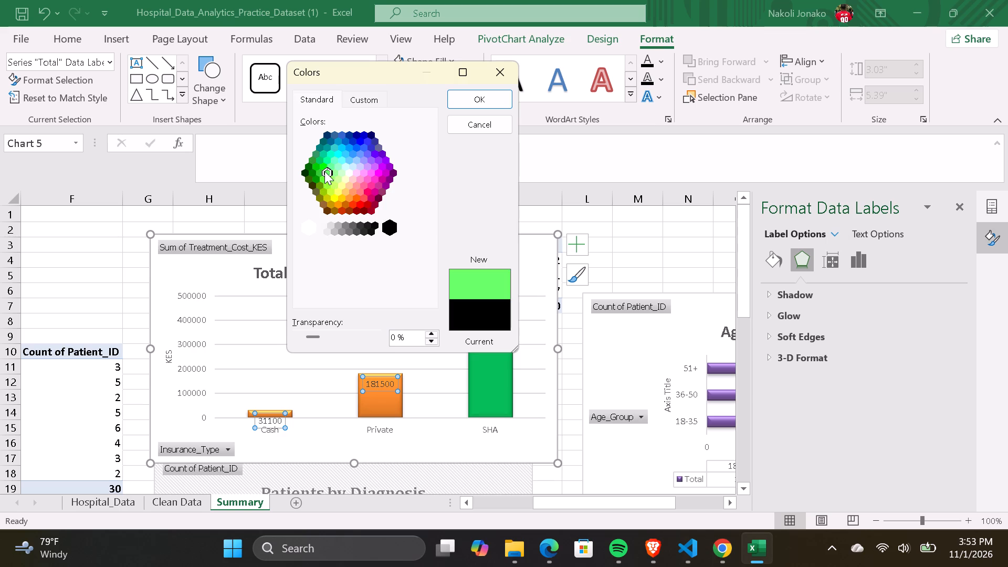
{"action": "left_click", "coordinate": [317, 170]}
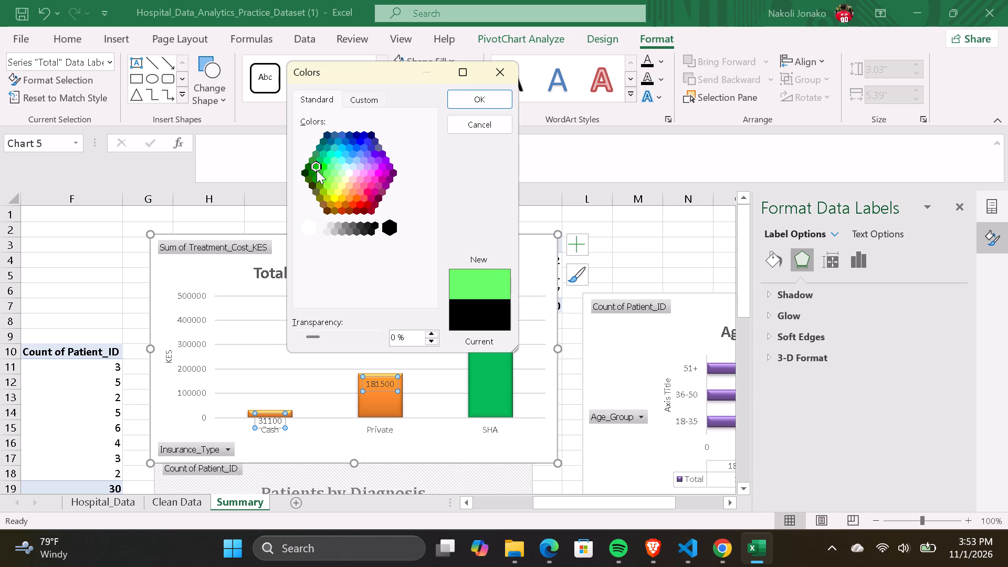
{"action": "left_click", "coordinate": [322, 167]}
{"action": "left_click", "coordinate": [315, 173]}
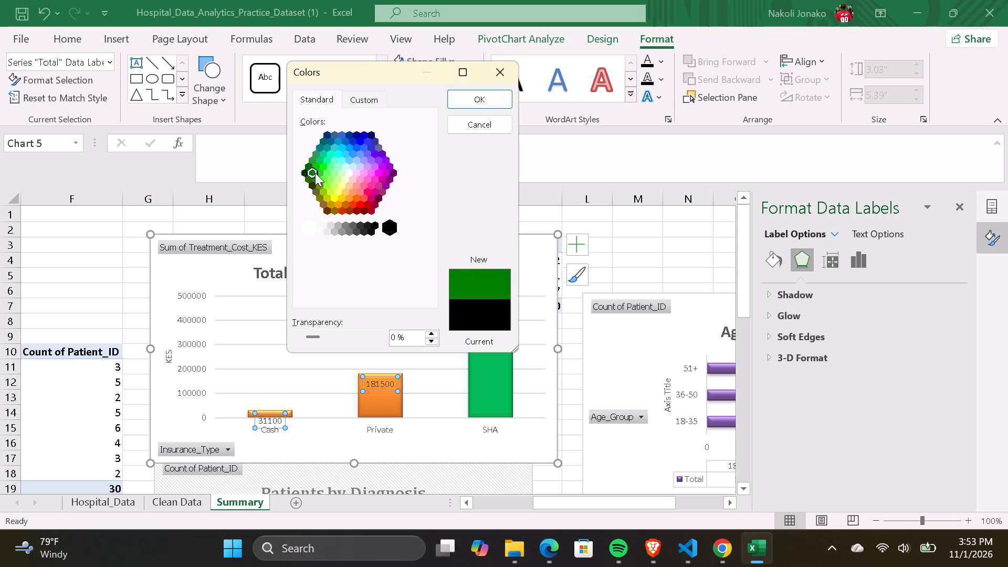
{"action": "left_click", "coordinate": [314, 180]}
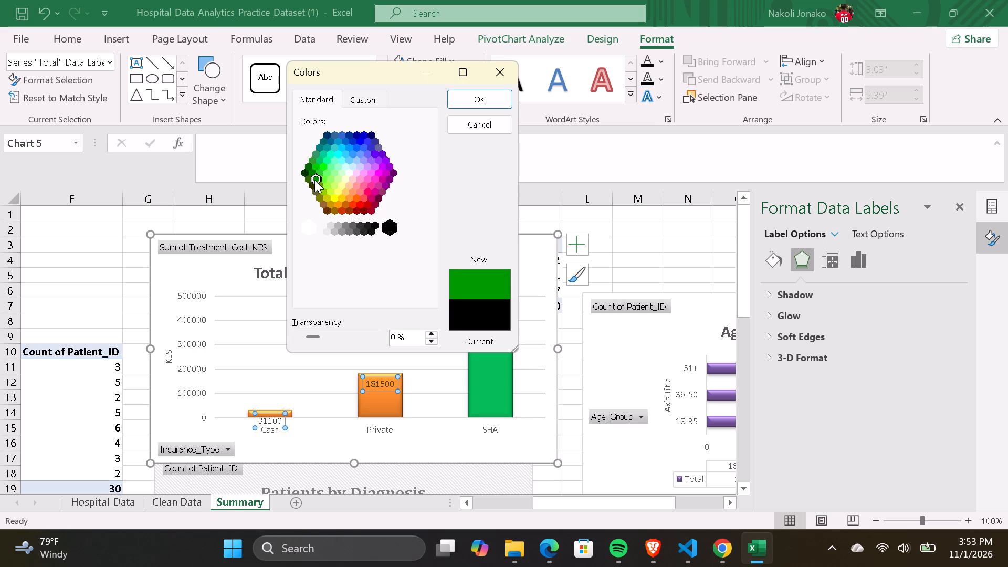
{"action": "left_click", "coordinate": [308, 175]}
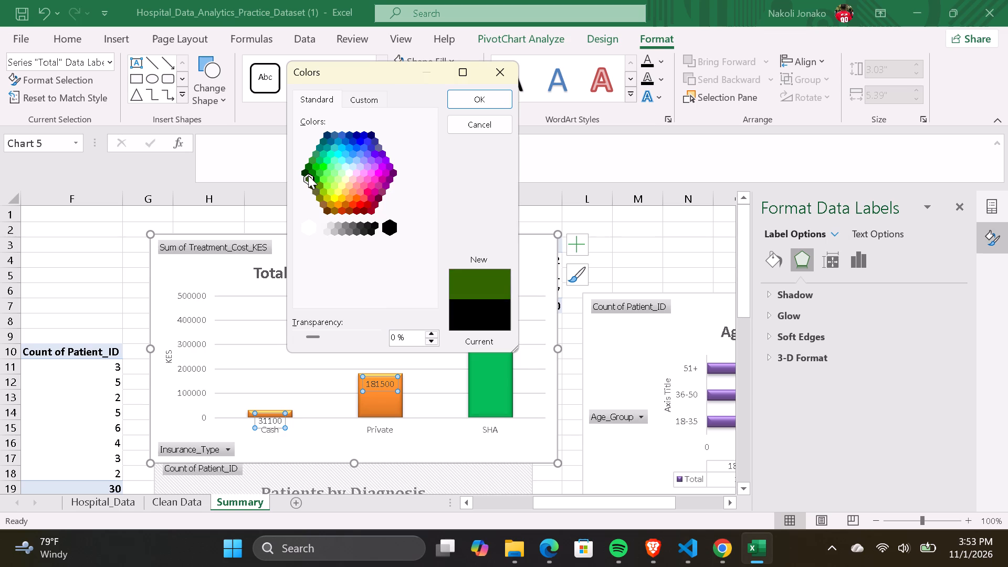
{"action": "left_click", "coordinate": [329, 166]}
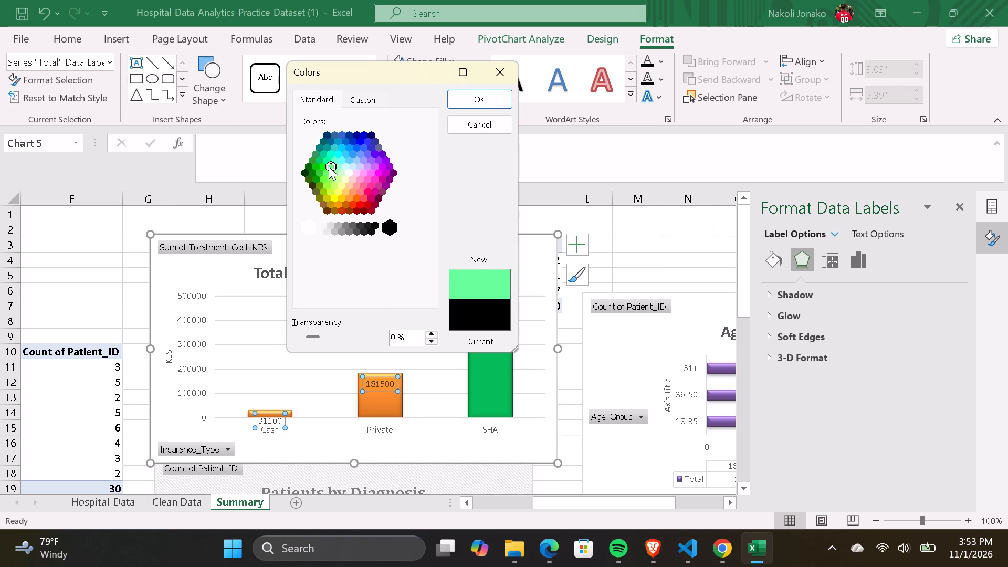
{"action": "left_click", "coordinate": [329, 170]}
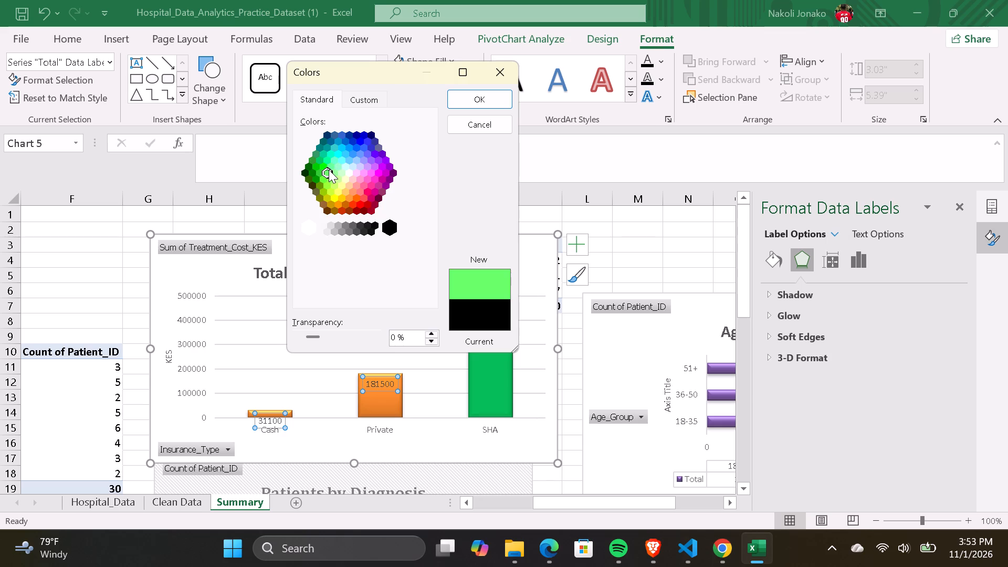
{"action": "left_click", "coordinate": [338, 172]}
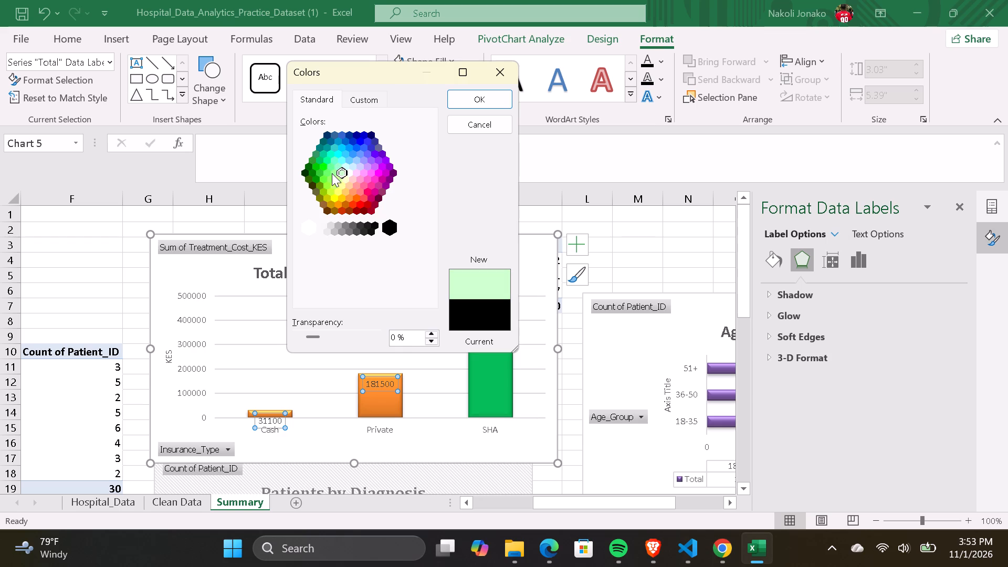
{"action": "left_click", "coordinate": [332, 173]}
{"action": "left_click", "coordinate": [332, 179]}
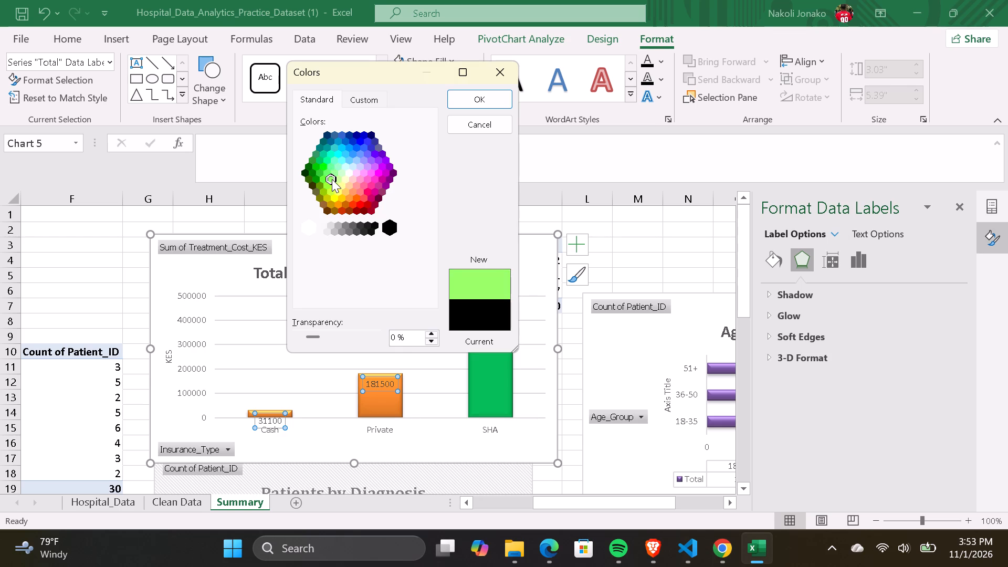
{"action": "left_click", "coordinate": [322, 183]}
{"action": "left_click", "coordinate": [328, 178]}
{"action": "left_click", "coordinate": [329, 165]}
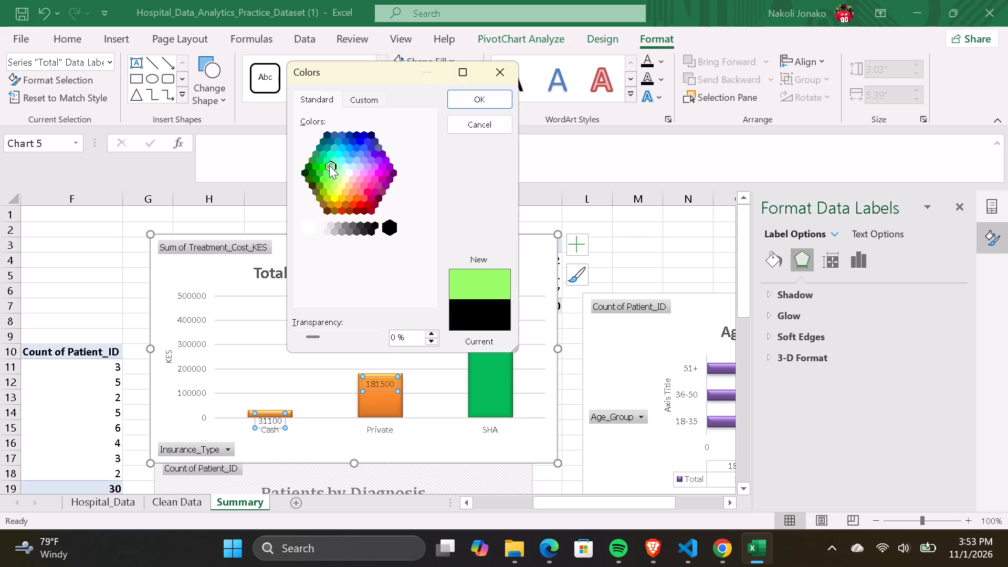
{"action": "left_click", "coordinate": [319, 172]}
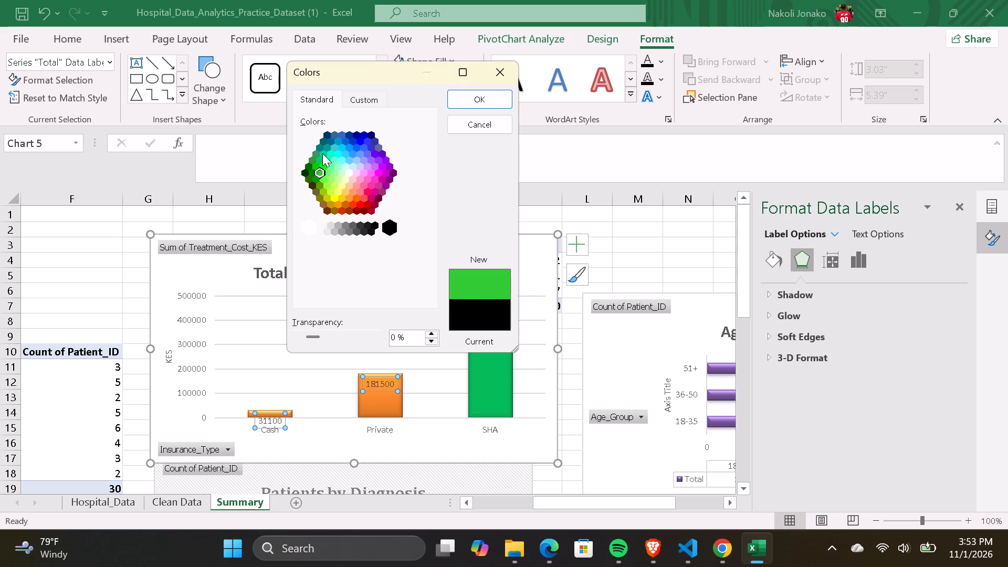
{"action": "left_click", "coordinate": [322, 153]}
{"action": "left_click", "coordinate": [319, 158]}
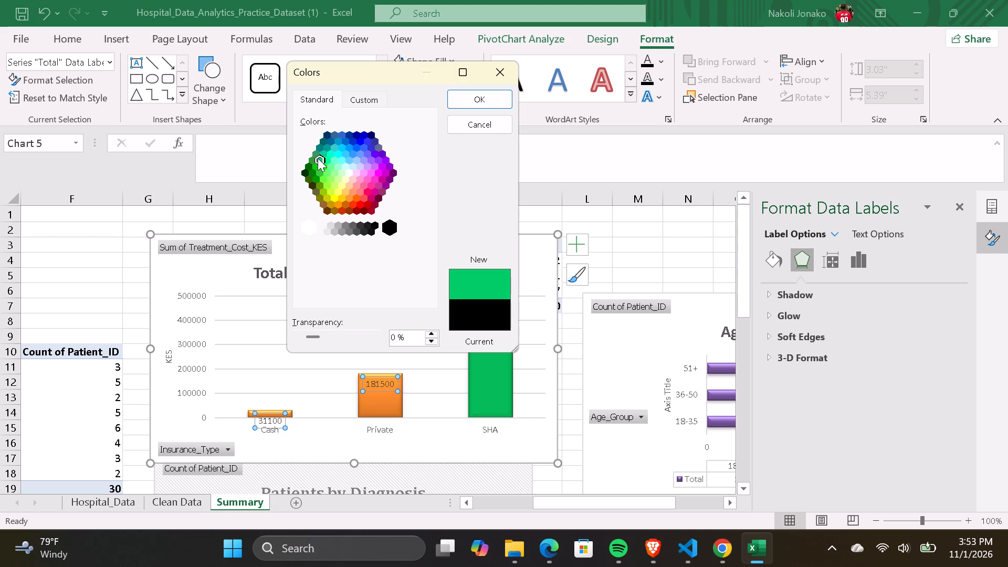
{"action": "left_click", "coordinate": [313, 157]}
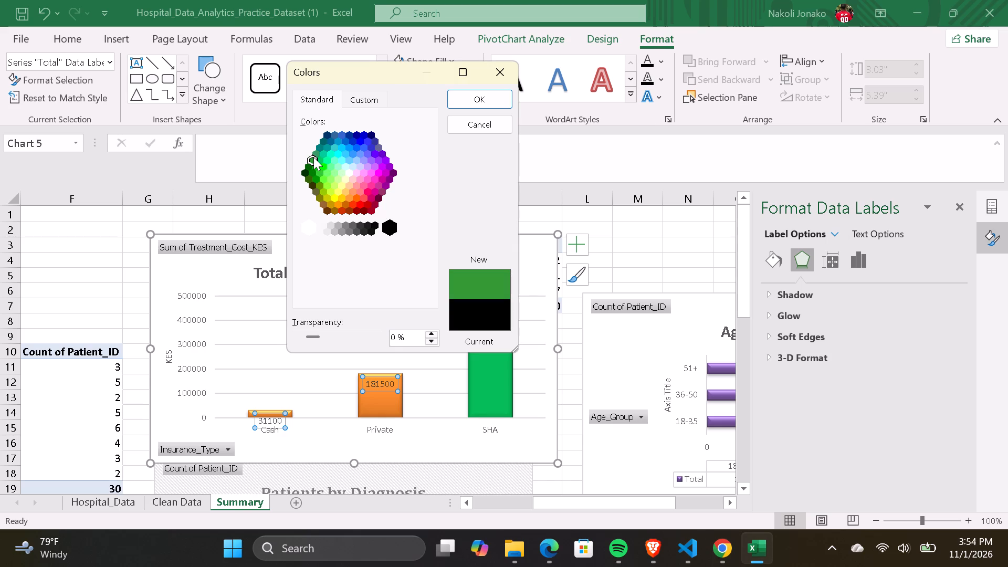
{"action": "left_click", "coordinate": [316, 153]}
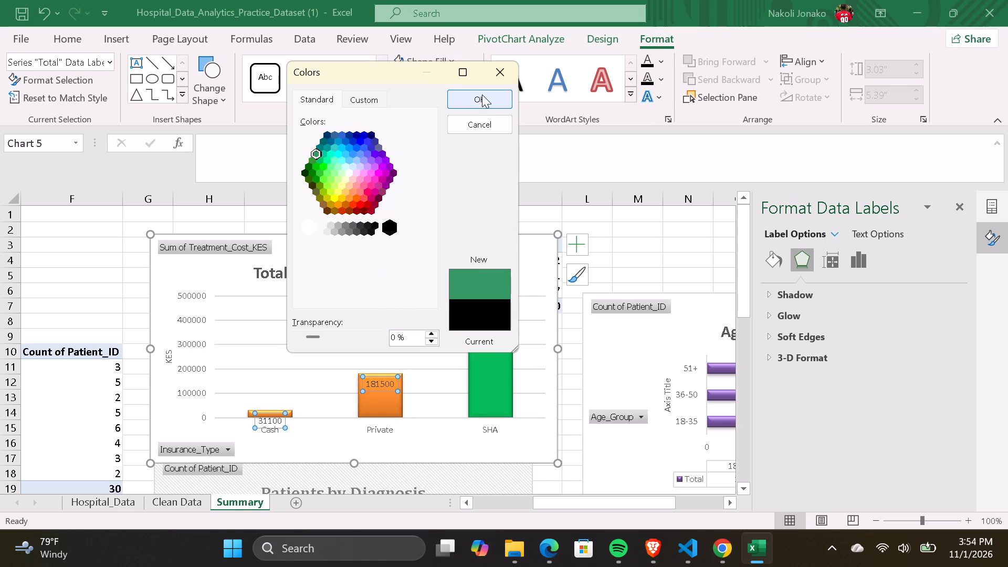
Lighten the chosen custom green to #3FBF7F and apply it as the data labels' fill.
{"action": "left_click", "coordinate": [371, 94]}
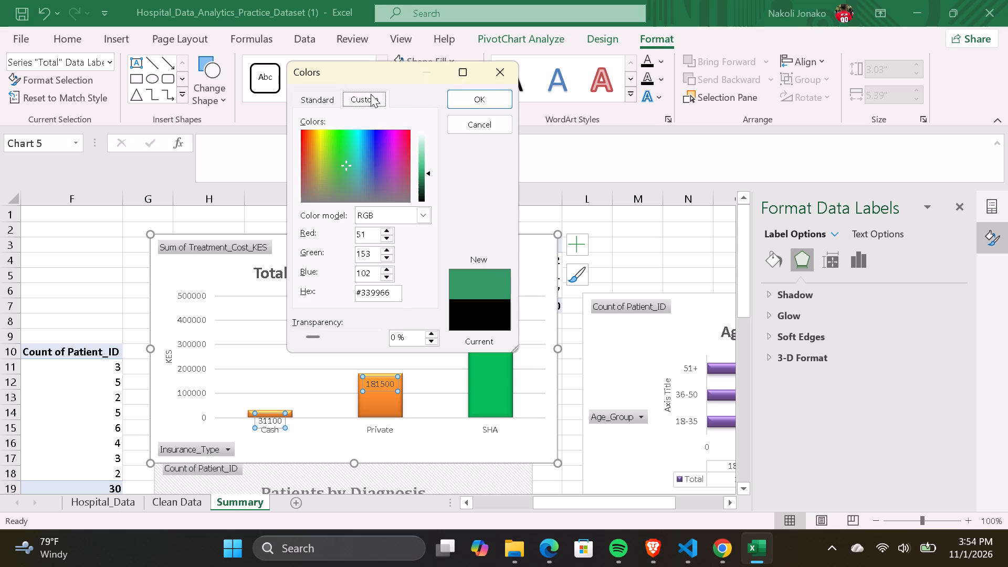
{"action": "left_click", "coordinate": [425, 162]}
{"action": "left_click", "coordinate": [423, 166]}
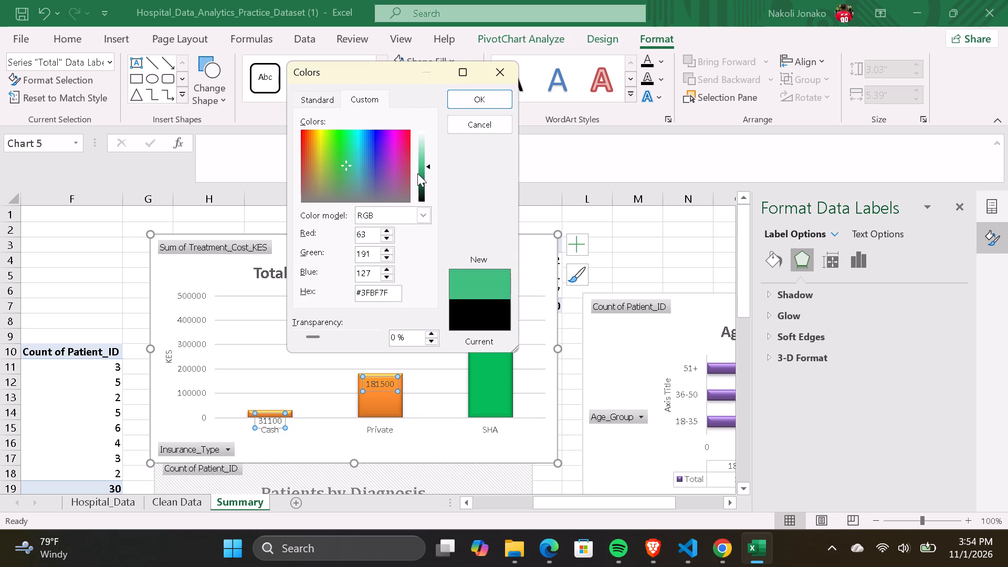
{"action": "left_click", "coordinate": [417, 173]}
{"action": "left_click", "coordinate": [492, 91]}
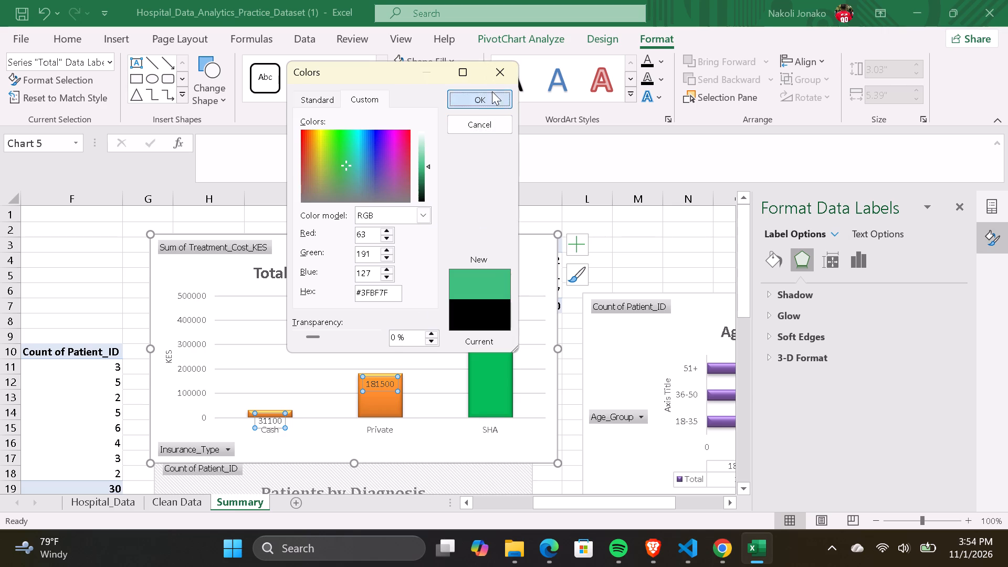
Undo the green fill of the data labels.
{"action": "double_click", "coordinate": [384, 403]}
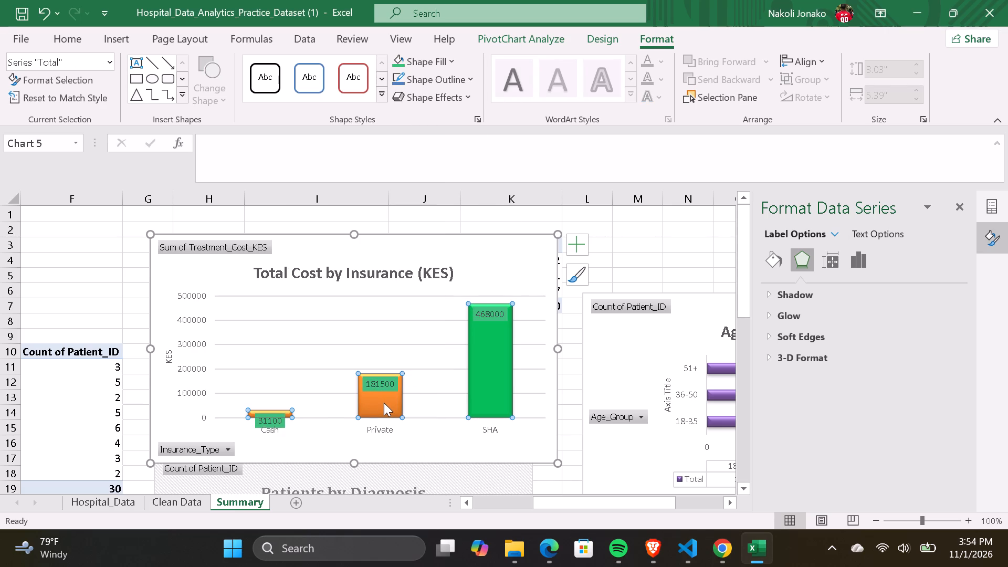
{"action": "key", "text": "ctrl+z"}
Fill all columns of the Total Cost by Insurance chart with the recently used custom green #3FBF7F.
{"action": "left_click", "coordinate": [382, 401]}
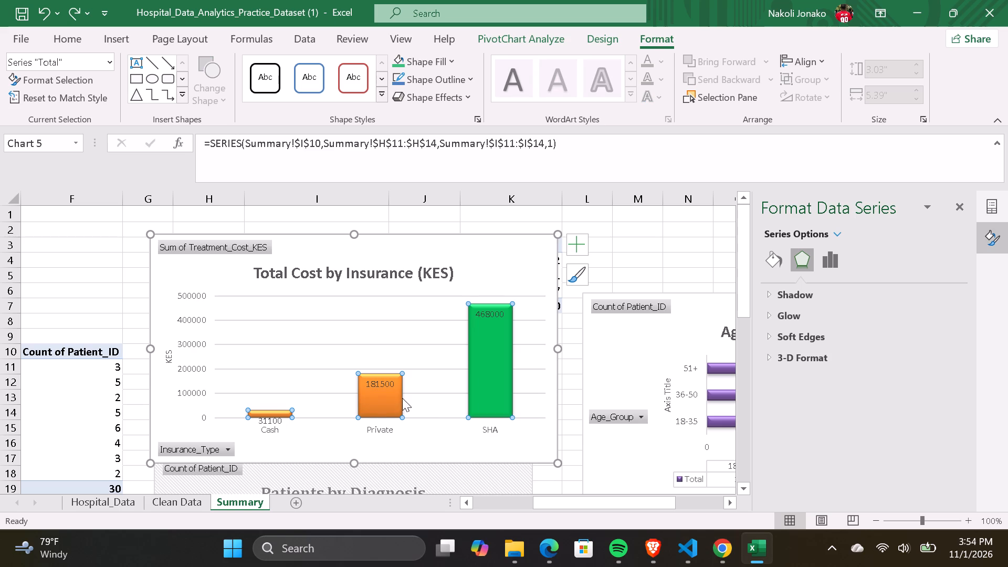
{"action": "right_click", "coordinate": [380, 403]}
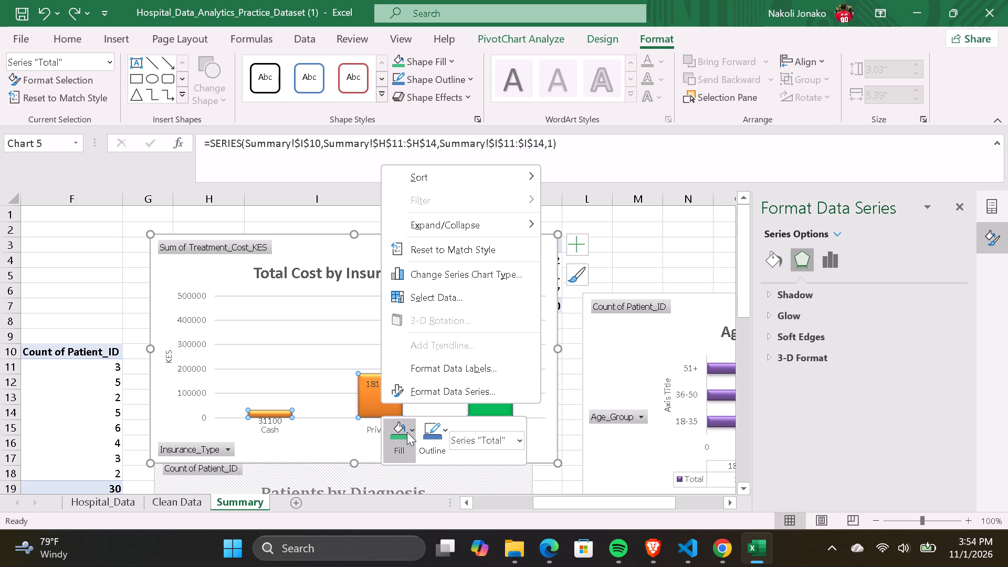
{"action": "left_click", "coordinate": [405, 433]}
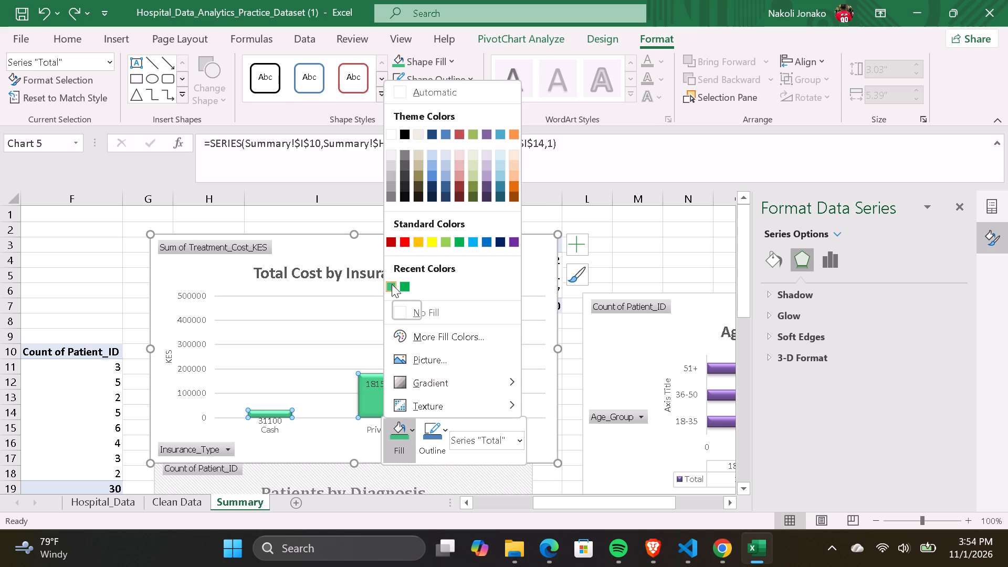
{"action": "left_click", "coordinate": [392, 284]}
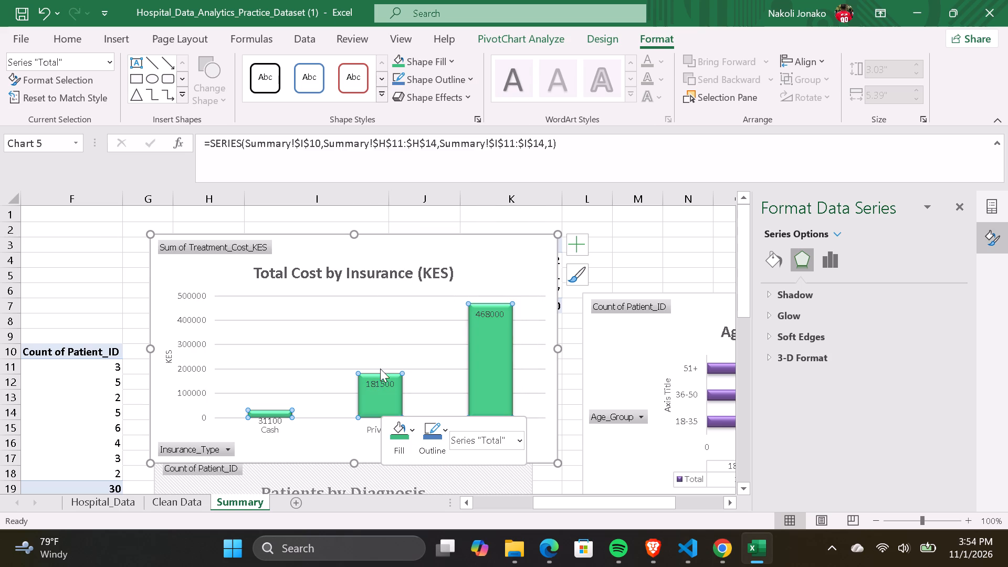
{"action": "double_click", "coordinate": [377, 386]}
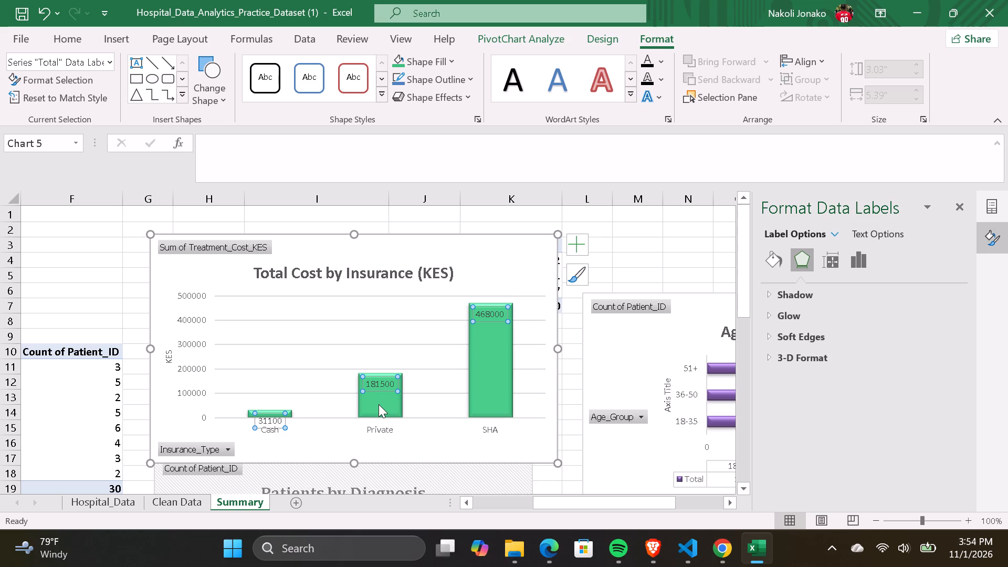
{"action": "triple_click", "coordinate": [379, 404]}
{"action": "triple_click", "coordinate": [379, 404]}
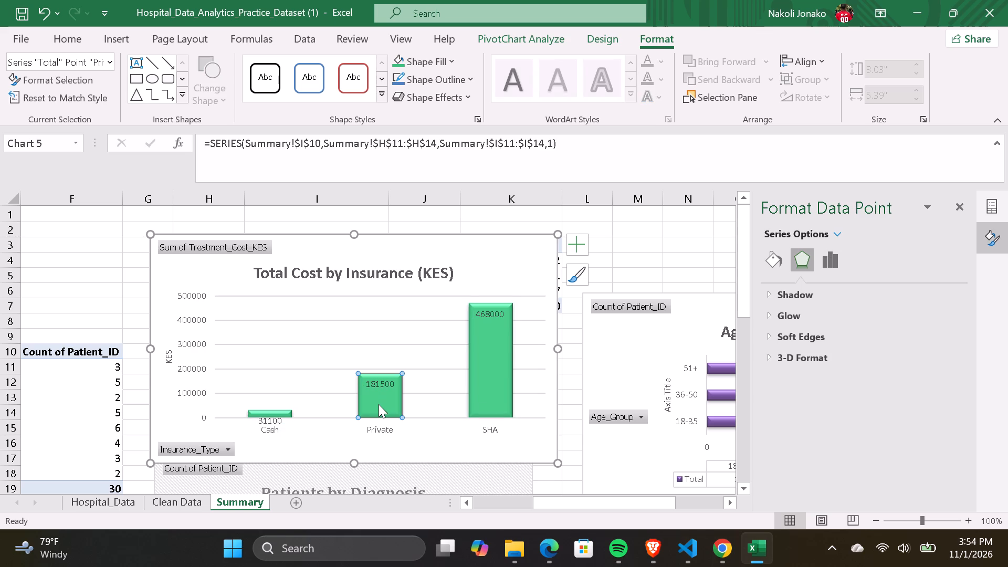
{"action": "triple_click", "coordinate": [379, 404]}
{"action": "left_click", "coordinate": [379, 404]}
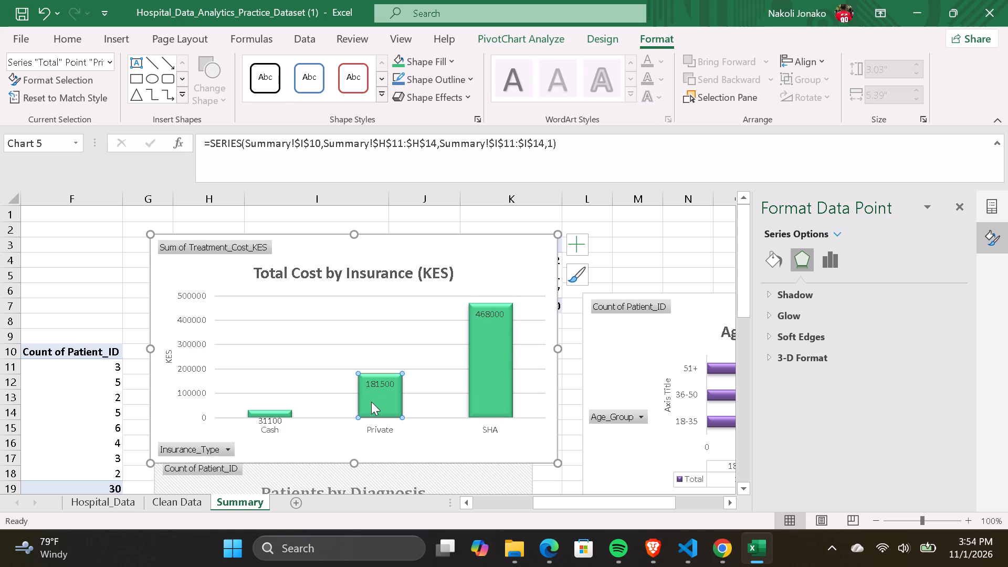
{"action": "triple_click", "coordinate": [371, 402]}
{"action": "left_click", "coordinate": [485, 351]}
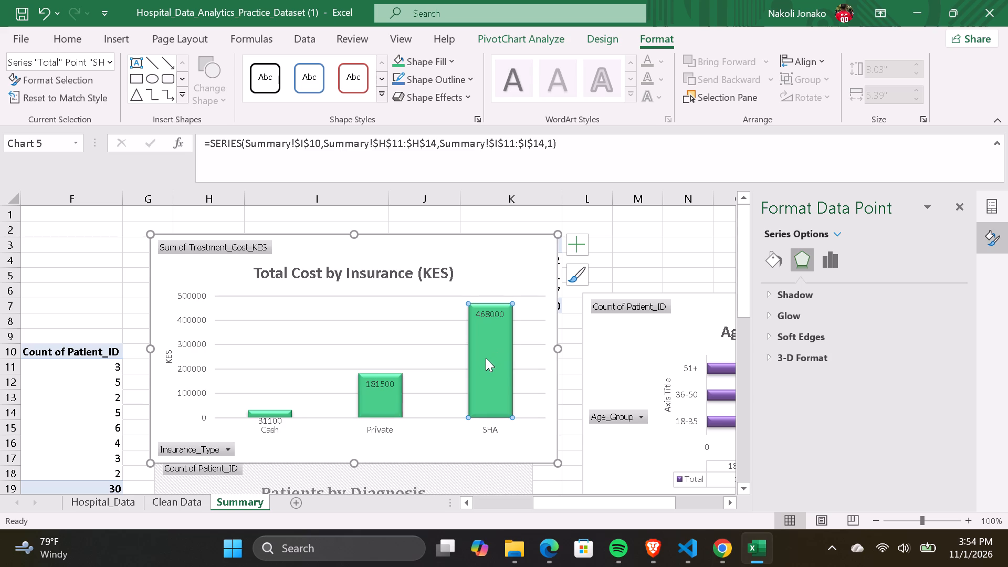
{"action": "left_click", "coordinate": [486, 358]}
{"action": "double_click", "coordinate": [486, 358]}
Reapply the custom green #3FBF7F as the fill of the Private column alone.
{"action": "left_click", "coordinate": [367, 405]}
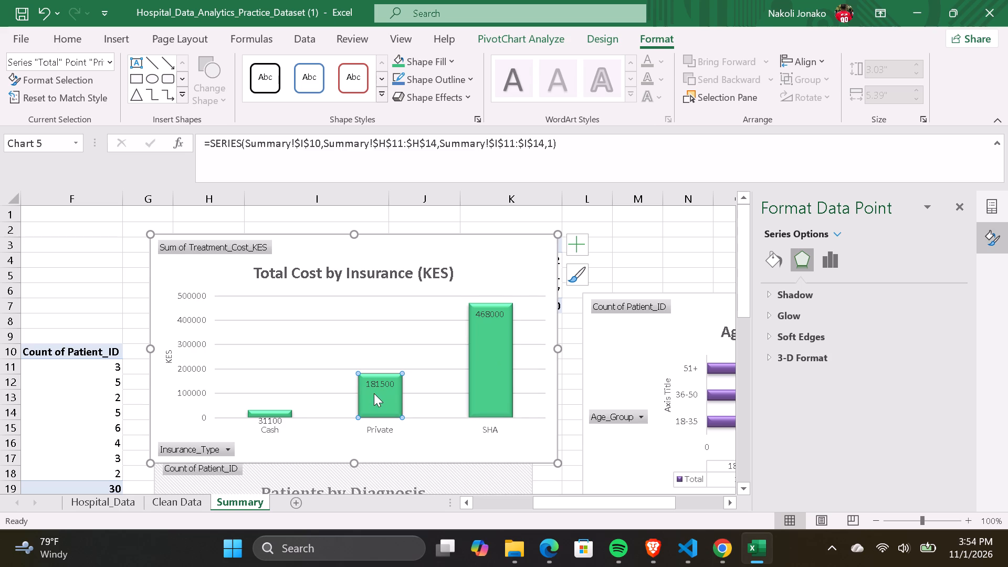
{"action": "right_click", "coordinate": [374, 403]}
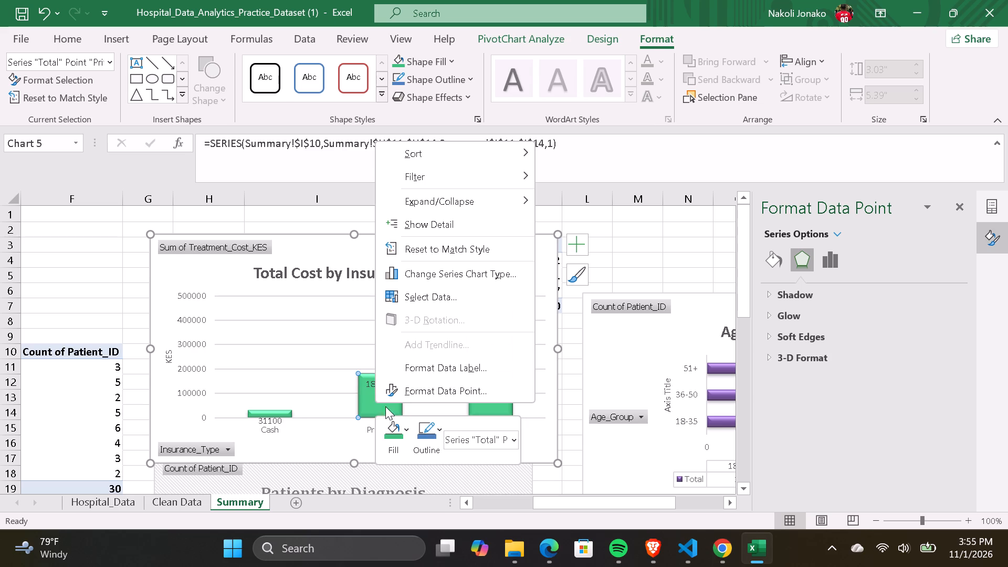
{"action": "left_click", "coordinate": [396, 435]}
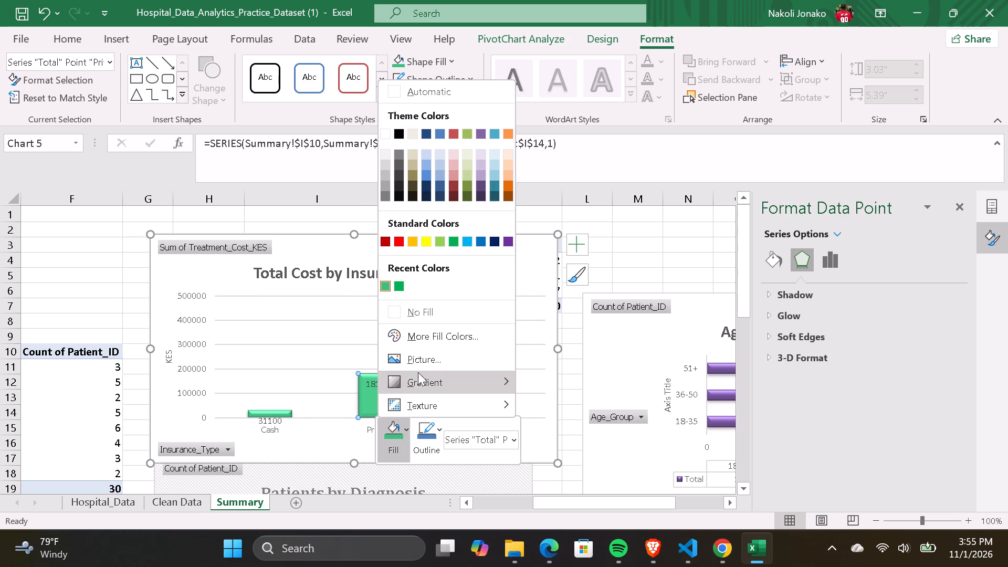
{"action": "left_click", "coordinate": [465, 340]}
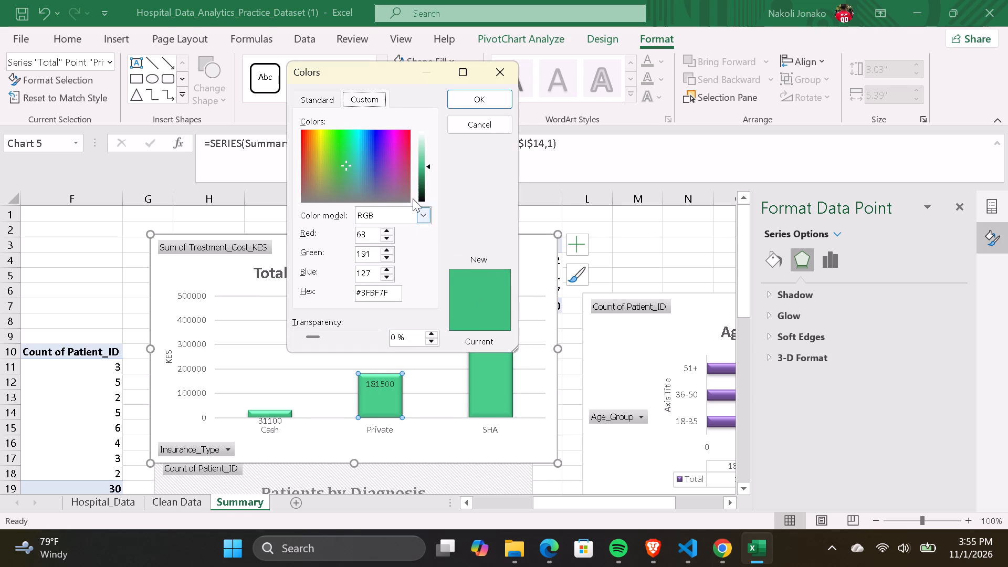
{"action": "left_click", "coordinate": [493, 89]}
Fill only the SHA column with the dark blue theme colour.
{"action": "left_click", "coordinate": [490, 337]}
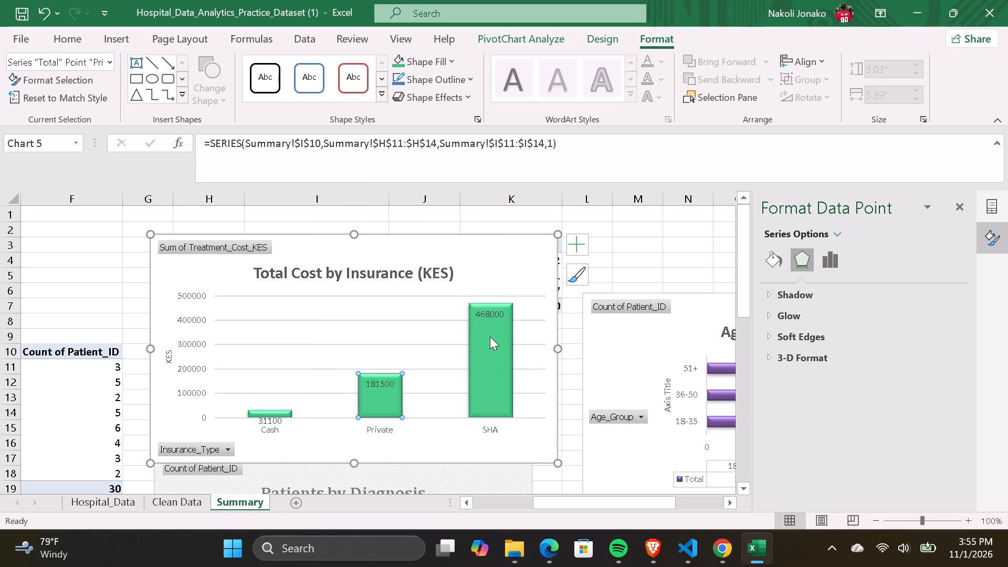
{"action": "right_click", "coordinate": [492, 373]}
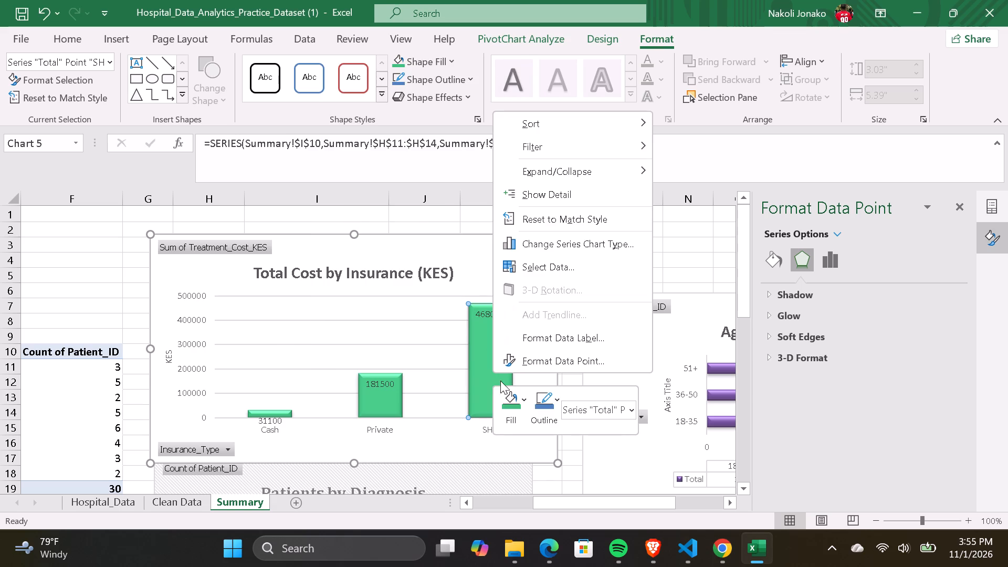
{"action": "left_click", "coordinate": [522, 395]}
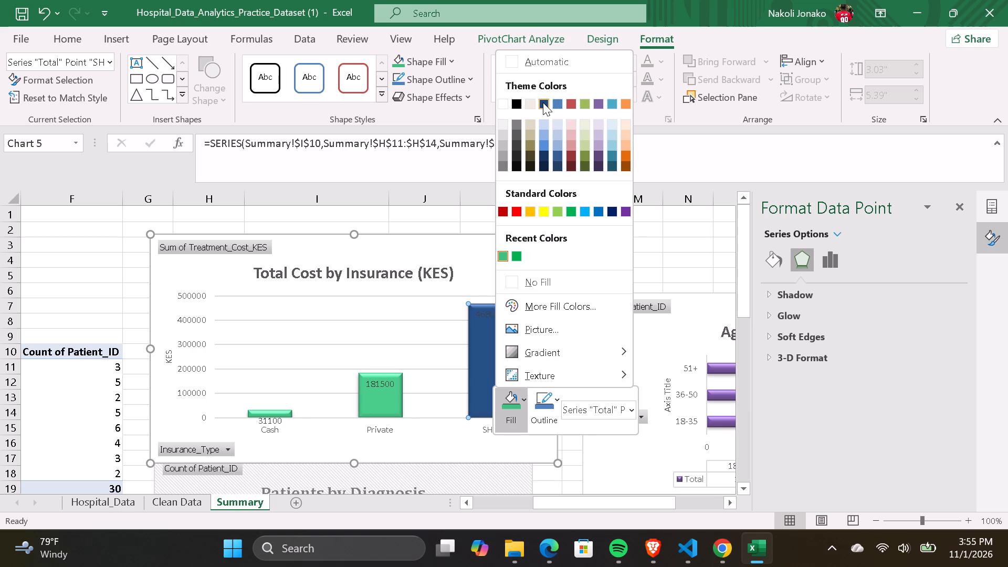
{"action": "left_click", "coordinate": [543, 102]}
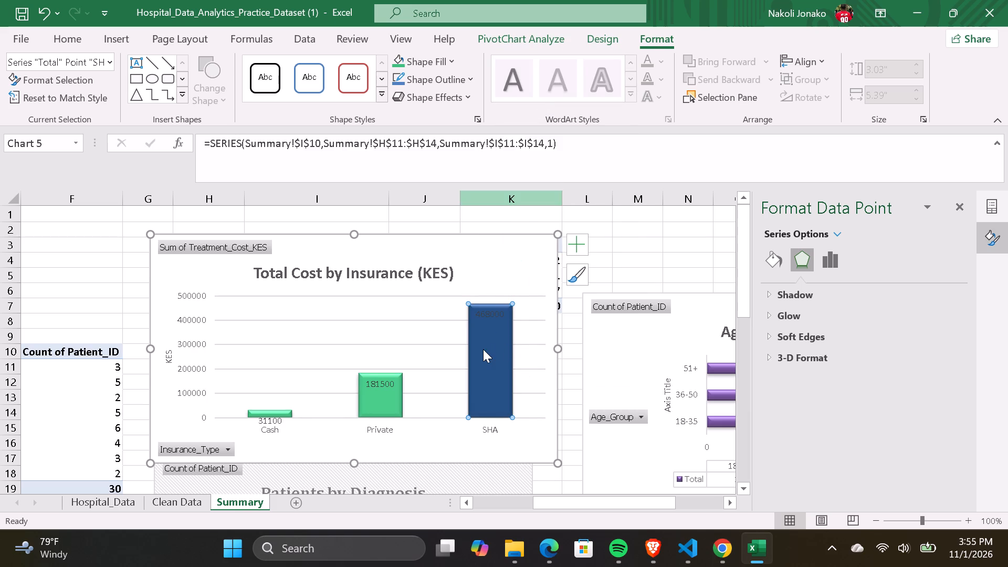
Darken the SHA column's blue fill to the custom shade #1B416F.
{"action": "right_click", "coordinate": [483, 349]}
{"action": "left_click", "coordinate": [514, 377]}
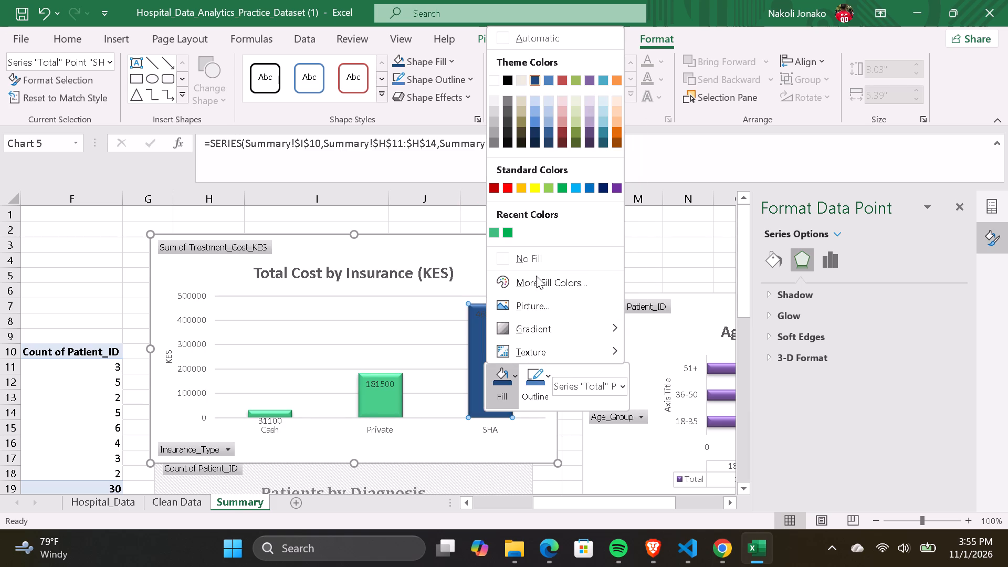
{"action": "left_click", "coordinate": [597, 283]}
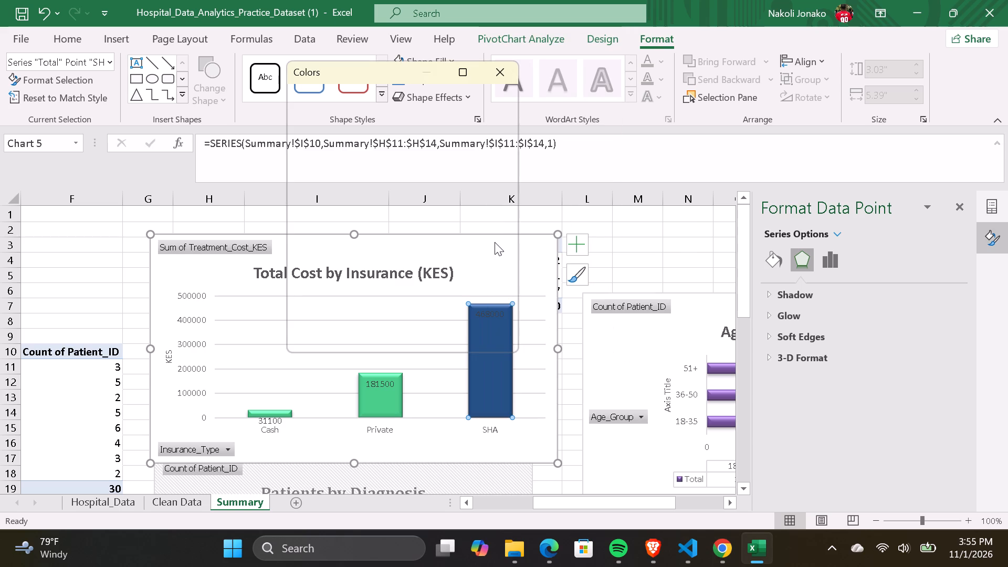
{"action": "left_click", "coordinate": [421, 181]}
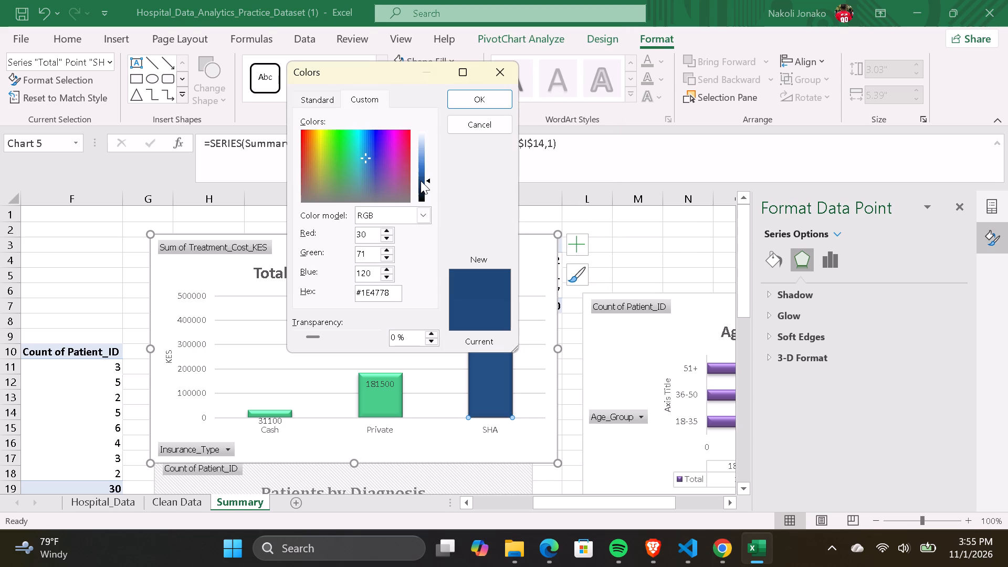
{"action": "left_click", "coordinate": [421, 181]}
{"action": "left_click_drag", "start_coordinate": [421, 181], "coordinate": [420, 186]}
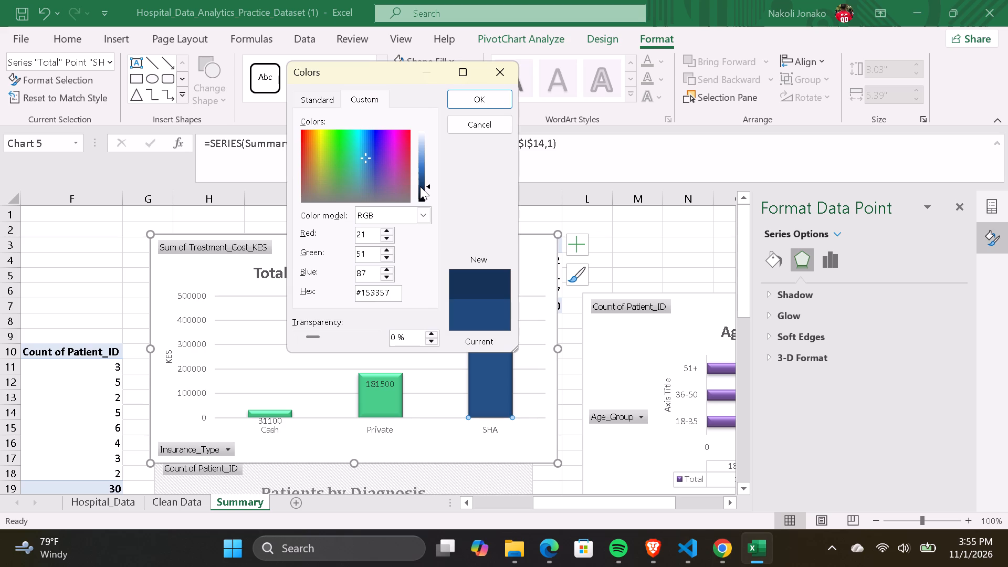
{"action": "left_click_drag", "start_coordinate": [420, 186], "coordinate": [420, 193]}
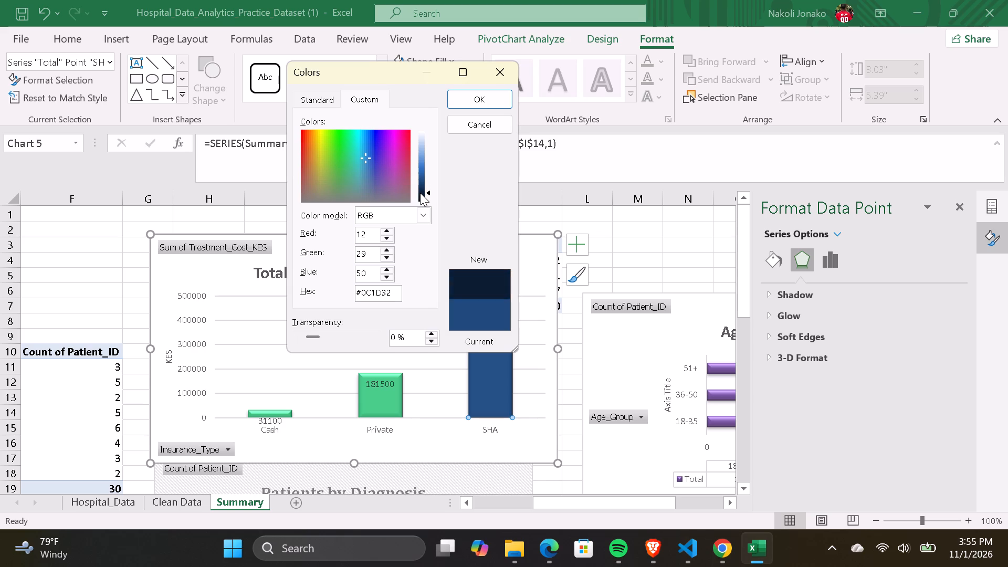
{"action": "left_click_drag", "start_coordinate": [420, 193], "coordinate": [421, 183]}
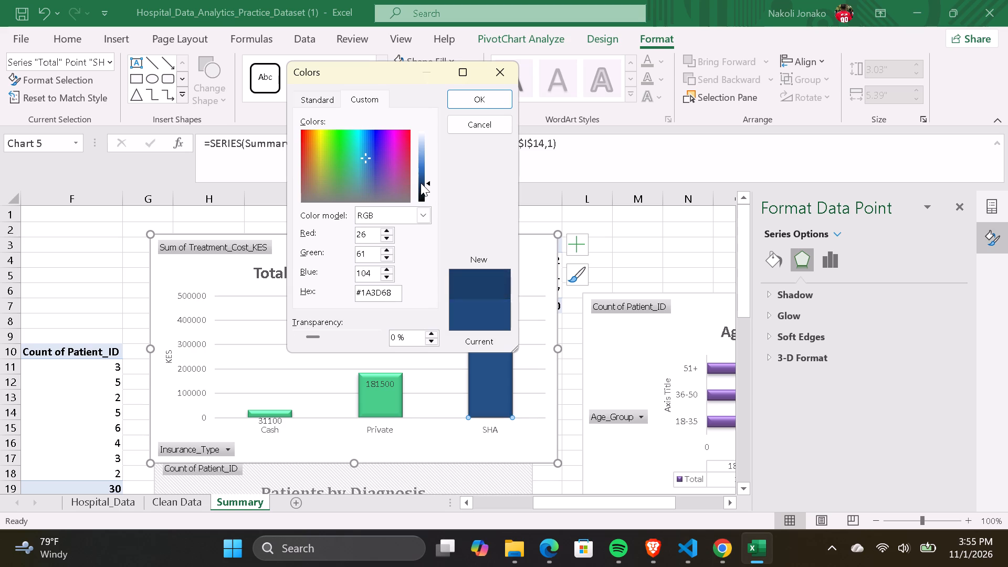
{"action": "left_click_drag", "start_coordinate": [421, 183], "coordinate": [421, 182]}
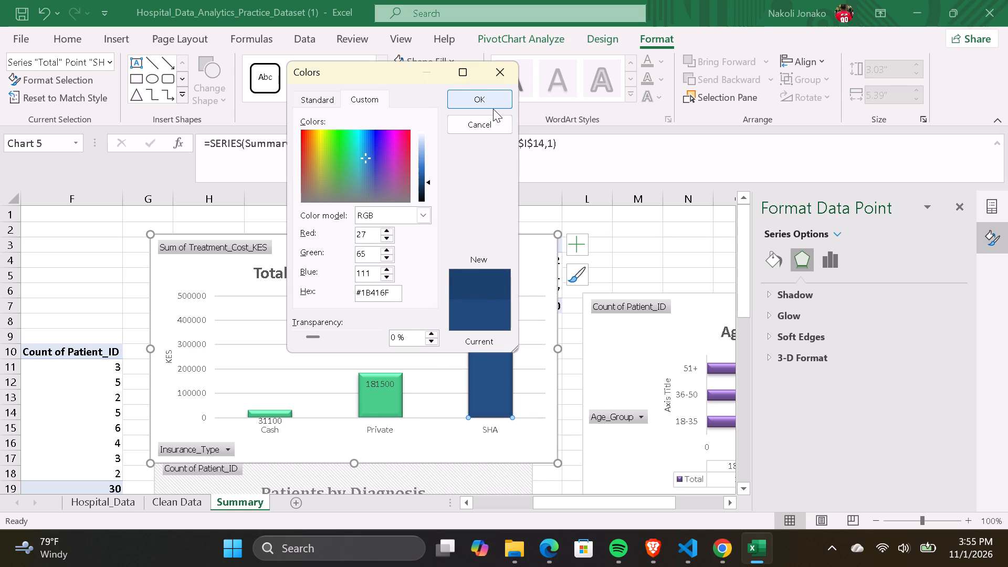
{"action": "left_click", "coordinate": [490, 94]}
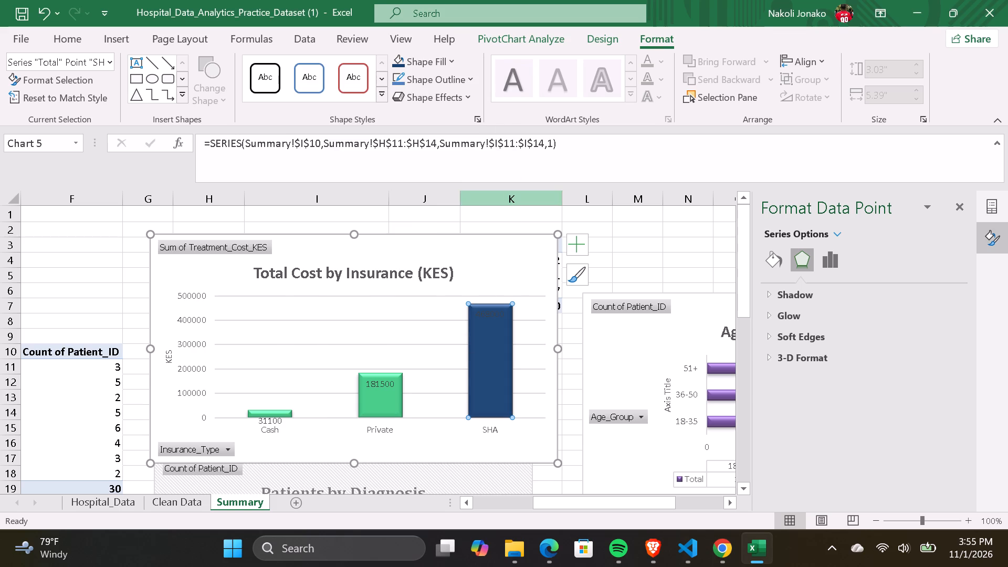
Fill only the Cash column with the standard golden-orange colour.
{"action": "left_click", "coordinate": [281, 411]}
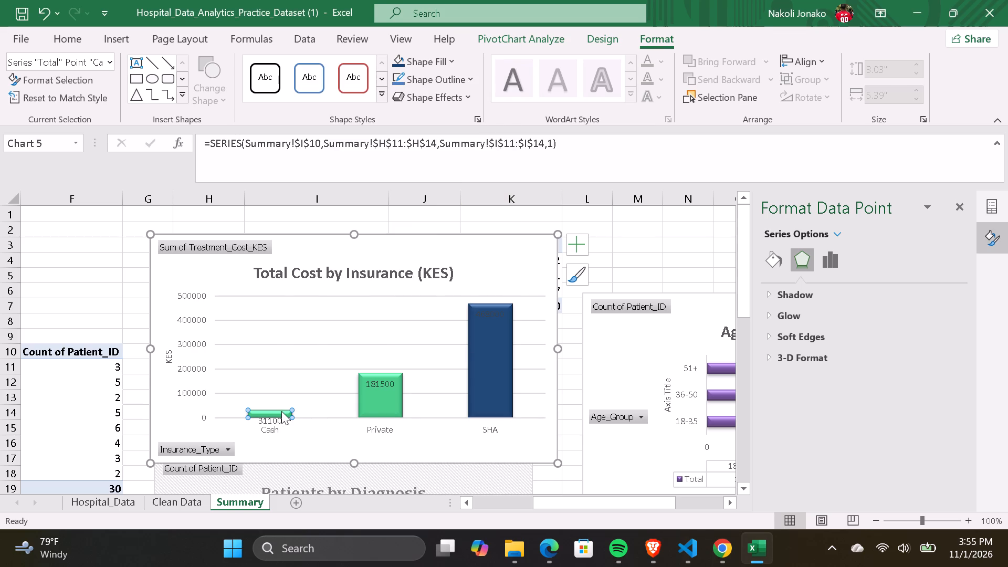
{"action": "right_click", "coordinate": [281, 411]}
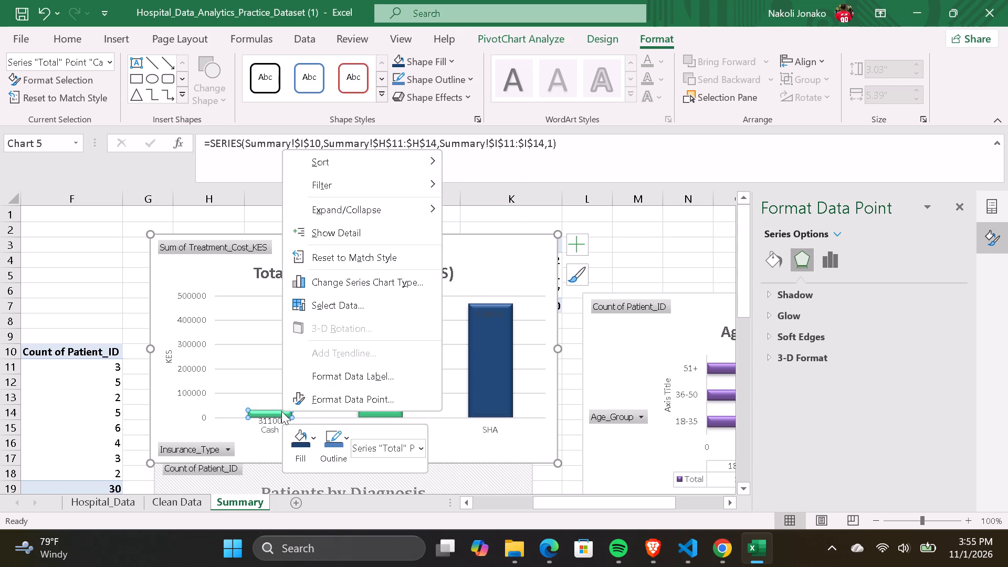
{"action": "left_click", "coordinate": [314, 436]}
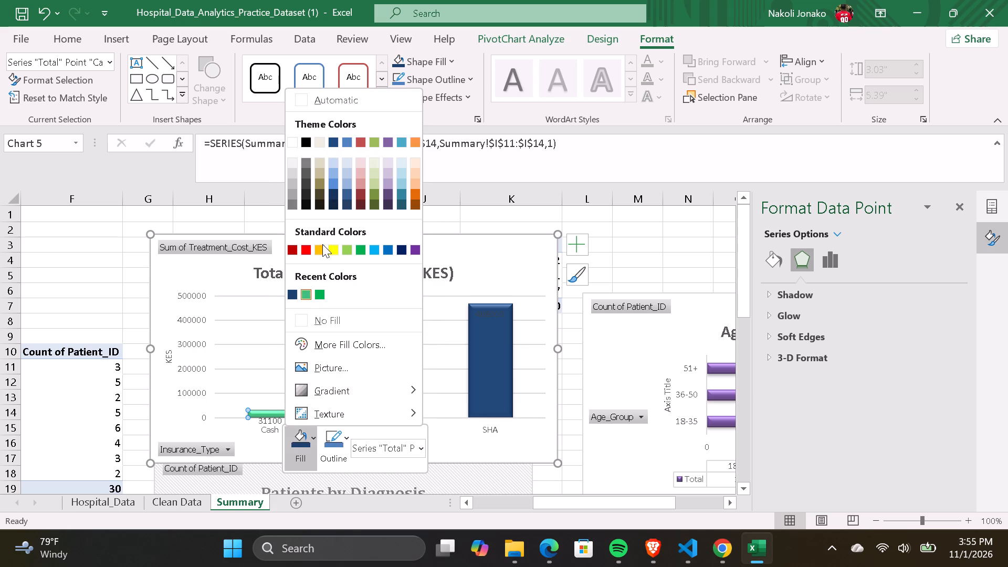
{"action": "left_click", "coordinate": [321, 247]}
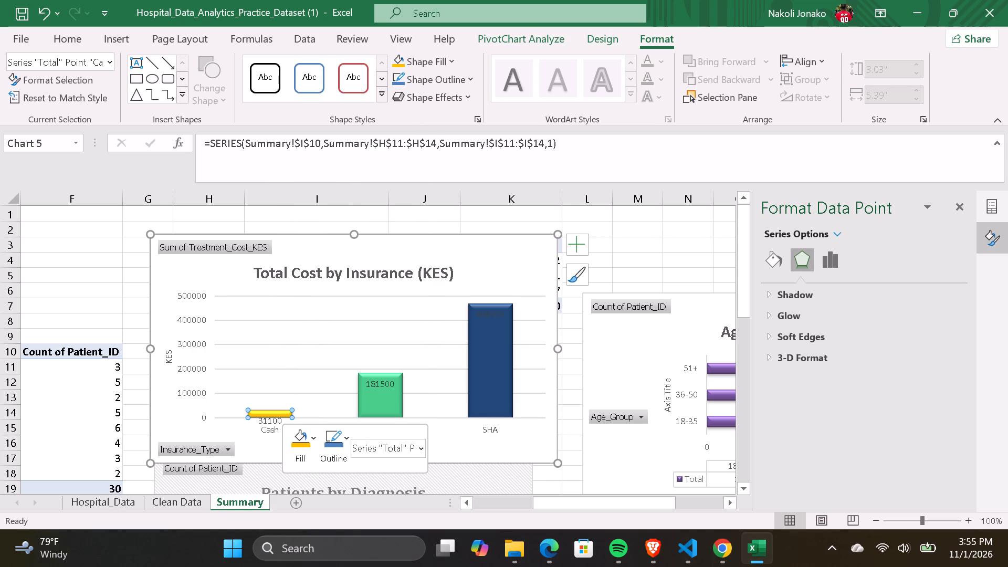
{"action": "left_click", "coordinate": [385, 338]}
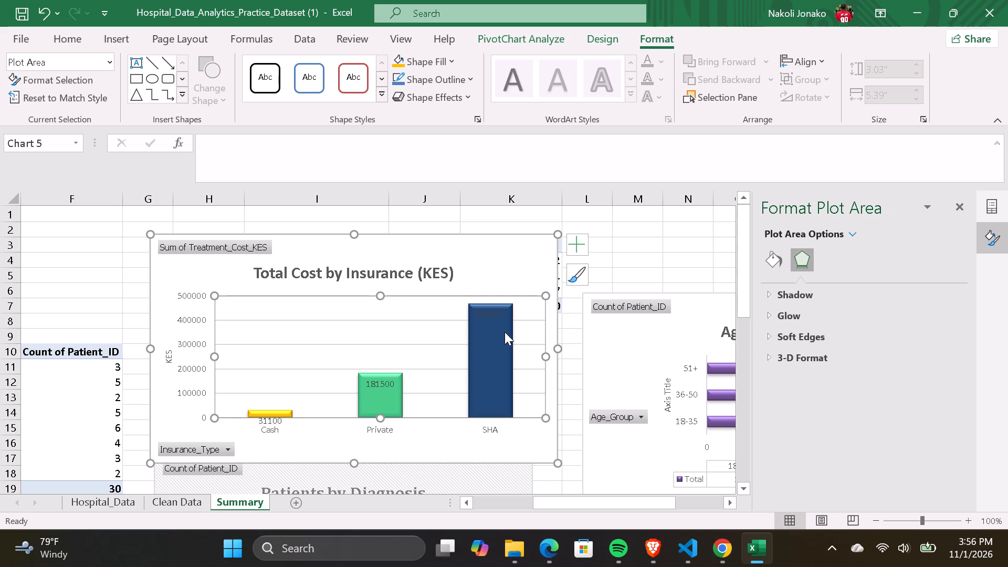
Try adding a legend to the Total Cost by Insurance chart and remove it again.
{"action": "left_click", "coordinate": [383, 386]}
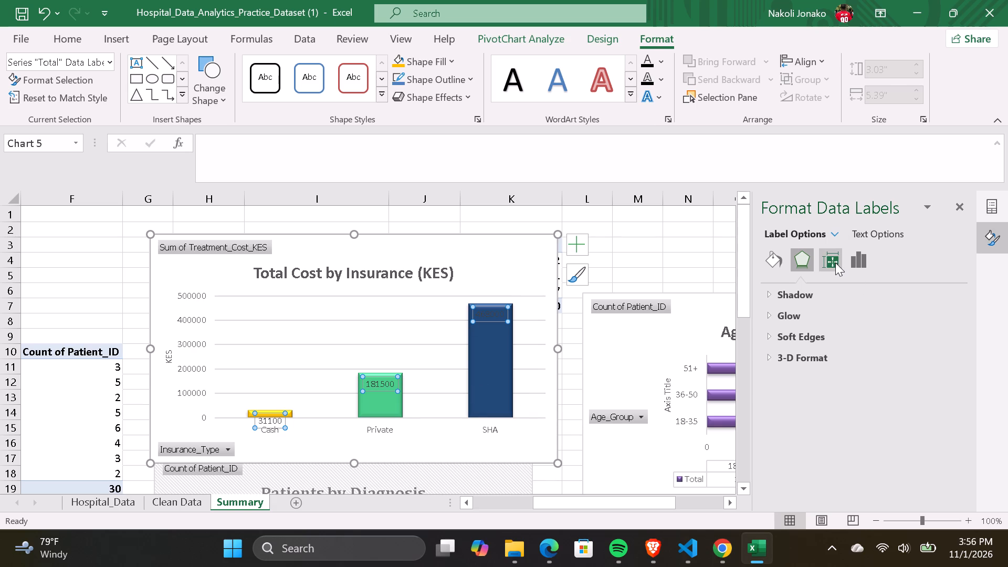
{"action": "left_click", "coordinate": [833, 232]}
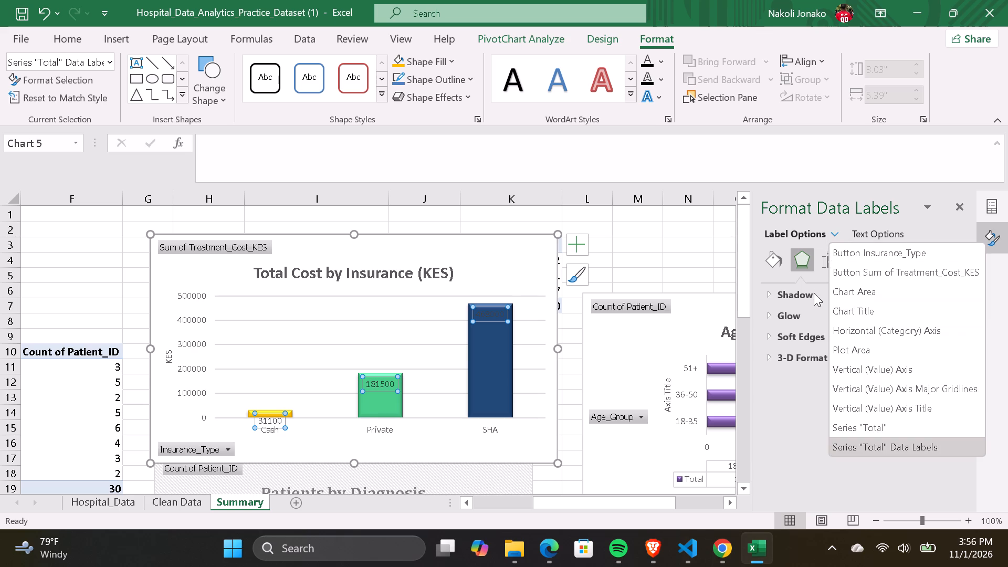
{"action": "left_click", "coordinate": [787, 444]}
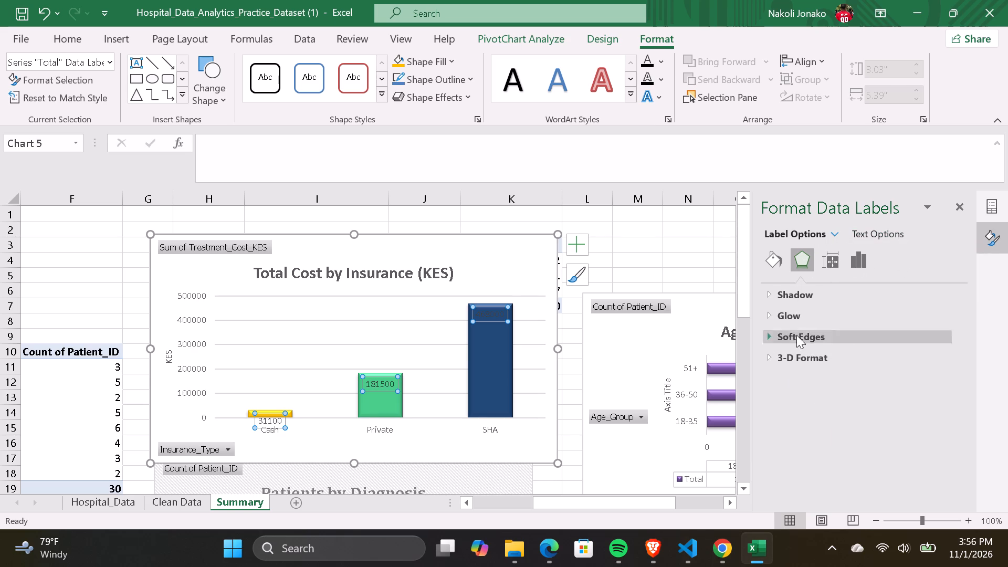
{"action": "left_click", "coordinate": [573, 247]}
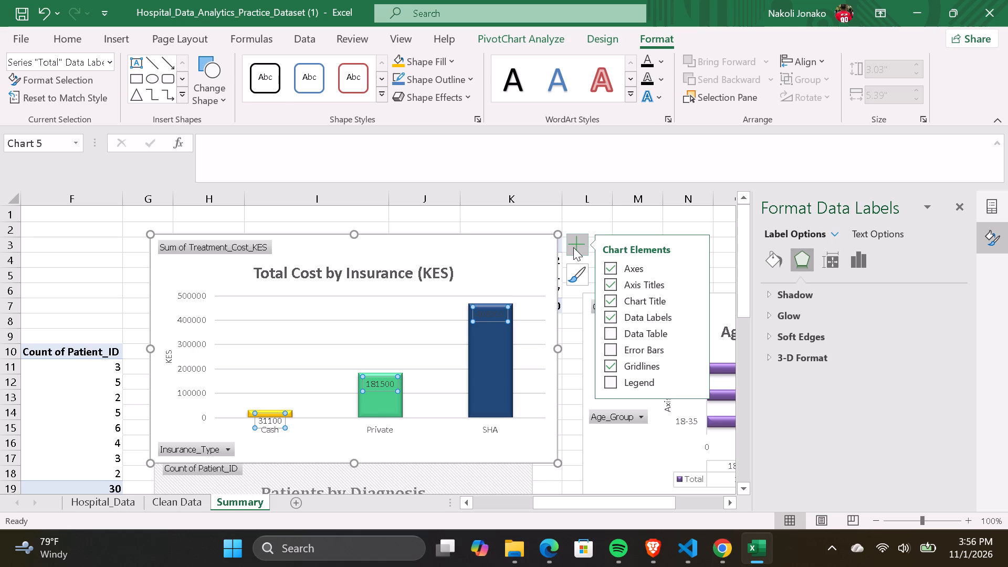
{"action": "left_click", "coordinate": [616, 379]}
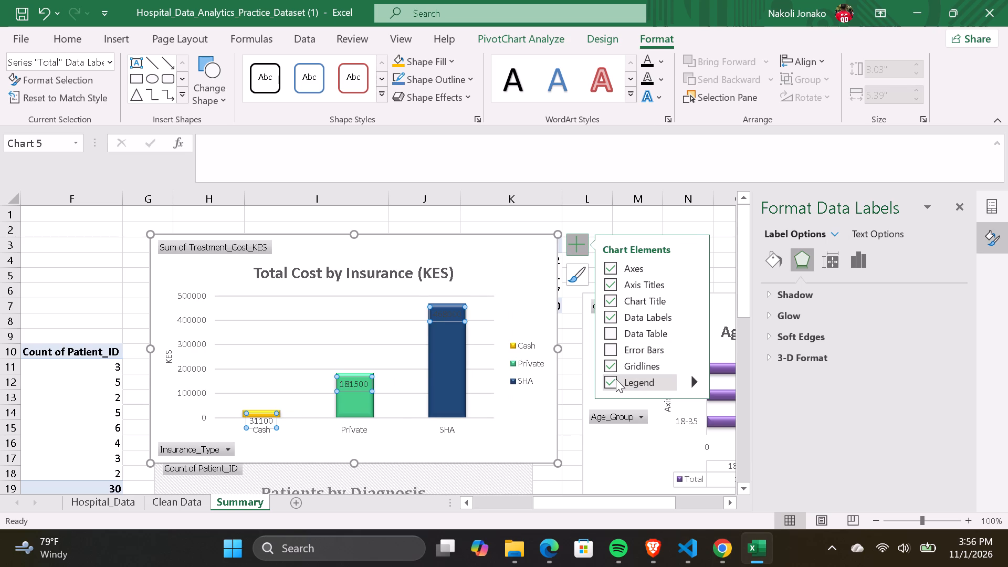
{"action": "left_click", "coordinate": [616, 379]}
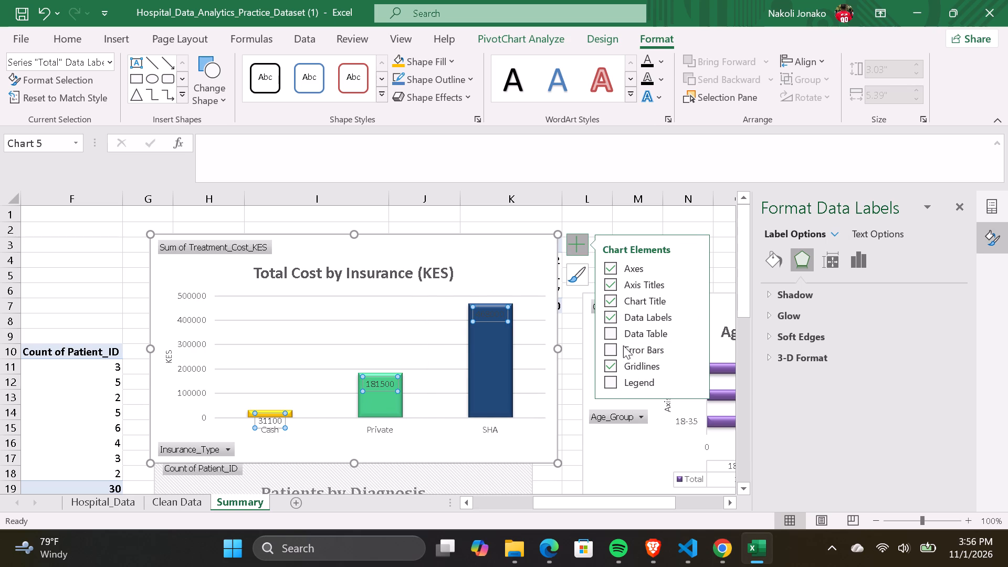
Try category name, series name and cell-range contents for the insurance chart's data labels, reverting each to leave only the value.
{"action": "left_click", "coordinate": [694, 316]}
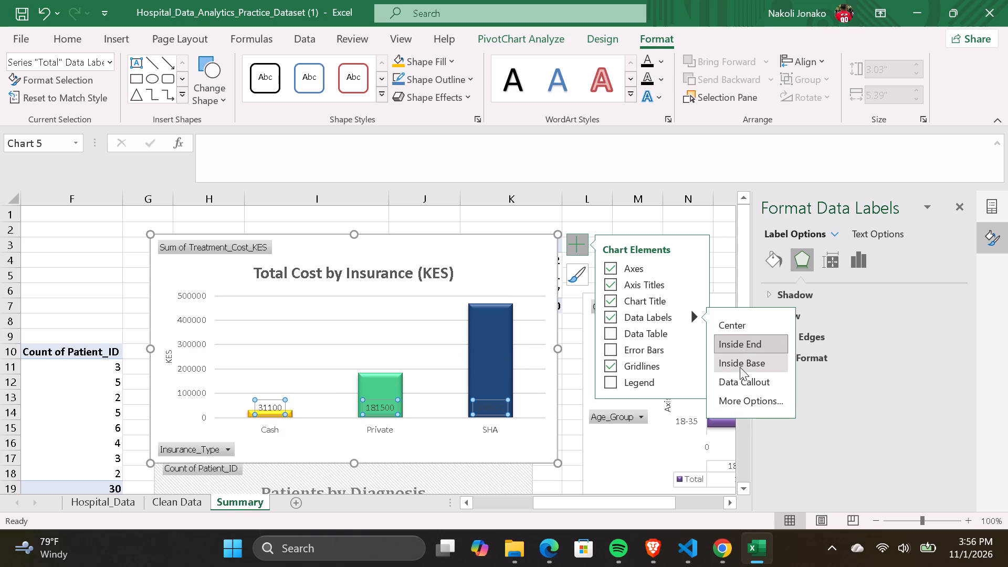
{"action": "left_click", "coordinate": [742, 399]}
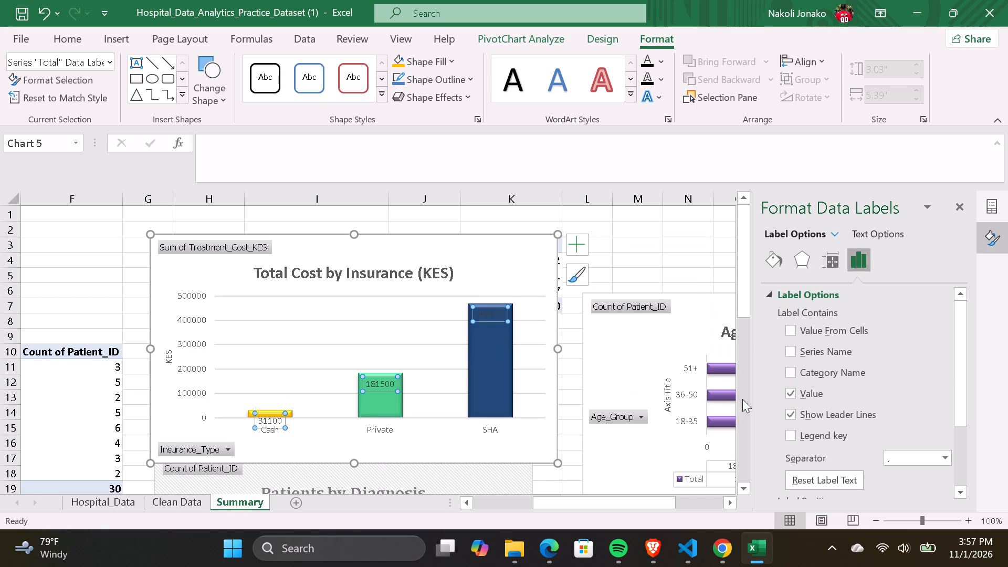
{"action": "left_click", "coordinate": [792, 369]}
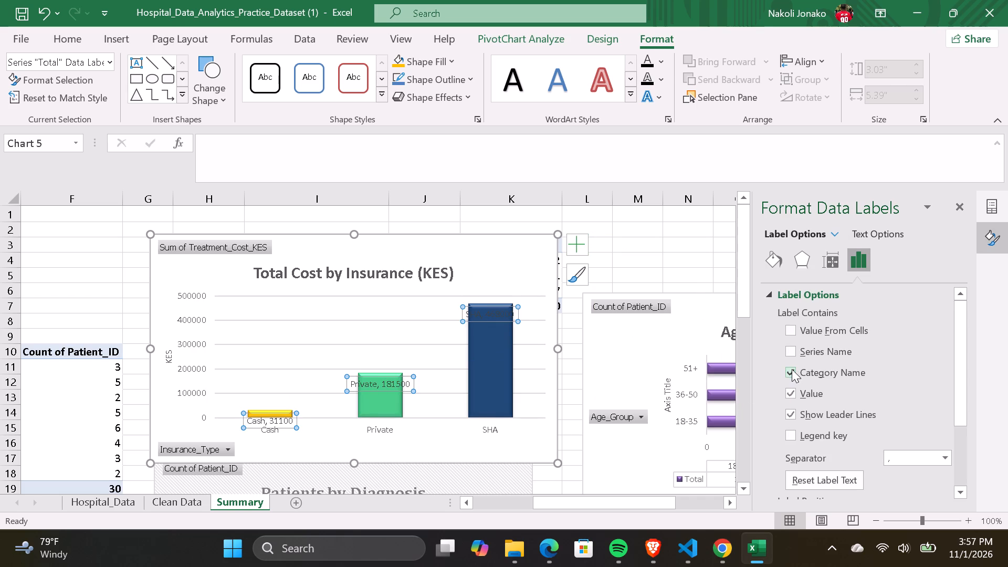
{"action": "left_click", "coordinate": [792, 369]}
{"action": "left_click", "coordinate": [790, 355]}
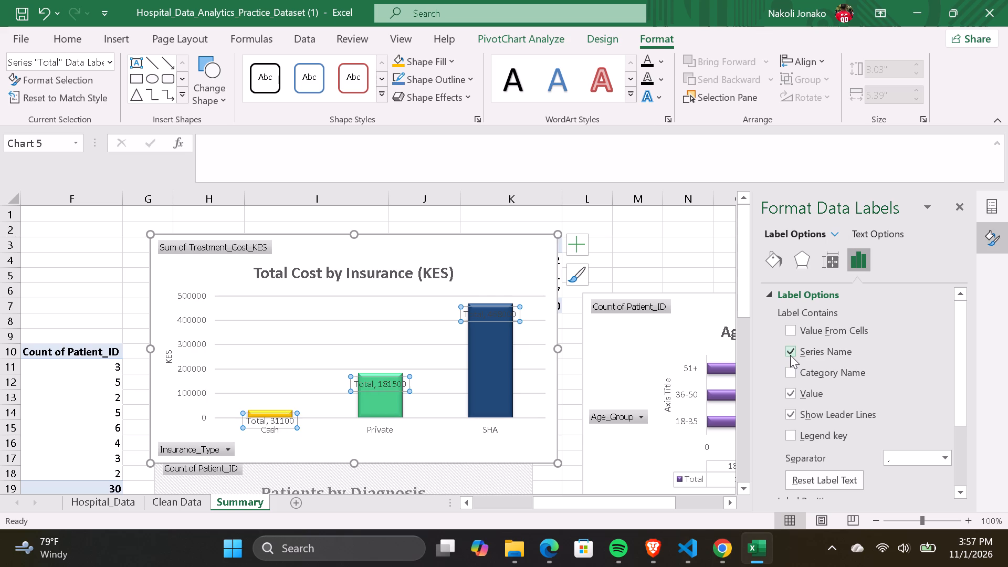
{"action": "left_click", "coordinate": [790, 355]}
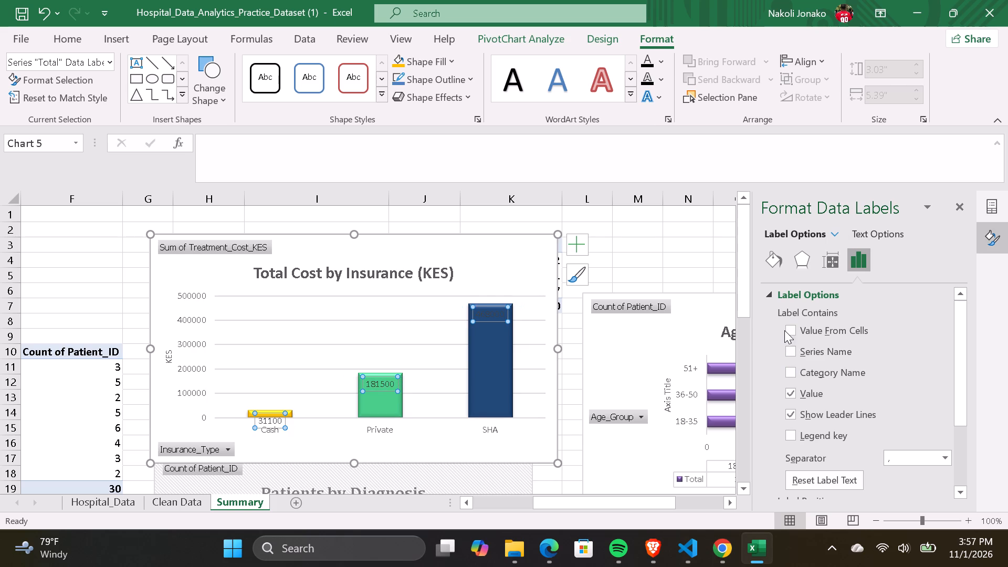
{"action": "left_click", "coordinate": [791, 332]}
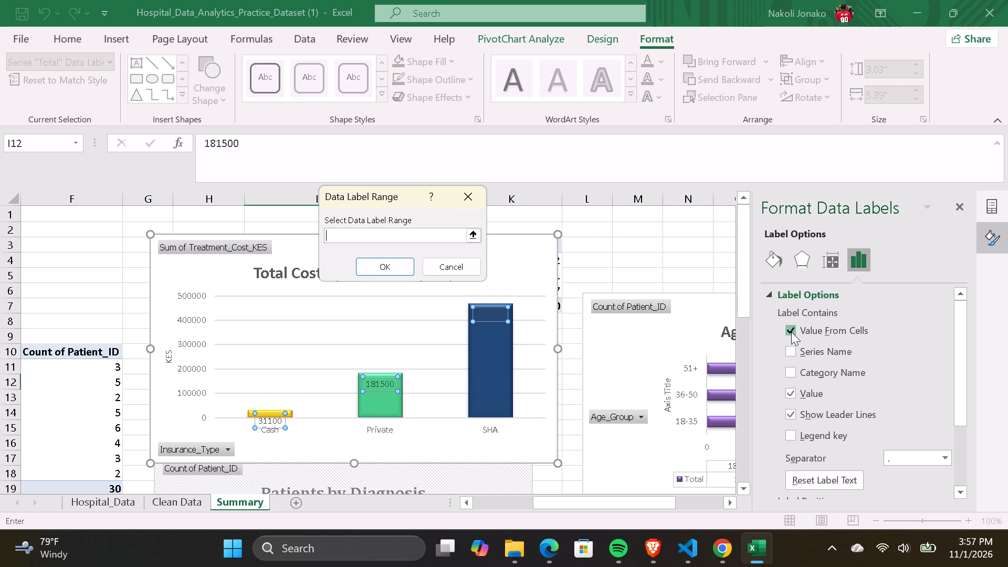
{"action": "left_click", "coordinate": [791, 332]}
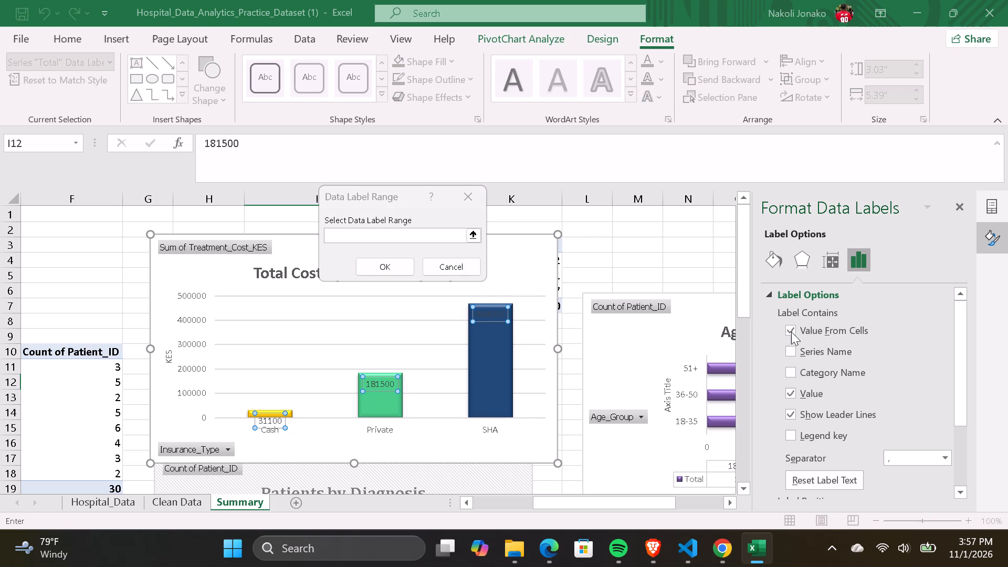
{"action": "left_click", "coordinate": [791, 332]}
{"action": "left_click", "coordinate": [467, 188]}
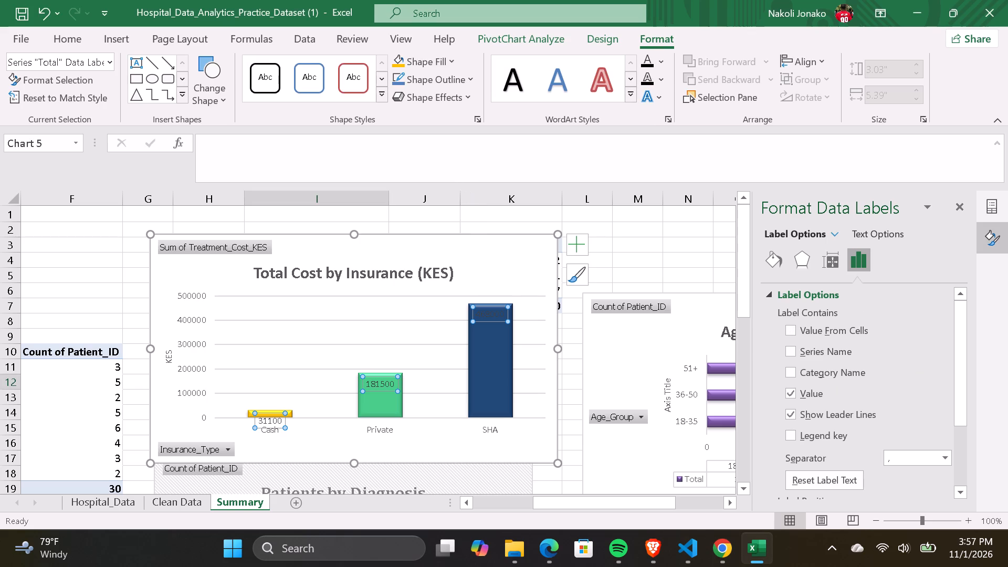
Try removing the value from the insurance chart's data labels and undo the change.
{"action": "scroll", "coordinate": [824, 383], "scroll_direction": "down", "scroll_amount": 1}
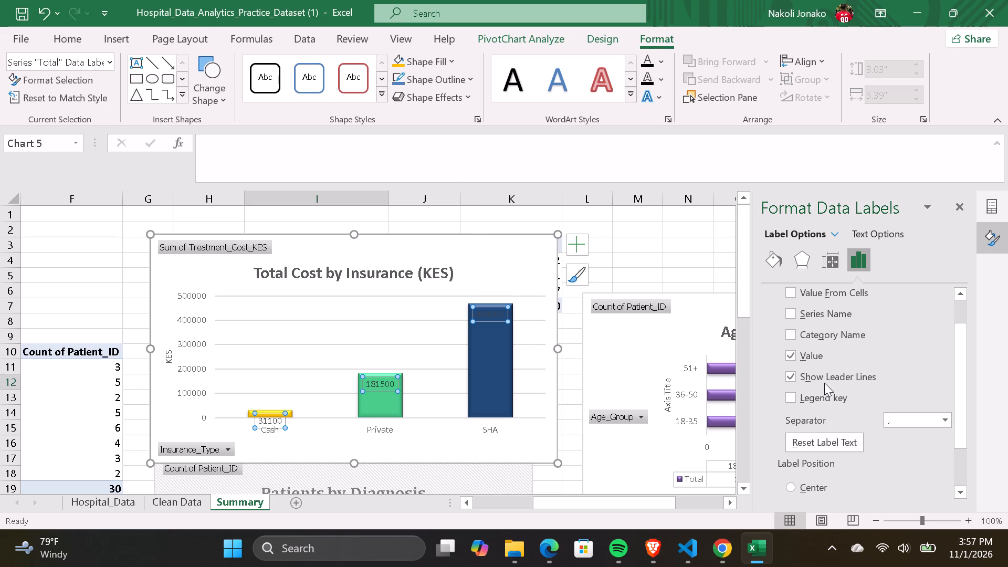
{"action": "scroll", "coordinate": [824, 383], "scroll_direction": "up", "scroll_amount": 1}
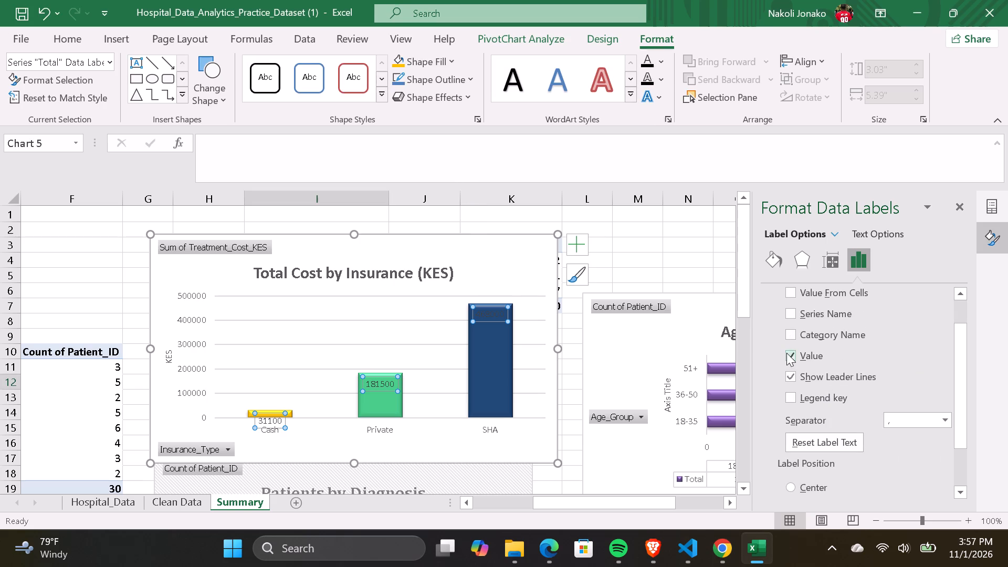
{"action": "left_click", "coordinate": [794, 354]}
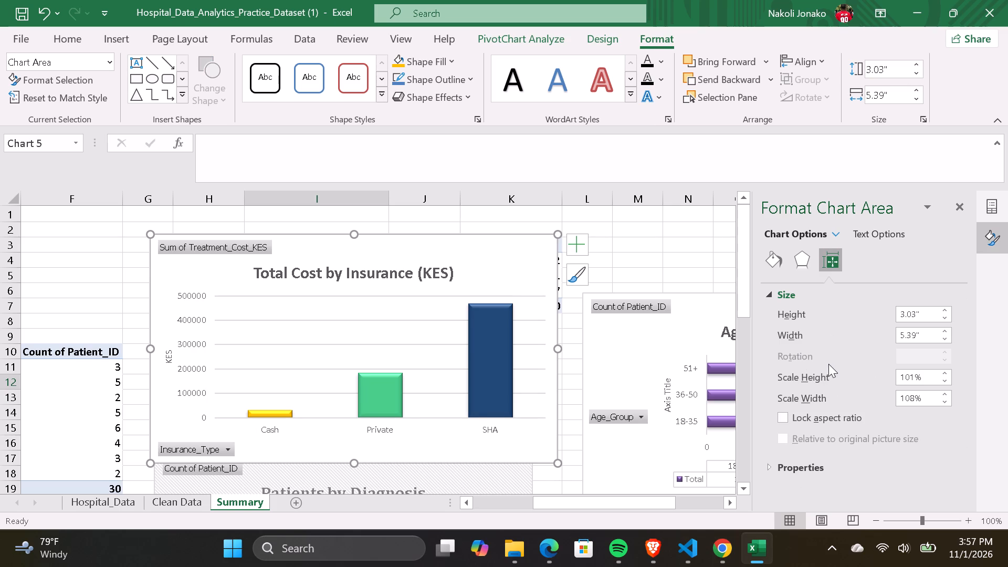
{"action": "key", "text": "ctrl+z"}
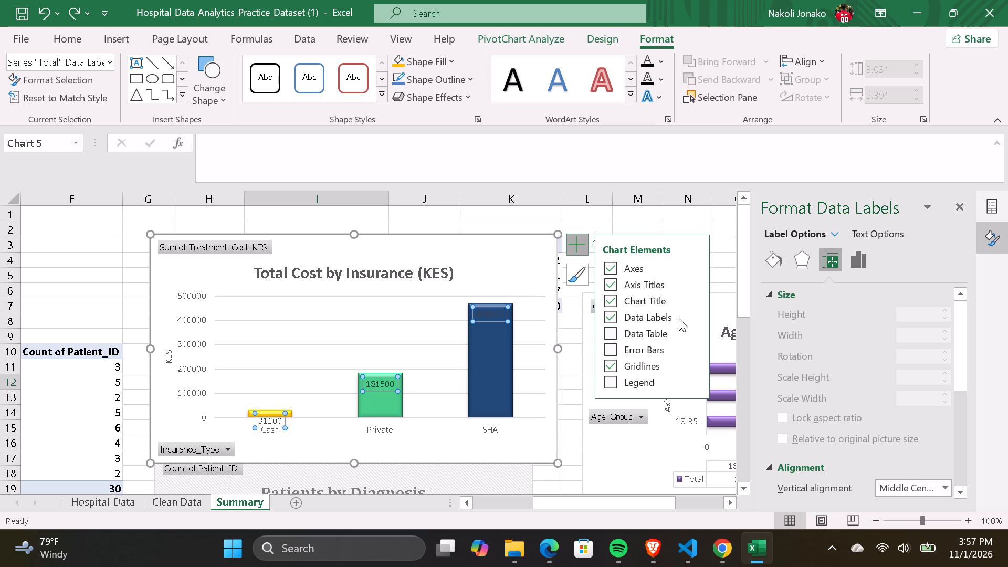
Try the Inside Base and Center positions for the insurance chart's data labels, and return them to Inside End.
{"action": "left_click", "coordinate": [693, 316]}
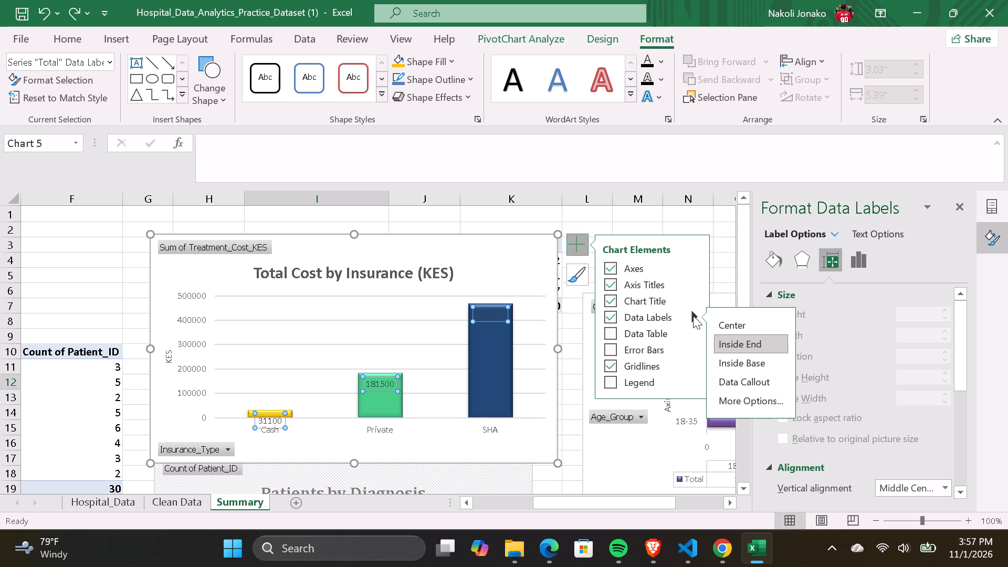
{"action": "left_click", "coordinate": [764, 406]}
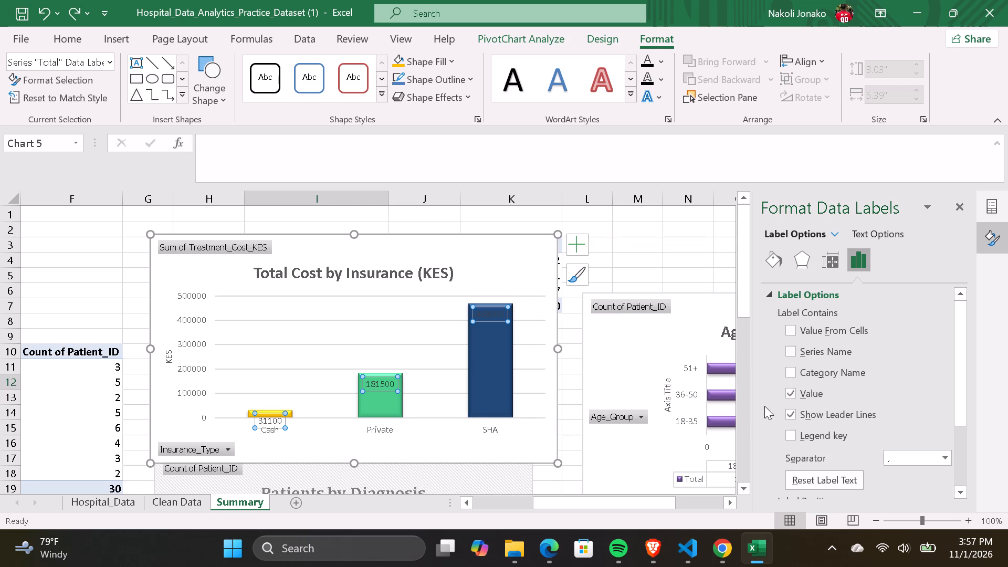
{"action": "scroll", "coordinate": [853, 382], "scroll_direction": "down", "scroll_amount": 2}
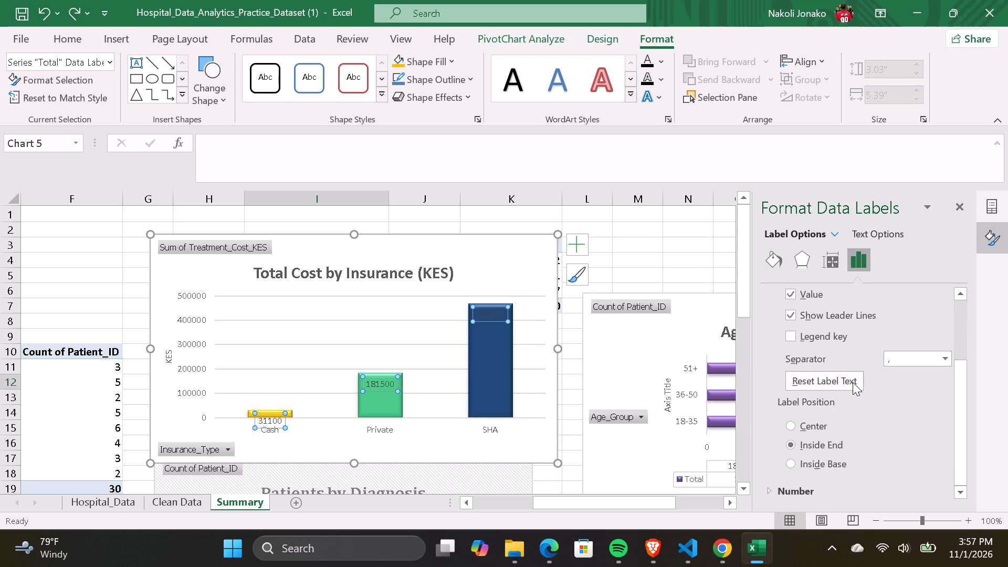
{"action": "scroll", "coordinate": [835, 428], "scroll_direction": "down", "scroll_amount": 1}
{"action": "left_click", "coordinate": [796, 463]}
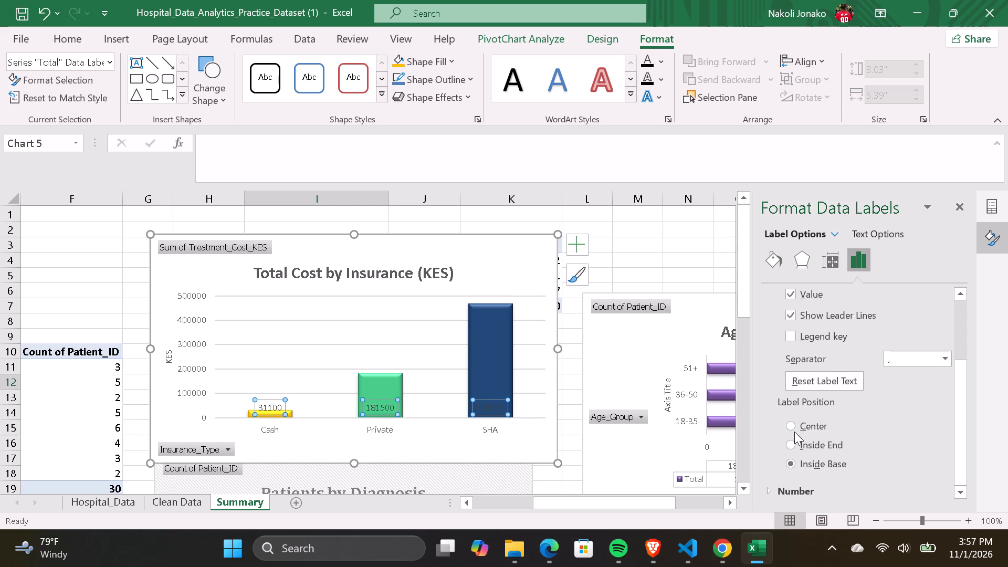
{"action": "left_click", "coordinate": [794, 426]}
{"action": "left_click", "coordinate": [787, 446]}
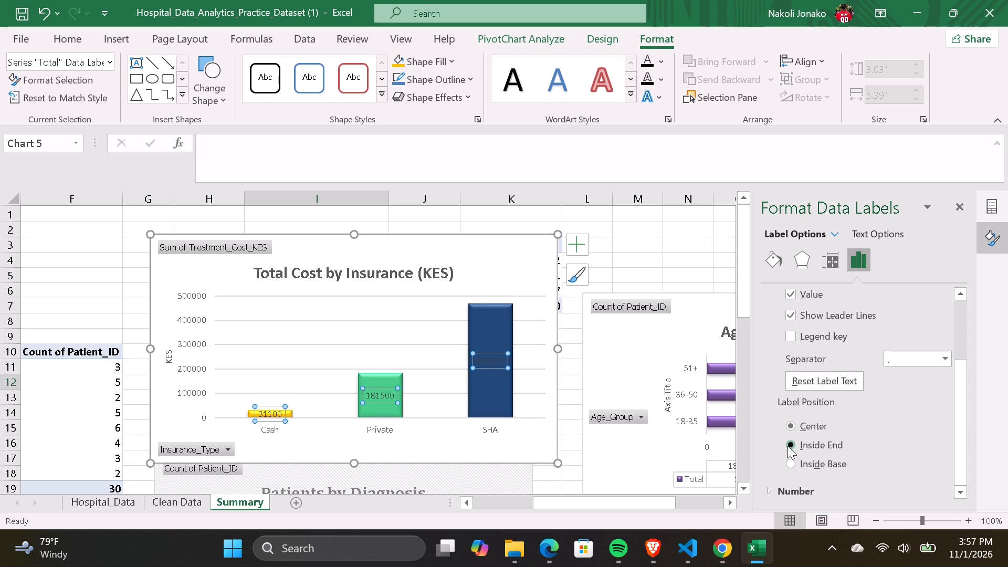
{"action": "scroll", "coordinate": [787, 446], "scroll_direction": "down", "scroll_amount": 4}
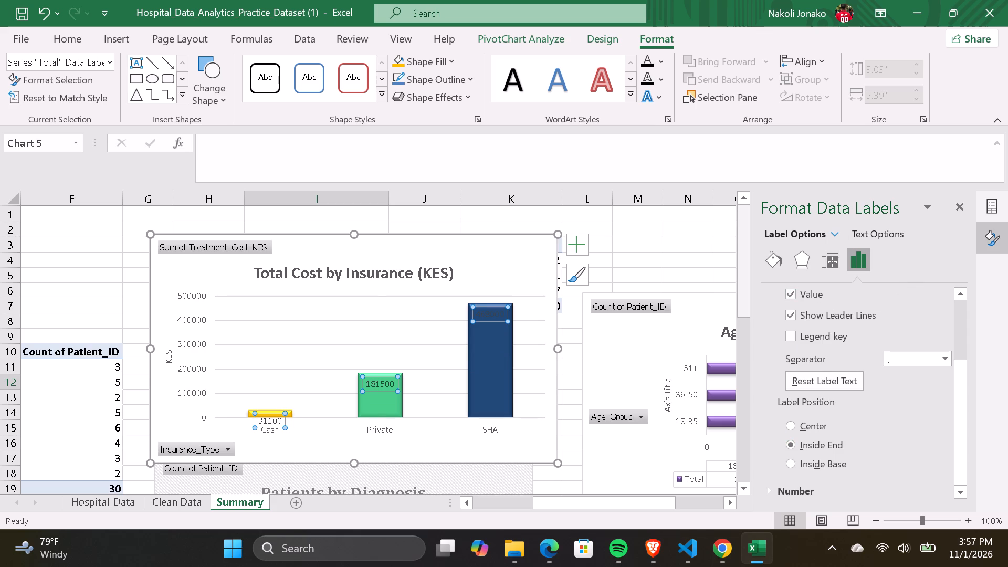
Deselect the data labels and save the workbook.
{"action": "left_click", "coordinate": [443, 308]}
{"action": "key", "text": "ctrl+s"}
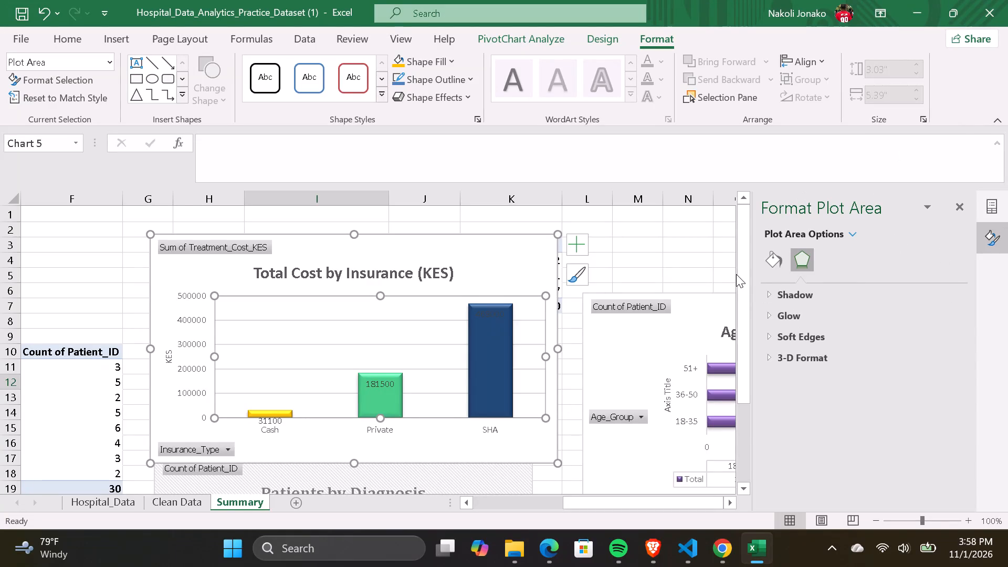
Move the Total Cost by Insurance chart up to the top of the sheet, clear of the Patients by Diagnosis chart.
{"action": "scroll", "coordinate": [736, 274], "scroll_direction": "down", "scroll_amount": 1}
{"action": "scroll", "coordinate": [623, 321], "scroll_direction": "up", "scroll_amount": 3}
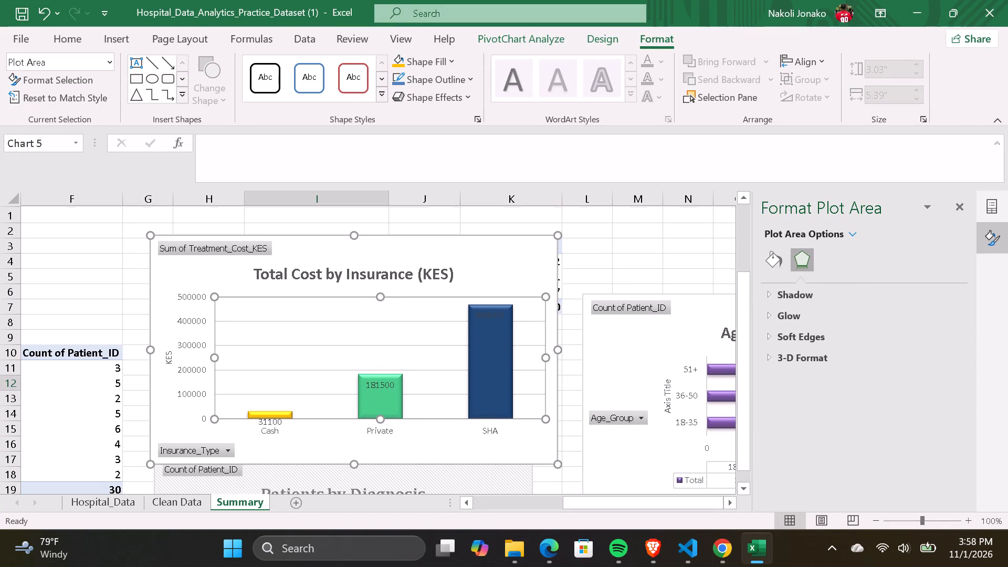
{"action": "left_click_drag", "start_coordinate": [422, 249], "coordinate": [422, 222]}
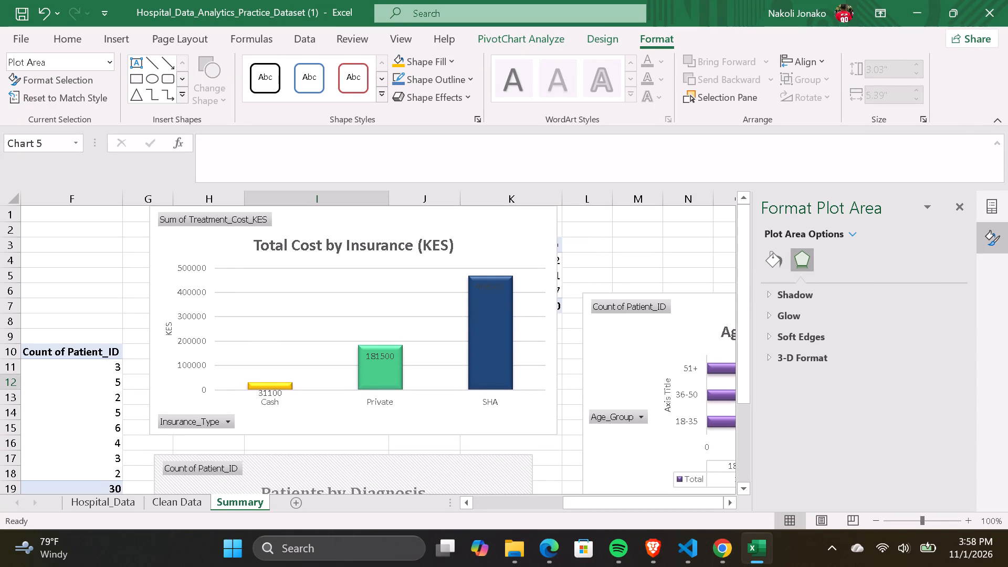
{"action": "left_click_drag", "start_coordinate": [422, 222], "coordinate": [418, 216]}
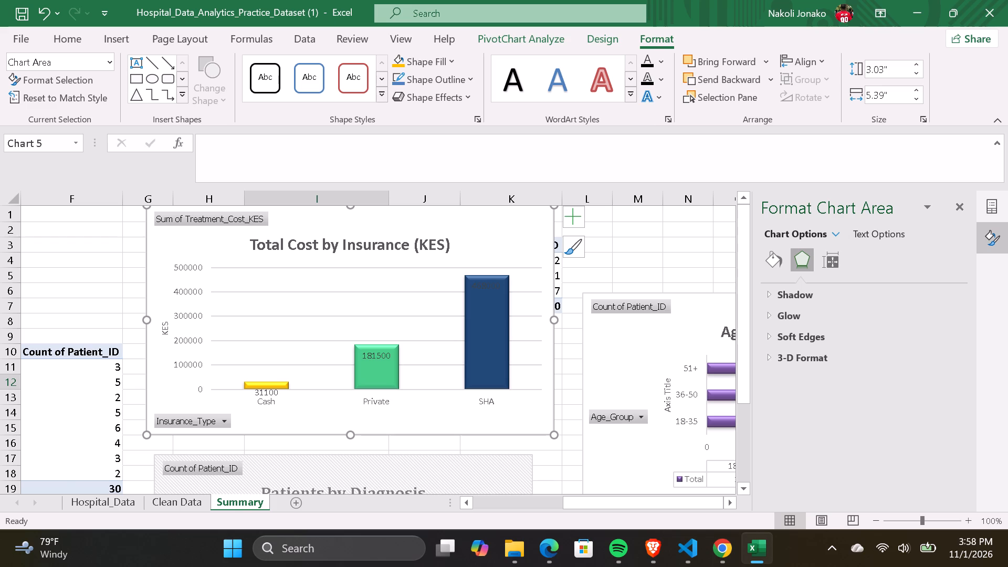
Review the layout of the charts and pivot tables across the Summary sheet, down to the Patients by Counties chart.
{"action": "scroll", "coordinate": [585, 346], "scroll_direction": "left", "scroll_amount": 2}
{"action": "scroll", "coordinate": [585, 346], "scroll_direction": "up", "scroll_amount": 1}
{"action": "scroll", "coordinate": [585, 346], "scroll_direction": "left", "scroll_amount": 1}
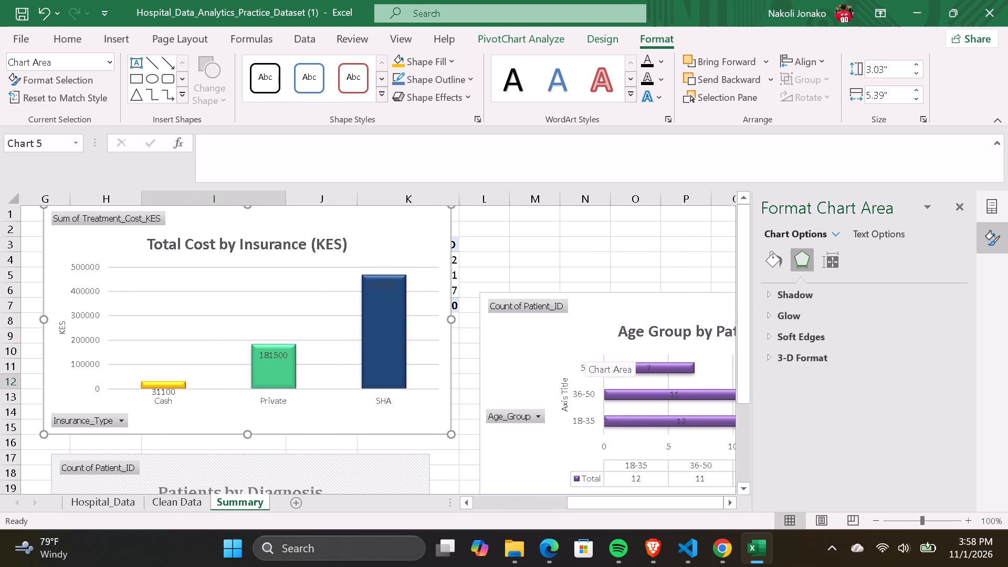
{"action": "scroll", "coordinate": [585, 346], "scroll_direction": "left", "scroll_amount": 1}
{"action": "scroll", "coordinate": [621, 404], "scroll_direction": "left", "scroll_amount": 1}
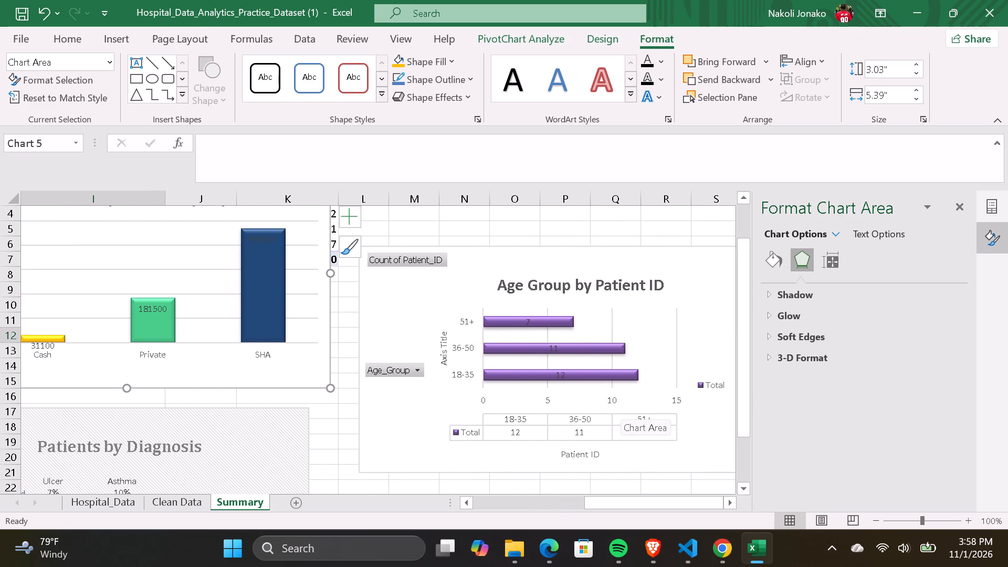
{"action": "scroll", "coordinate": [340, 393], "scroll_direction": "right", "scroll_amount": 5}
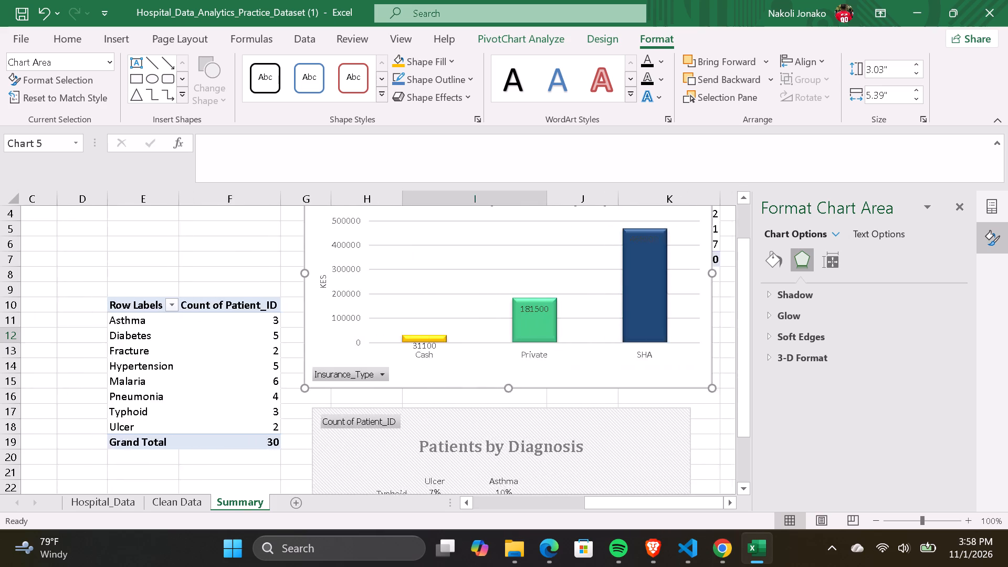
{"action": "scroll", "coordinate": [340, 393], "scroll_direction": "down", "scroll_amount": 4}
{"action": "scroll", "coordinate": [340, 393], "scroll_direction": "right", "scroll_amount": 2}
{"action": "scroll", "coordinate": [418, 361], "scroll_direction": "down", "scroll_amount": 1}
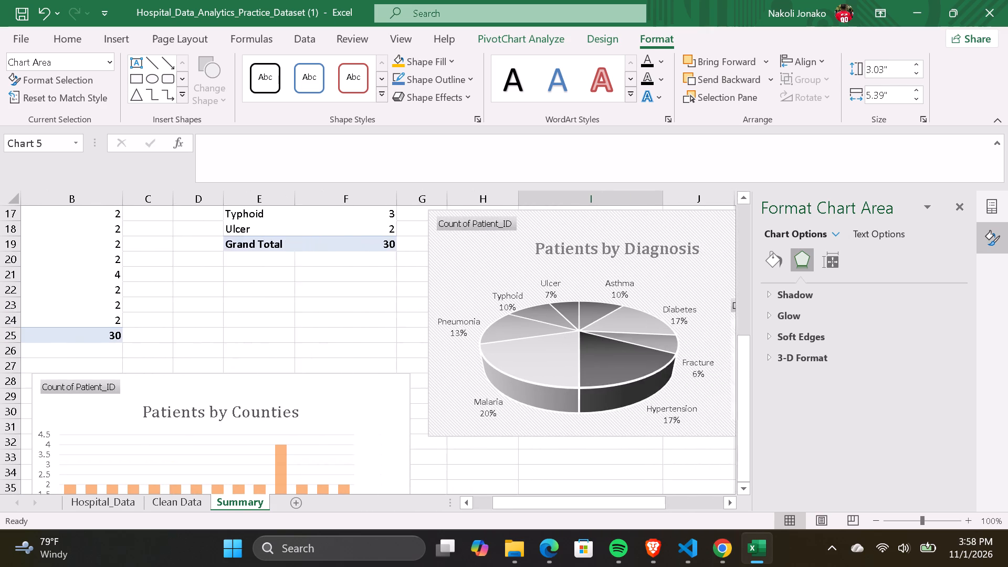
{"action": "scroll", "coordinate": [418, 361], "scroll_direction": "down", "scroll_amount": 2}
{"action": "scroll", "coordinate": [338, 379], "scroll_direction": "right", "scroll_amount": 2}
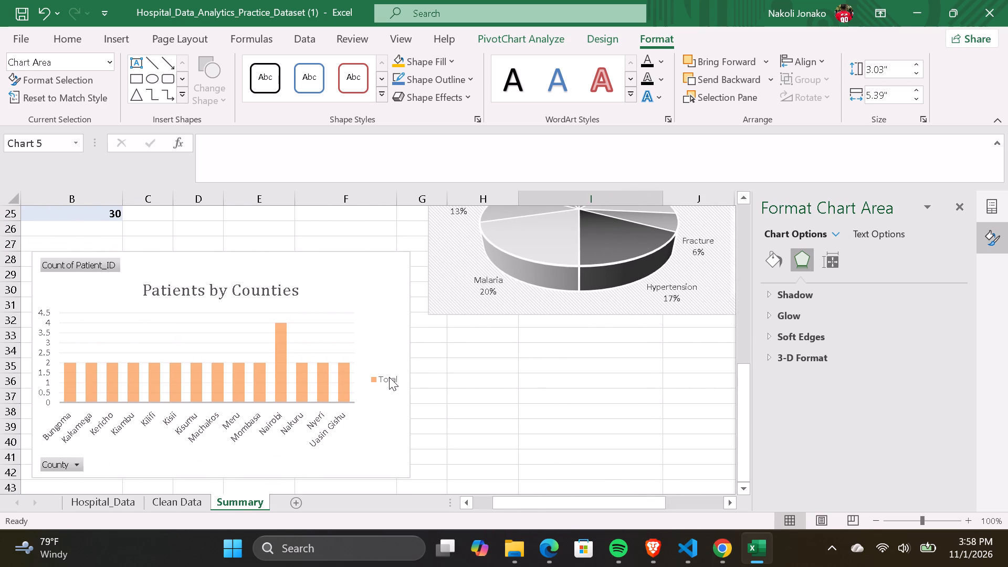
Move the Patients by Counties chart up to about row 20, over the lower rows of the county pivot table.
{"action": "scroll", "coordinate": [280, 388], "scroll_direction": "right", "scroll_amount": 2}
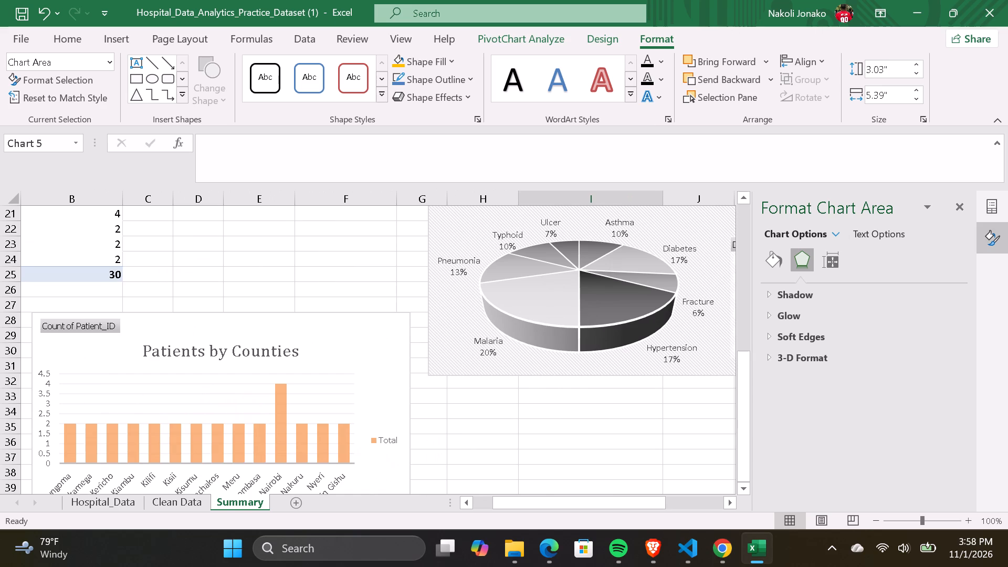
{"action": "left_click_drag", "start_coordinate": [327, 345], "coordinate": [283, 228]}
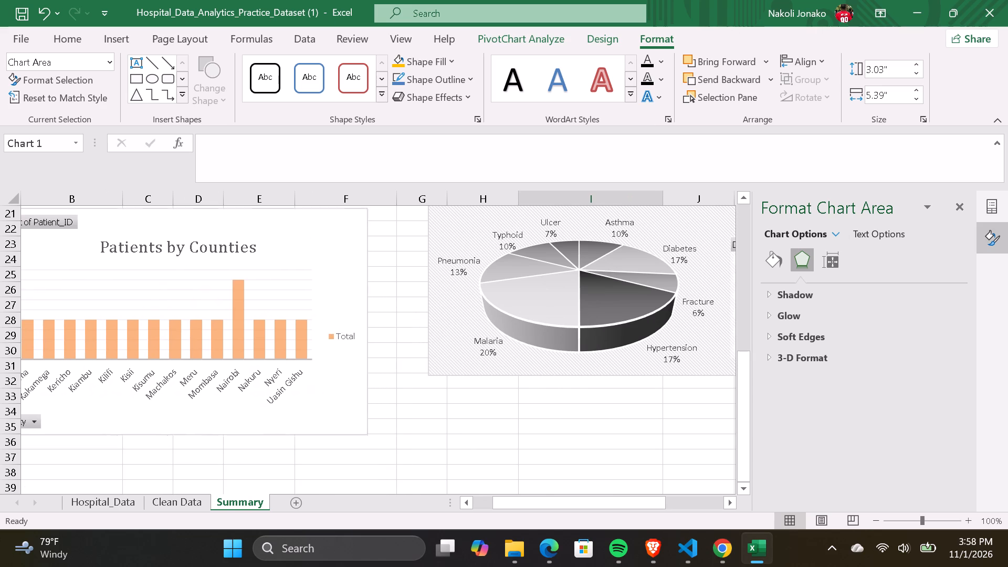
{"action": "left_click_drag", "start_coordinate": [283, 228], "coordinate": [281, 224]}
{"action": "scroll", "coordinate": [281, 224], "scroll_direction": "right", "scroll_amount": 3}
{"action": "scroll", "coordinate": [281, 224], "scroll_direction": "down", "scroll_amount": 1}
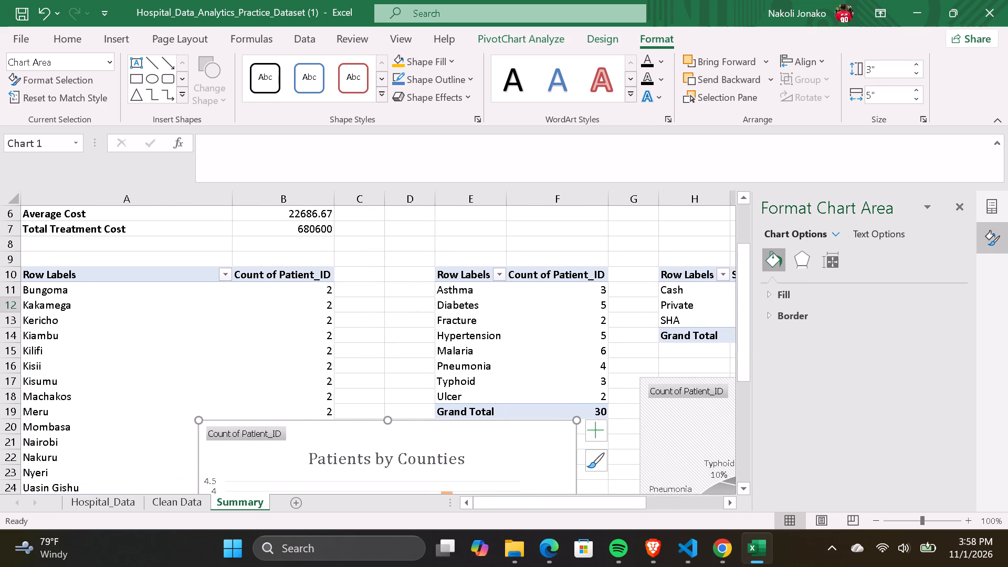
{"action": "scroll", "coordinate": [281, 224], "scroll_direction": "down", "scroll_amount": 1}
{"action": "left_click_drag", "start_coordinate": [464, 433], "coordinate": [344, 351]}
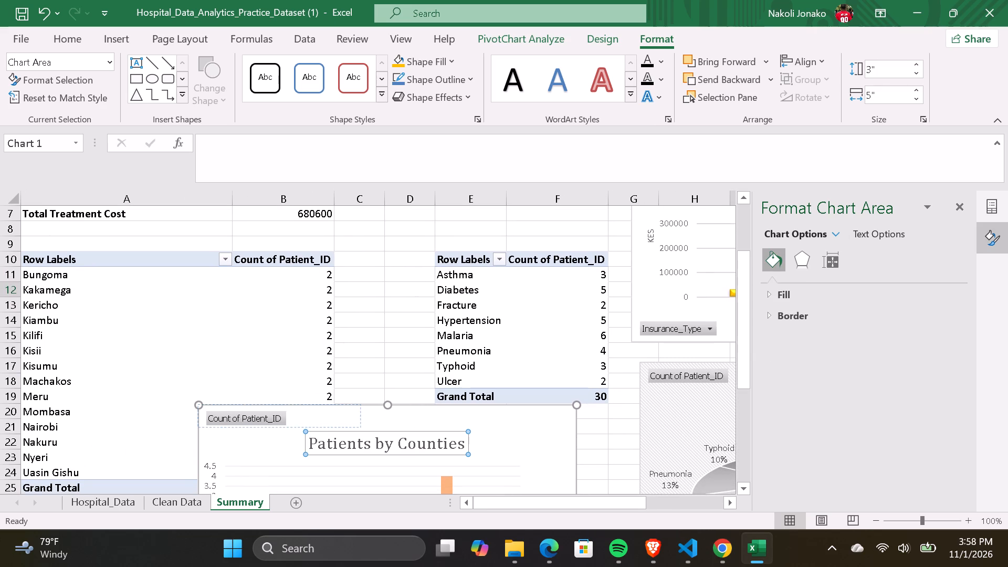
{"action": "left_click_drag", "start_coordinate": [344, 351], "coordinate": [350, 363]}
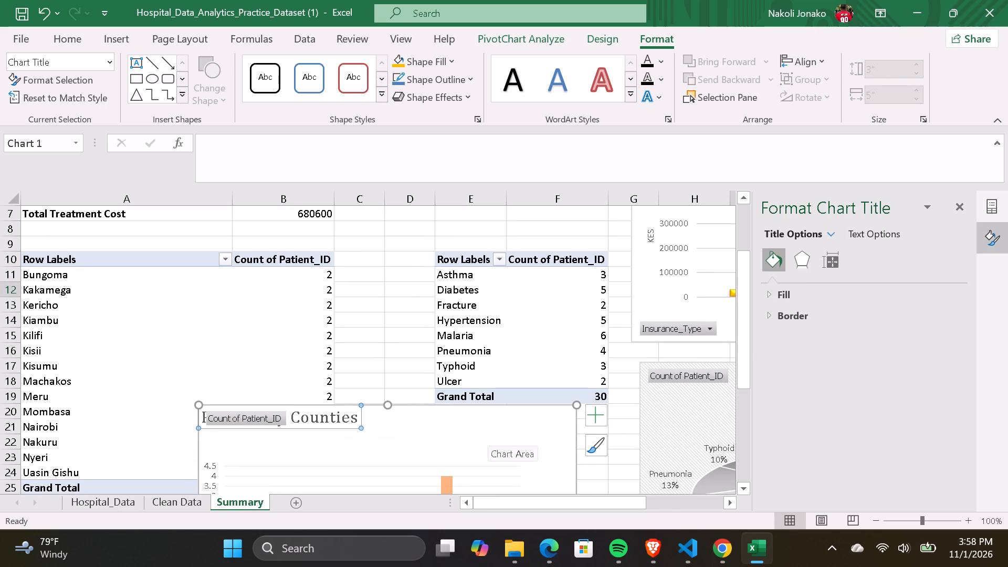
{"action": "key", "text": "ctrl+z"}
Move the Patients by Counties chart further up over the county pivot table, with its top edge at about row 9.
{"action": "left_click", "coordinate": [512, 426]}
{"action": "left_click_drag", "start_coordinate": [512, 426], "coordinate": [392, 349]}
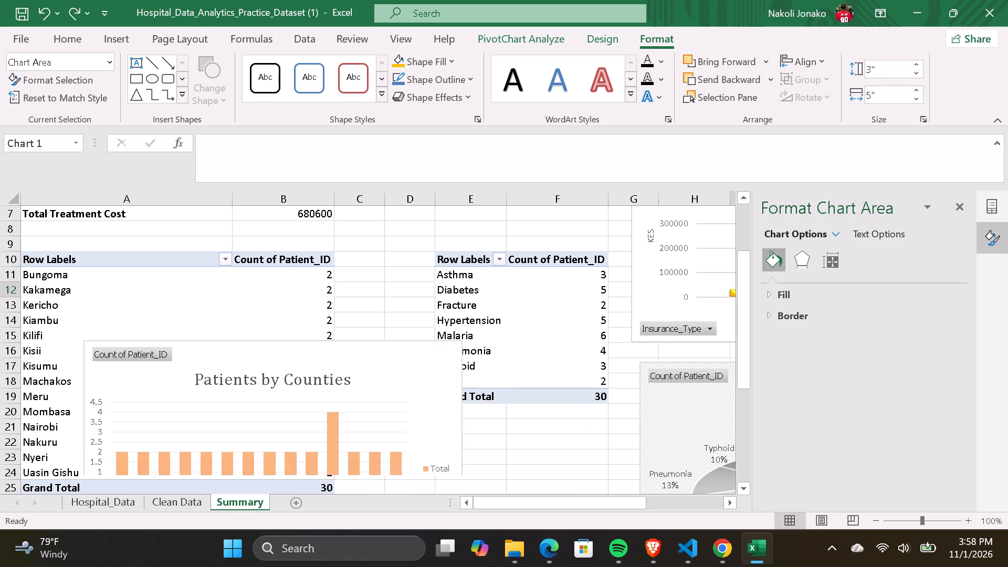
{"action": "left_click_drag", "start_coordinate": [392, 349], "coordinate": [359, 265]}
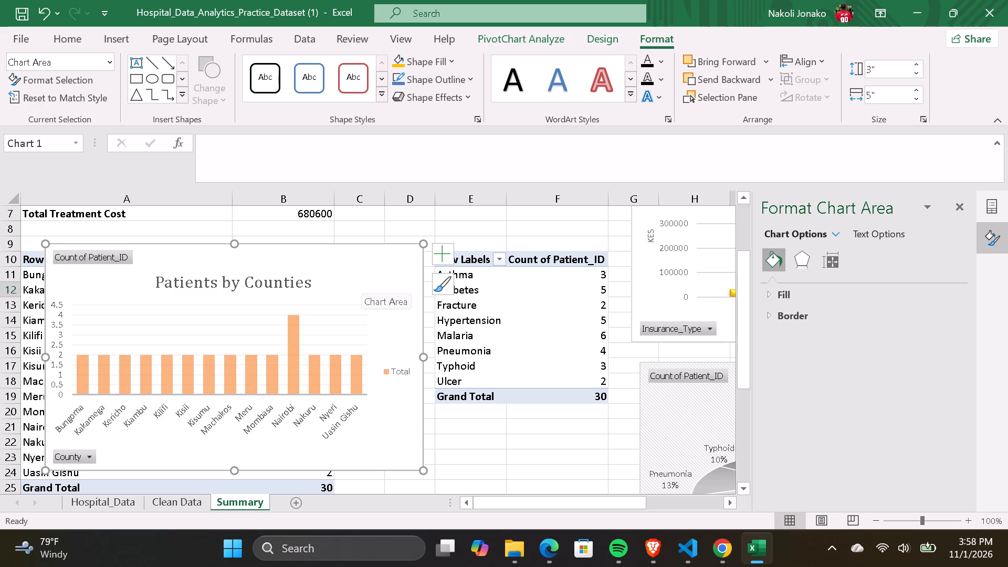
Remove the legend from the Patients by Counties chart.
{"action": "left_click", "coordinate": [446, 257]}
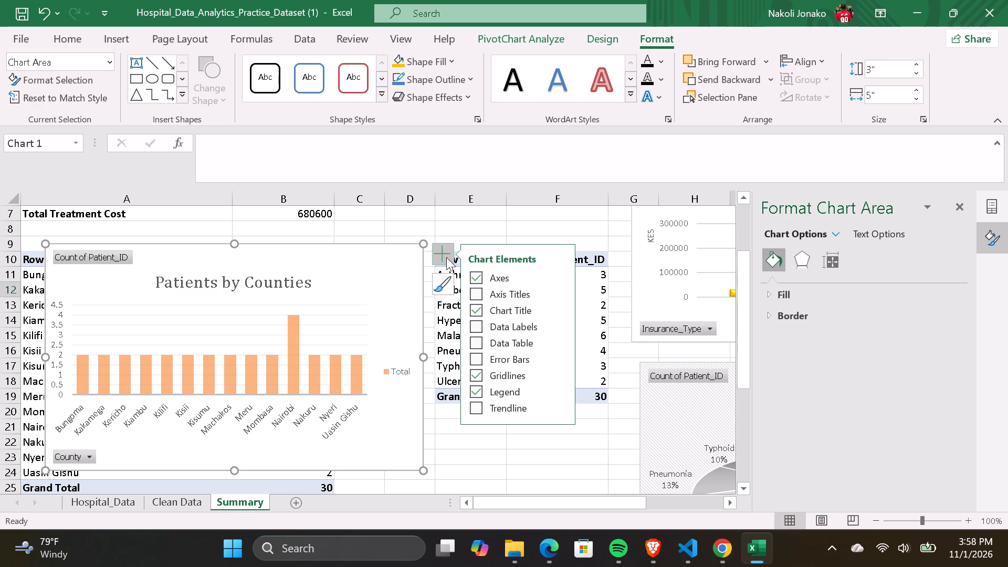
{"action": "left_click", "coordinate": [479, 393]}
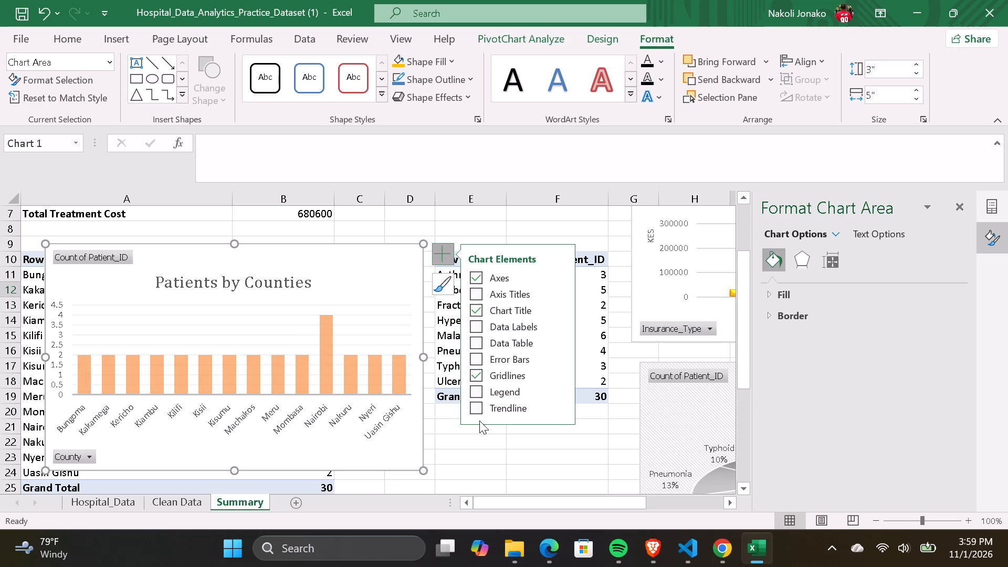
{"action": "left_click", "coordinate": [374, 290]}
{"action": "left_click", "coordinate": [374, 290]}
{"action": "left_click", "coordinate": [360, 267]}
Add axis titles to the Patients by Counties chart and set the vertical axis title to Patients.
{"action": "left_click", "coordinate": [477, 295]}
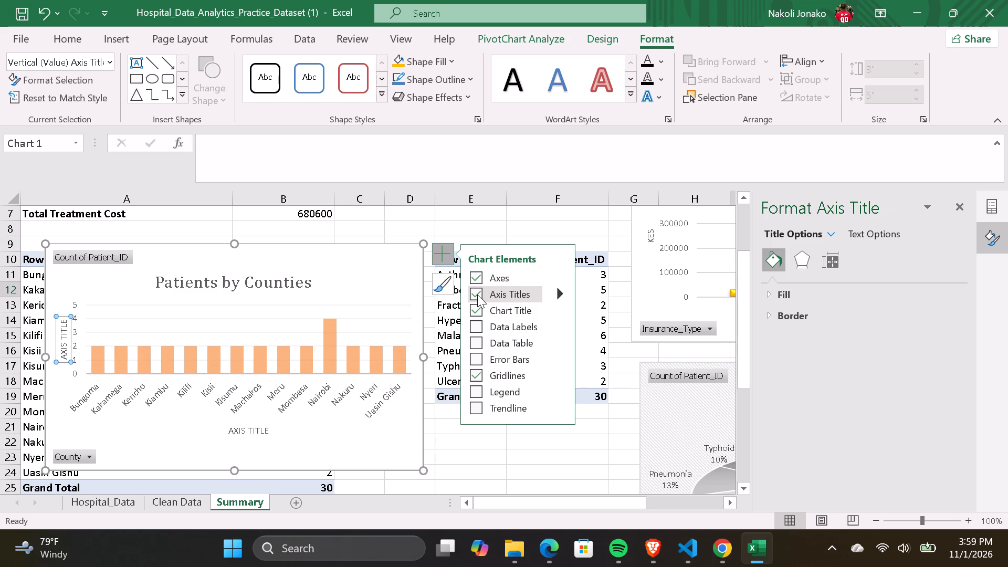
{"action": "left_click", "coordinate": [64, 323]}
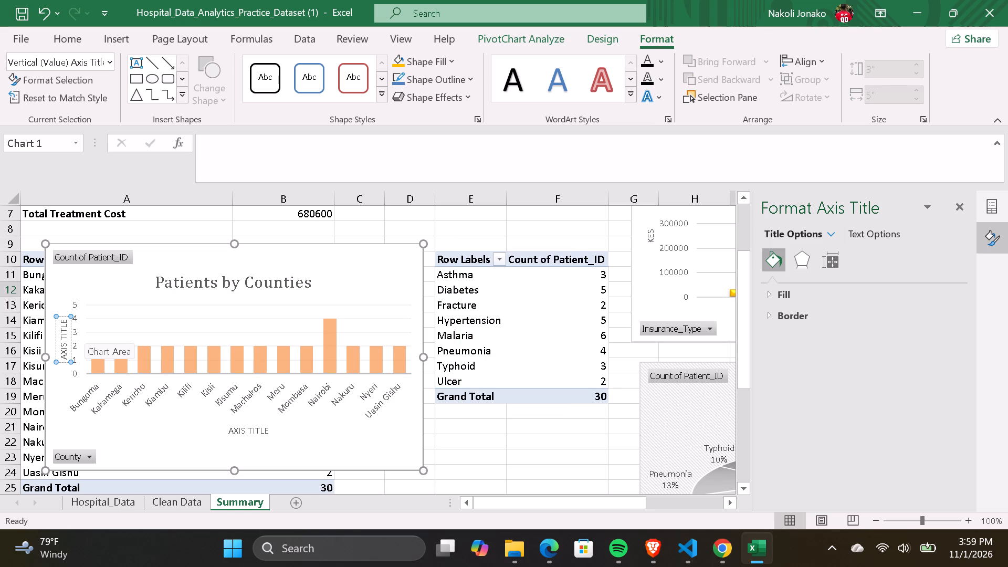
{"action": "key", "text": "Up"}
{"action": "key", "text": "BackSpace"}
{"action": "key", "text": "BackSpace"}
{"action": "key", "text": "BackSpace"}
{"action": "key", "text": "BackSpace"}
{"action": "key", "text": "BackSpace"}
{"action": "key", "text": "BackSpace"}
{"action": "key", "text": "BackSpace"}
{"action": "key", "text": "BackSpace"}
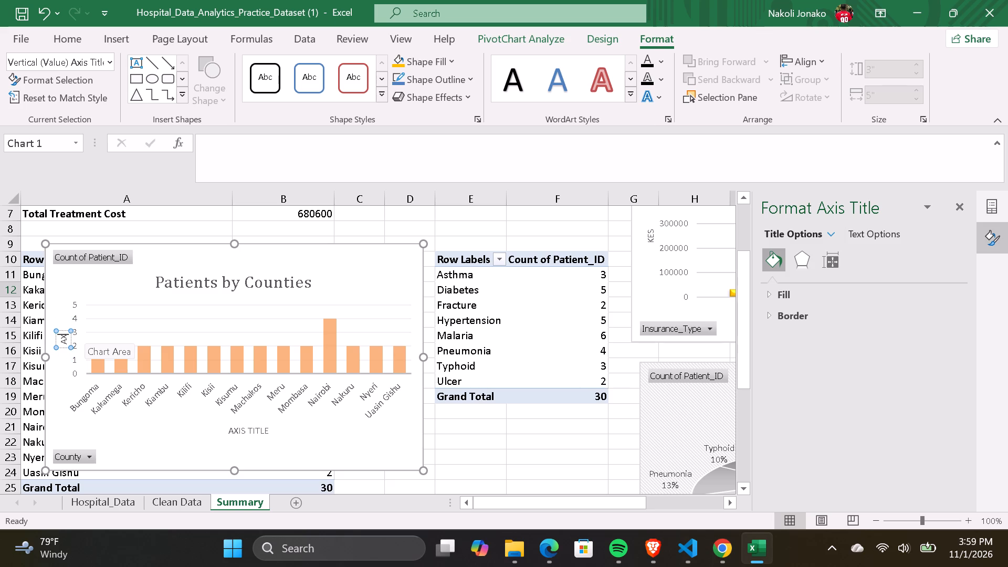
{"action": "key", "text": "BackSpace"}
{"action": "key", "text": "BackSpace"}
{"action": "type", "text": "Patiem"}
{"action": "key", "text": "BackSpace"}
{"action": "type", "text": "nts"}
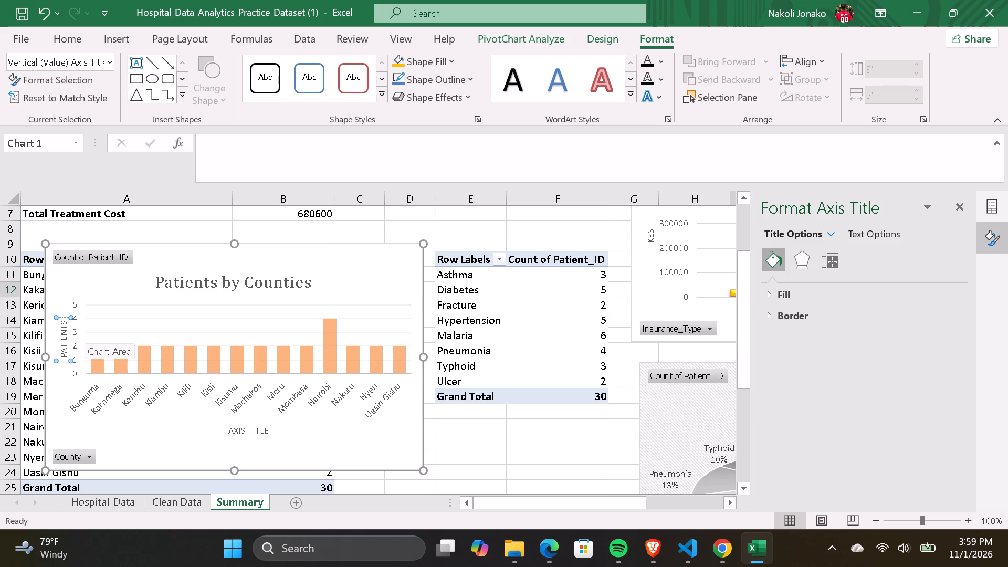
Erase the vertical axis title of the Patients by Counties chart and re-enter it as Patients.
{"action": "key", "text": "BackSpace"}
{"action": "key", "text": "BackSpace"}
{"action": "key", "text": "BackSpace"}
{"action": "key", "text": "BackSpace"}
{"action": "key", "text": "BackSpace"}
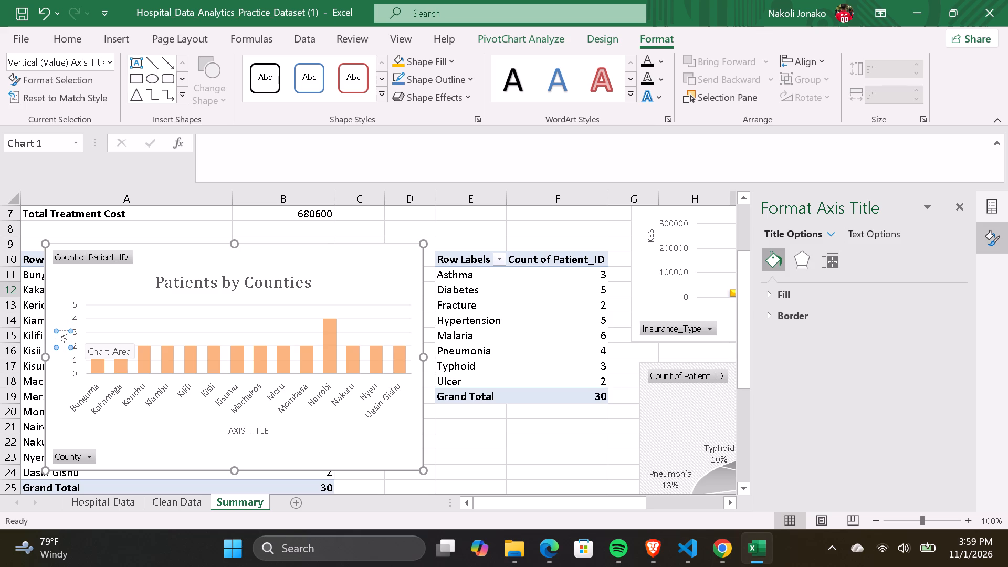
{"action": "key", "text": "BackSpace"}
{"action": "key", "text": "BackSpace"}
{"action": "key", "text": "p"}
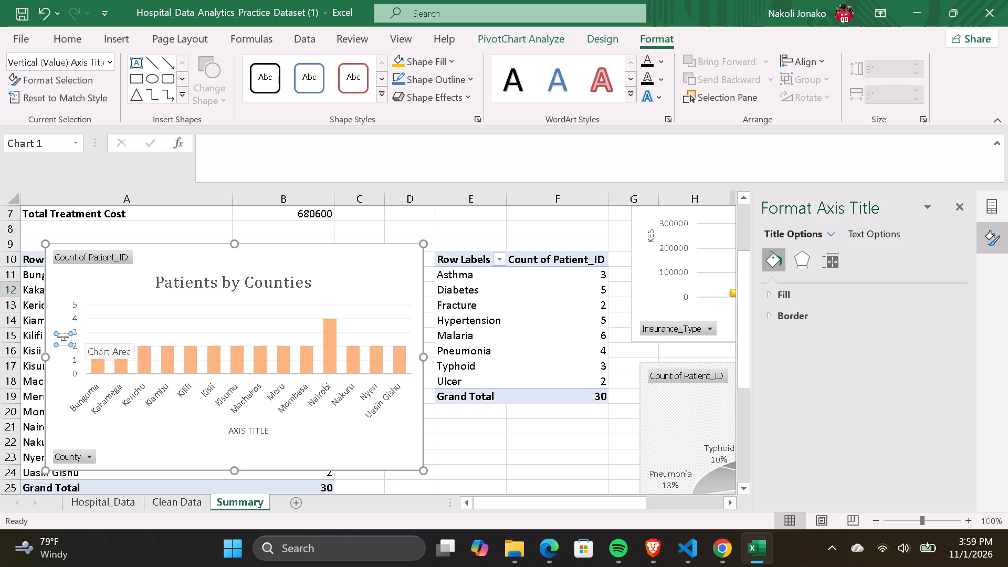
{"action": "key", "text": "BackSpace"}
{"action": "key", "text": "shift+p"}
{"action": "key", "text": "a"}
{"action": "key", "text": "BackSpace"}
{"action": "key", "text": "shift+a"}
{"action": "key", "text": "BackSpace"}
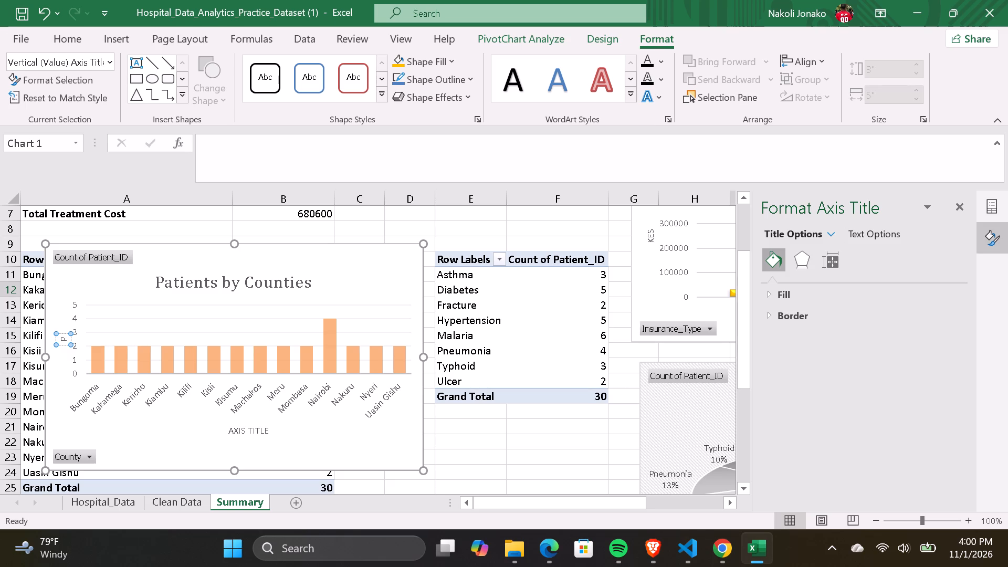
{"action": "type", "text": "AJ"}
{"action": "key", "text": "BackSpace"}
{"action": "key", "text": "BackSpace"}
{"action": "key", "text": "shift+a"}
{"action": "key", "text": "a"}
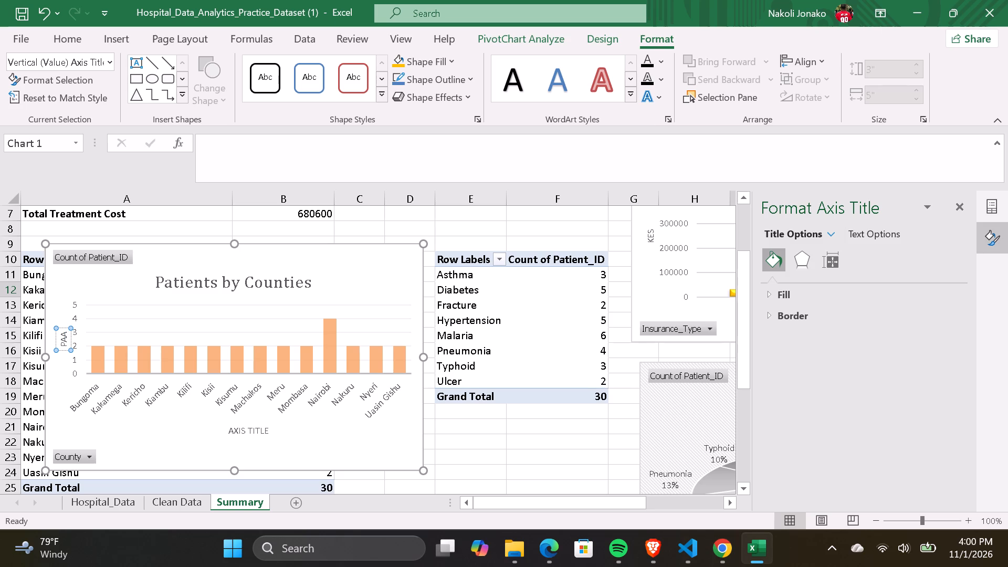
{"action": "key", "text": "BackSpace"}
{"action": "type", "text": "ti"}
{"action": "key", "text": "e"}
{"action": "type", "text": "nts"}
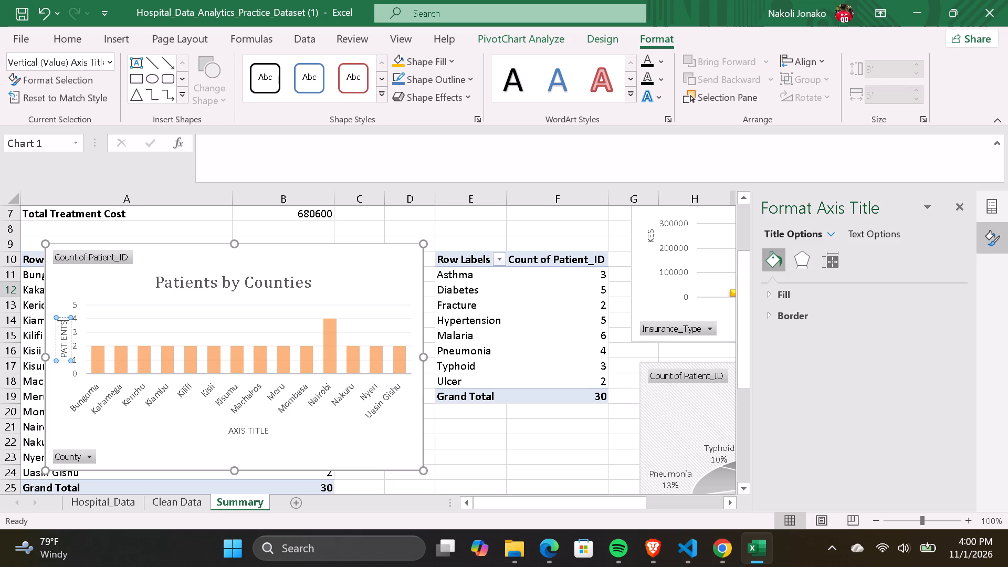
Delete the horizontal axis title placeholder from the Patients by Counties chart.
{"action": "left_click", "coordinate": [273, 428]}
{"action": "double_click", "coordinate": [269, 428]}
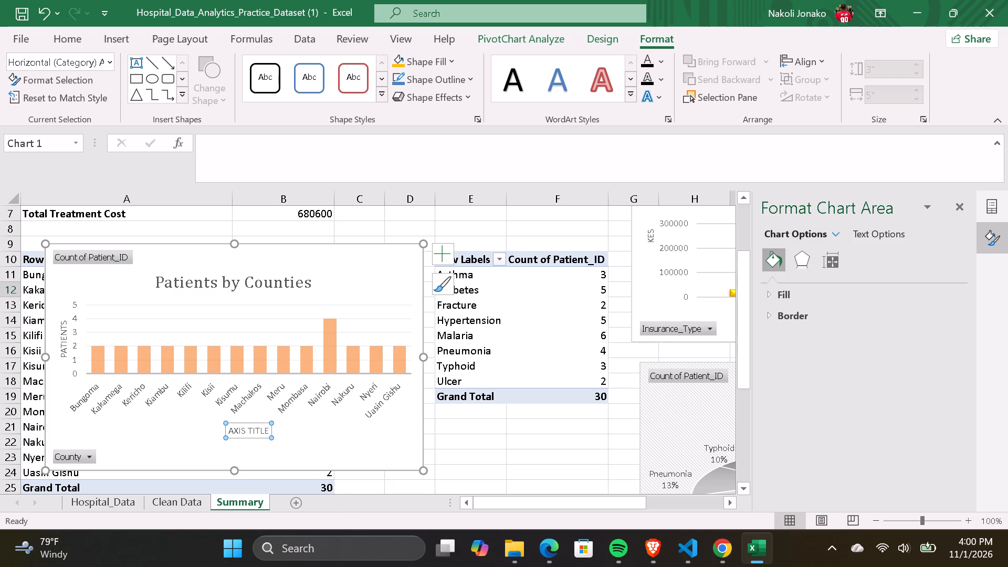
{"action": "key", "text": "BackSpace"}
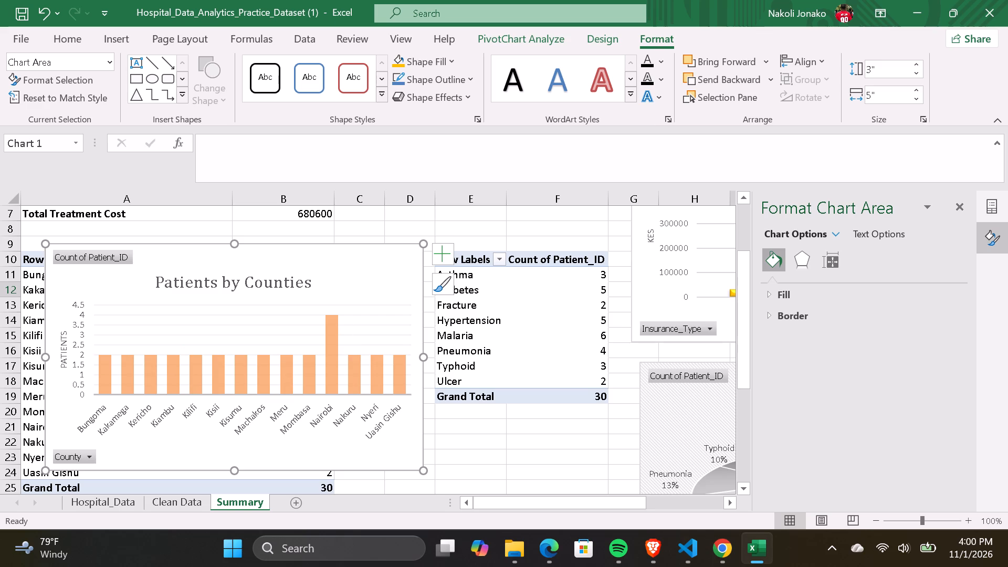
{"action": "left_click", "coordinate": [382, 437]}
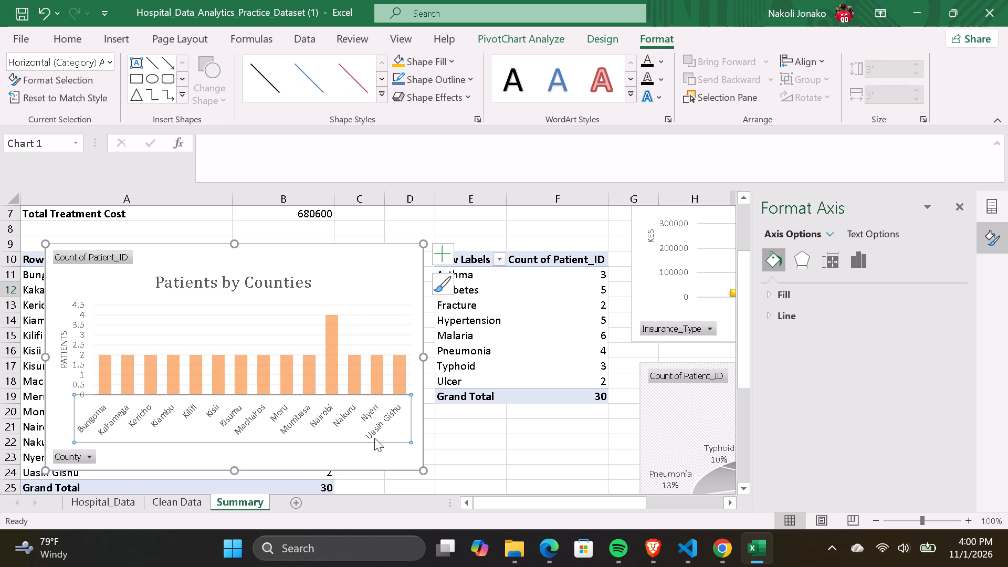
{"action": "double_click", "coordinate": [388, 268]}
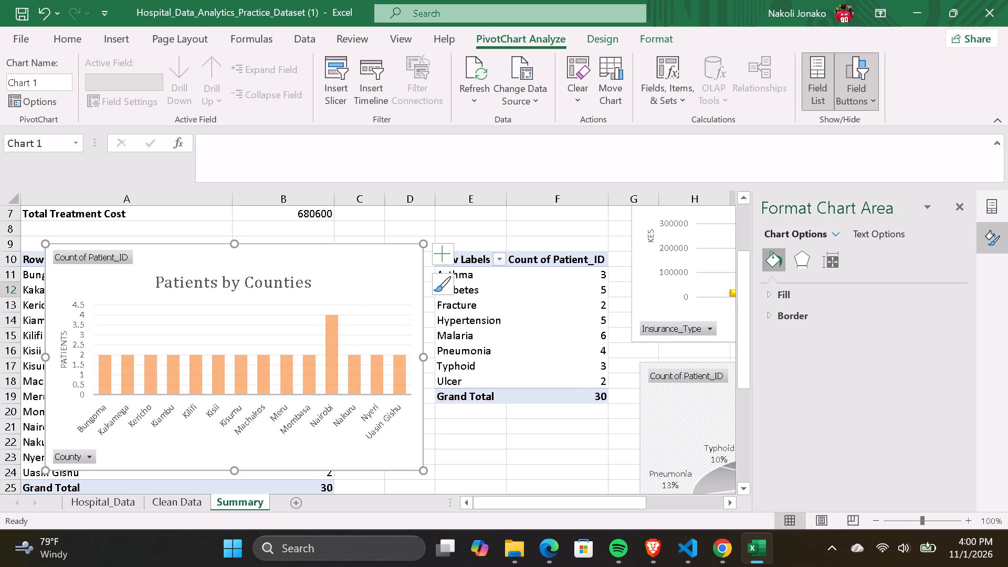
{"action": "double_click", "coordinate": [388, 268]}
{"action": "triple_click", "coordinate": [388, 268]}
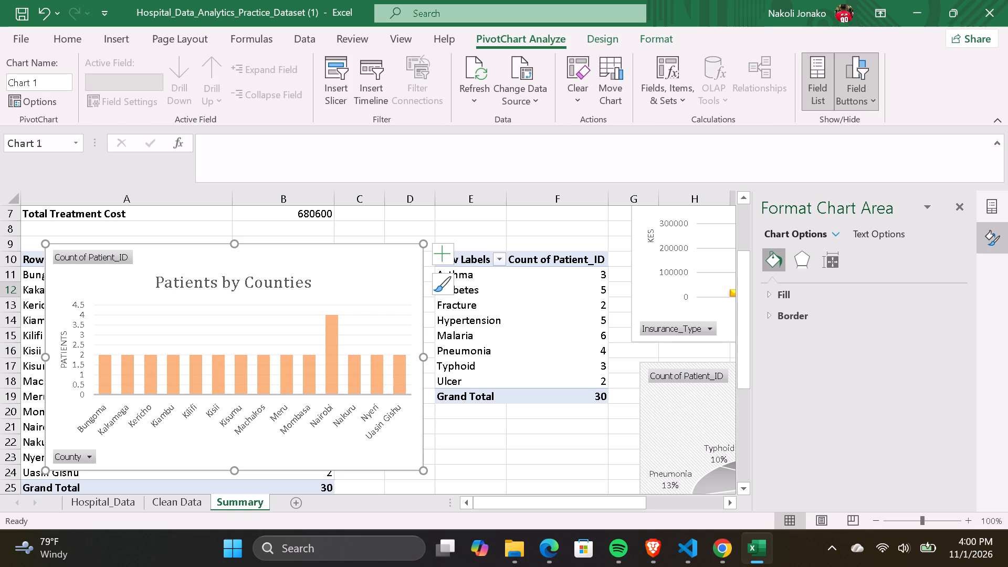
Browse the chart style gallery for the Patients by Counties chart and preview the available styles on it.
{"action": "left_click", "coordinate": [388, 268]}
{"action": "triple_click", "coordinate": [388, 268]}
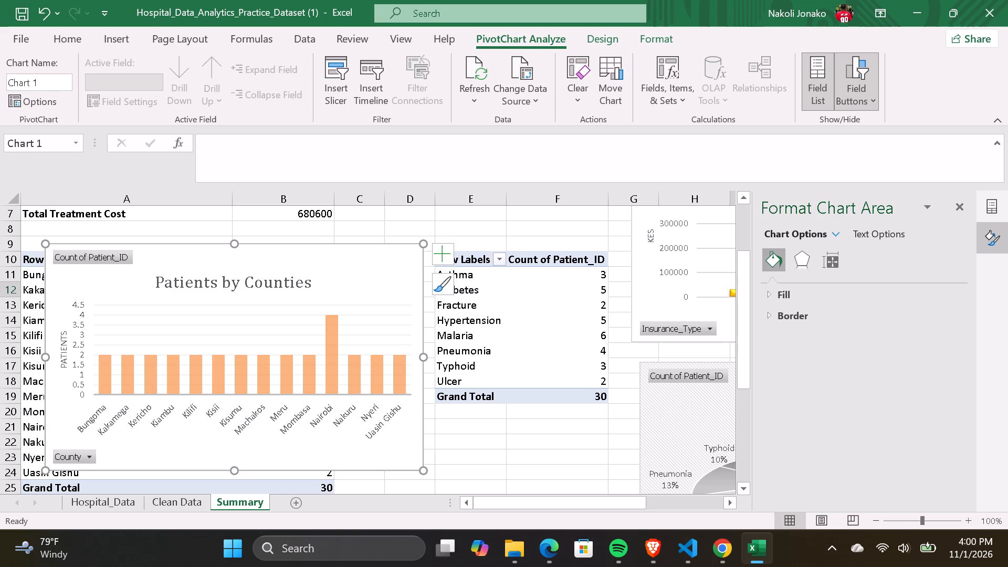
{"action": "left_click", "coordinate": [388, 268]}
{"action": "left_click", "coordinate": [388, 268]}
{"action": "left_click", "coordinate": [443, 282]}
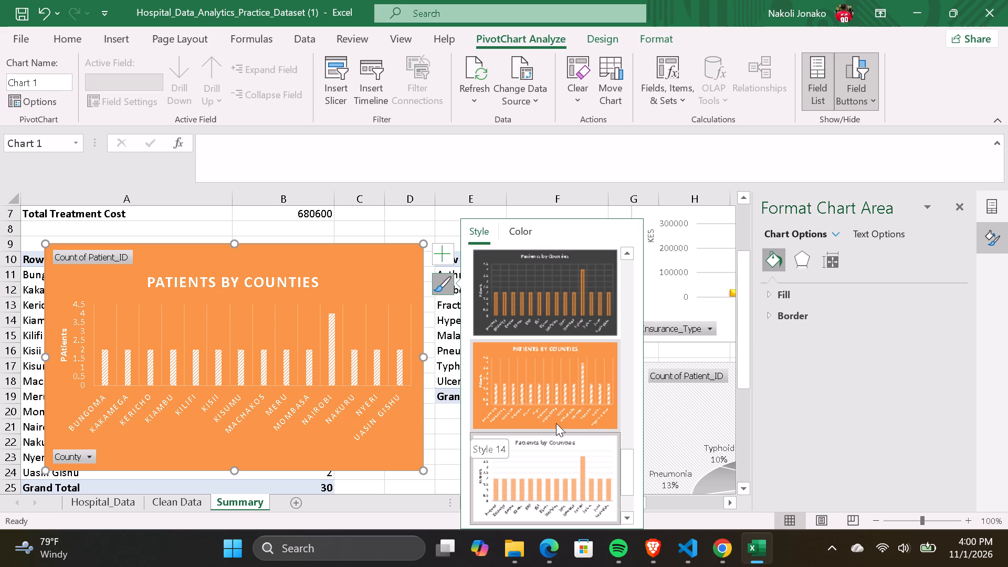
{"action": "scroll", "coordinate": [556, 423], "scroll_direction": "down", "scroll_amount": 3}
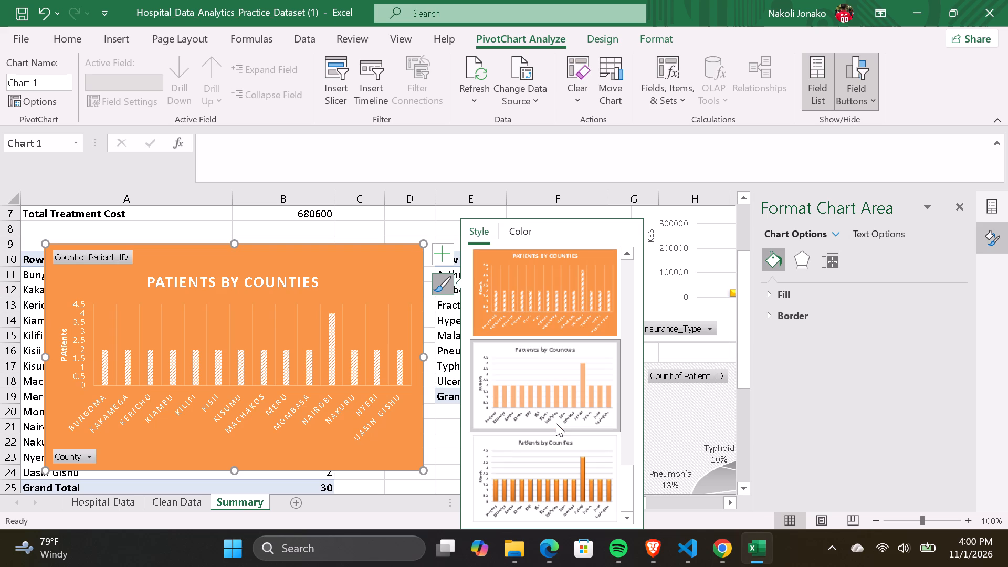
{"action": "scroll", "coordinate": [556, 423], "scroll_direction": "down", "scroll_amount": 17}
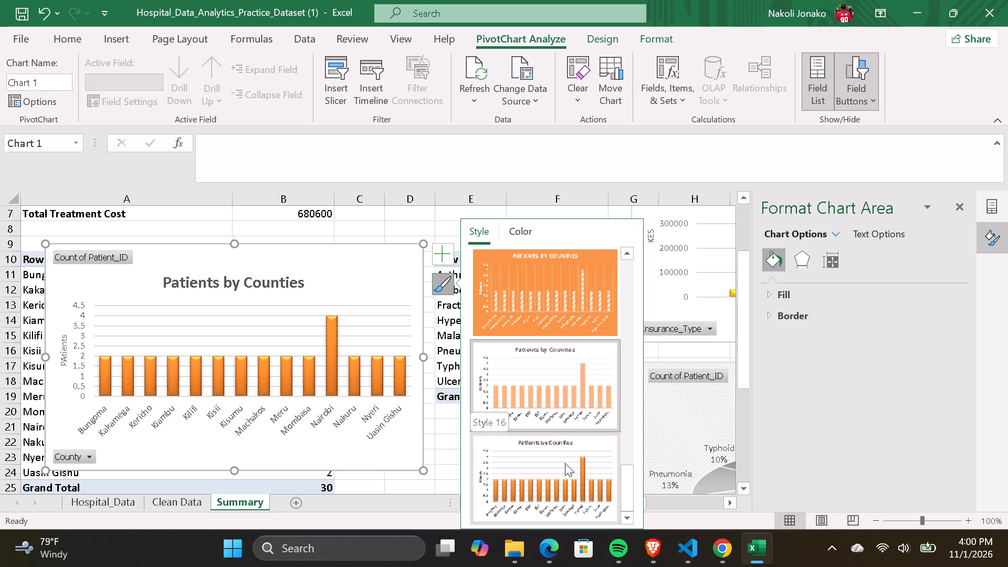
{"action": "scroll", "coordinate": [565, 463], "scroll_direction": "down", "scroll_amount": 6}
{"action": "scroll", "coordinate": [565, 463], "scroll_direction": "up", "scroll_amount": 11}
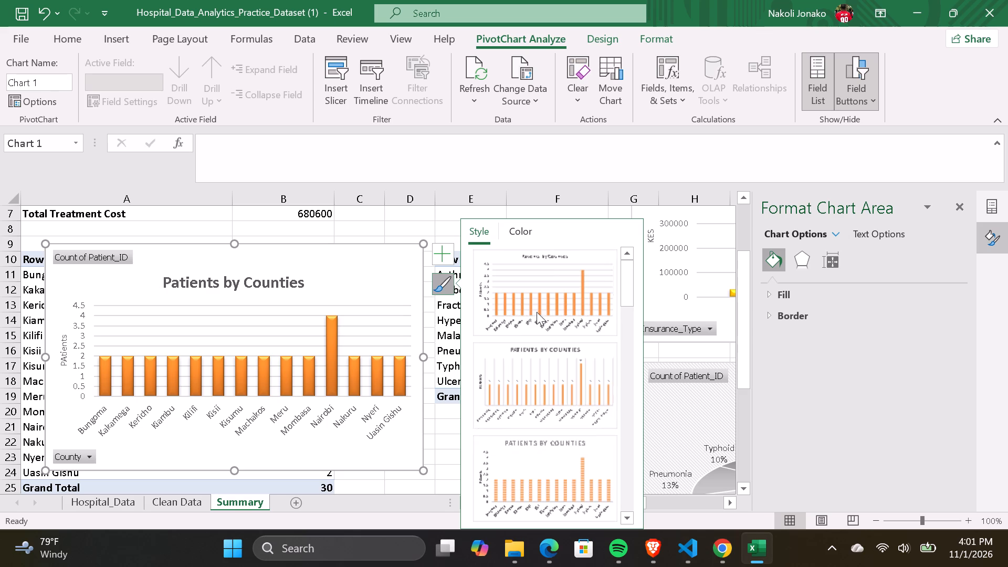
{"action": "scroll", "coordinate": [566, 395], "scroll_direction": "up", "scroll_amount": 4}
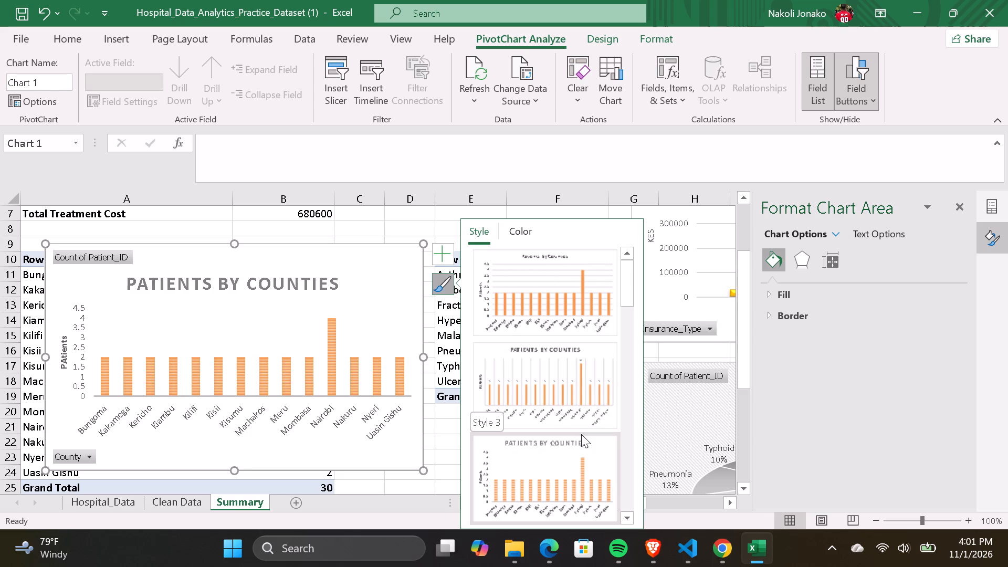
{"action": "scroll", "coordinate": [581, 434], "scroll_direction": "up", "scroll_amount": 4}
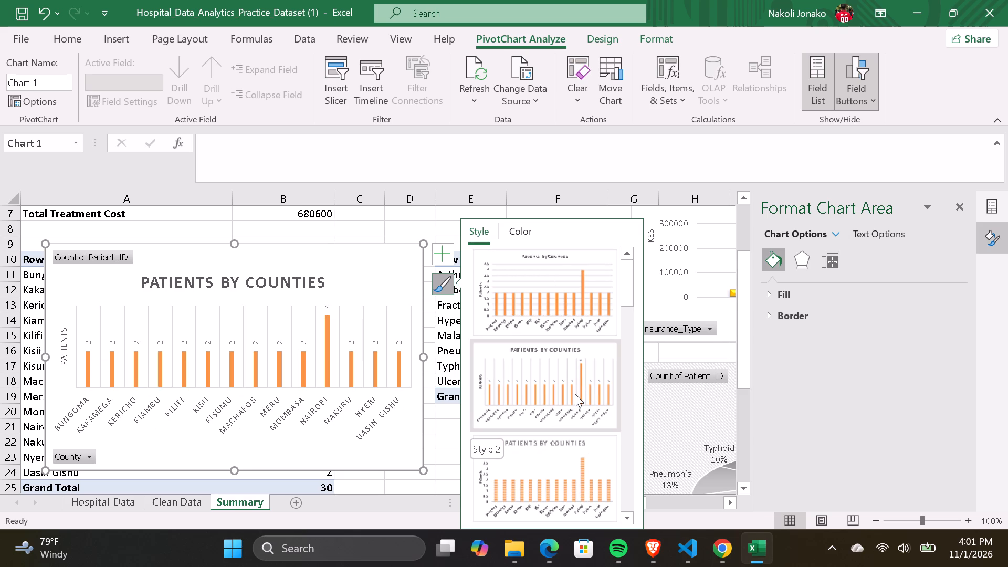
{"action": "scroll", "coordinate": [575, 394], "scroll_direction": "down", "scroll_amount": 1}
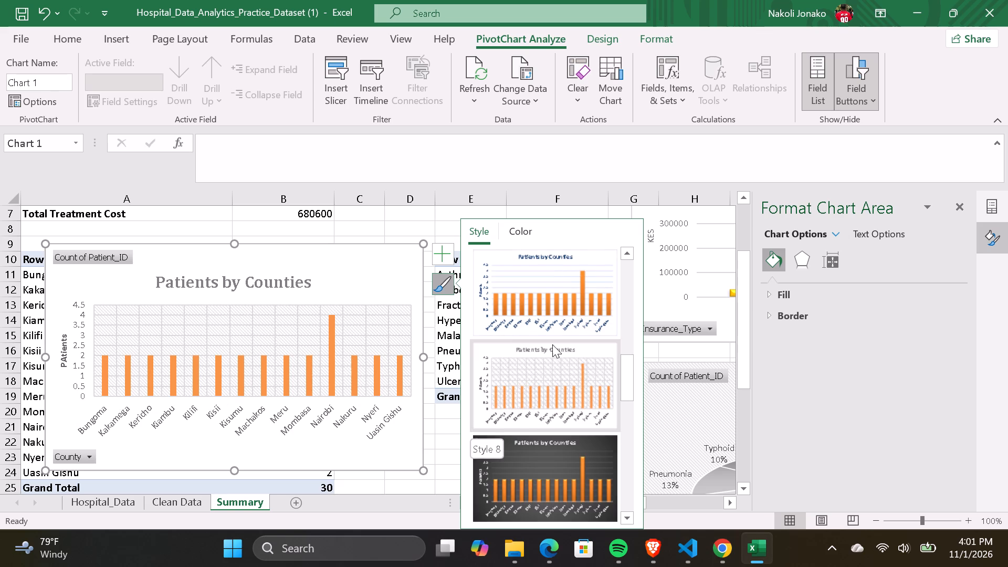
{"action": "scroll", "coordinate": [568, 374], "scroll_direction": "up", "scroll_amount": 4}
{"action": "scroll", "coordinate": [568, 374], "scroll_direction": "down", "scroll_amount": 4}
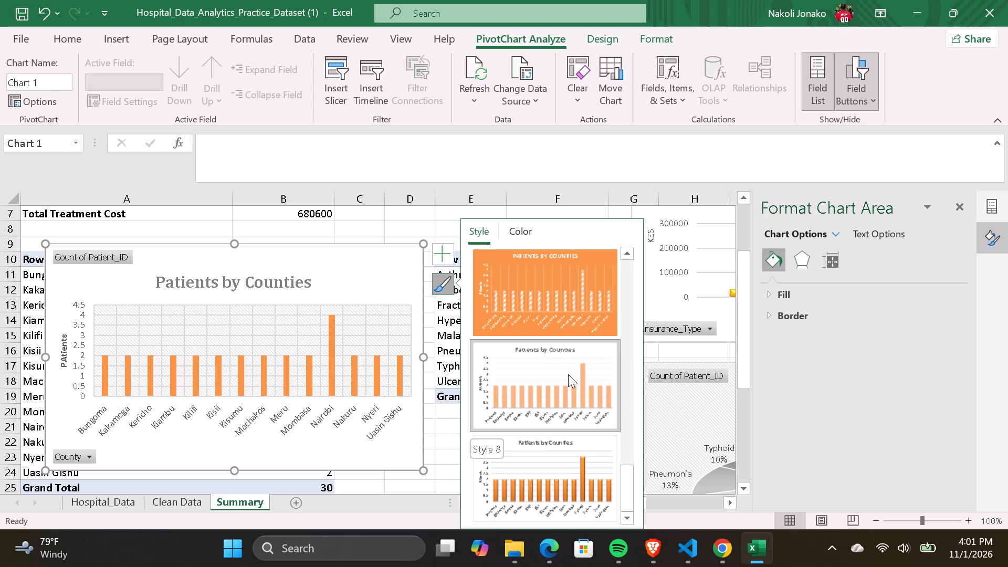
{"action": "scroll", "coordinate": [568, 374], "scroll_direction": "down", "scroll_amount": 6}
{"action": "scroll", "coordinate": [572, 458], "scroll_direction": "down", "scroll_amount": 2}
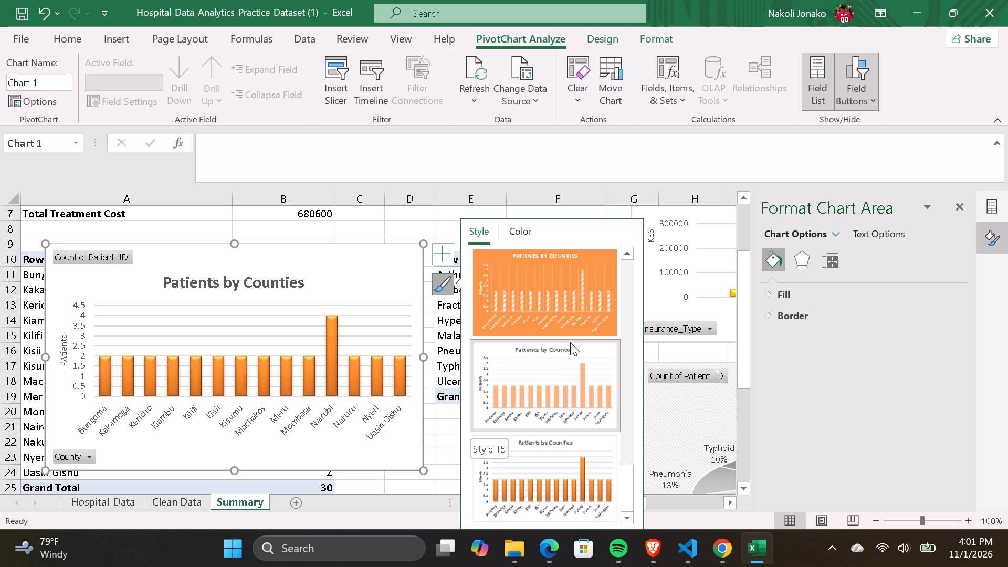
{"action": "scroll", "coordinate": [572, 470], "scroll_direction": "up", "scroll_amount": 6}
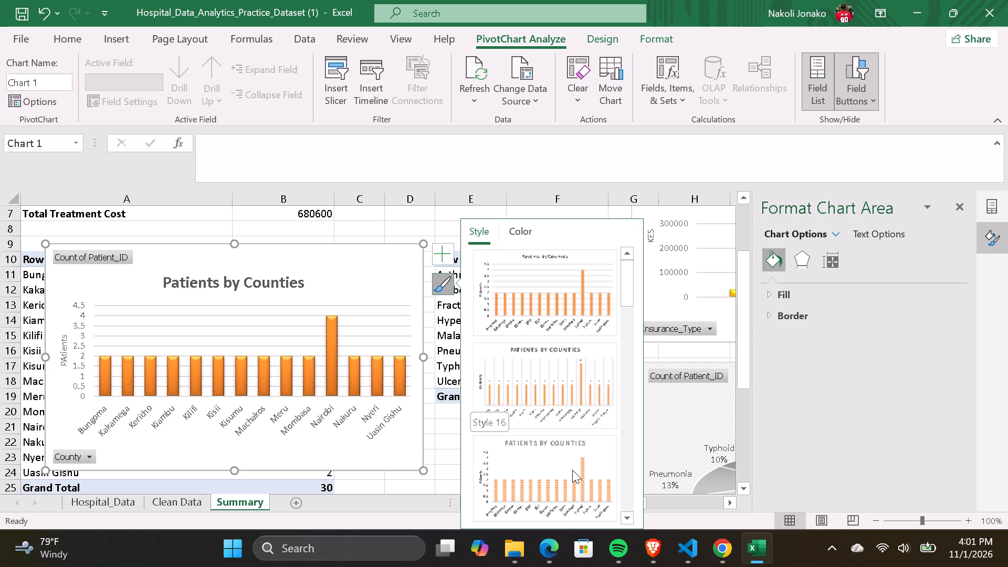
{"action": "scroll", "coordinate": [572, 470], "scroll_direction": "up", "scroll_amount": 4}
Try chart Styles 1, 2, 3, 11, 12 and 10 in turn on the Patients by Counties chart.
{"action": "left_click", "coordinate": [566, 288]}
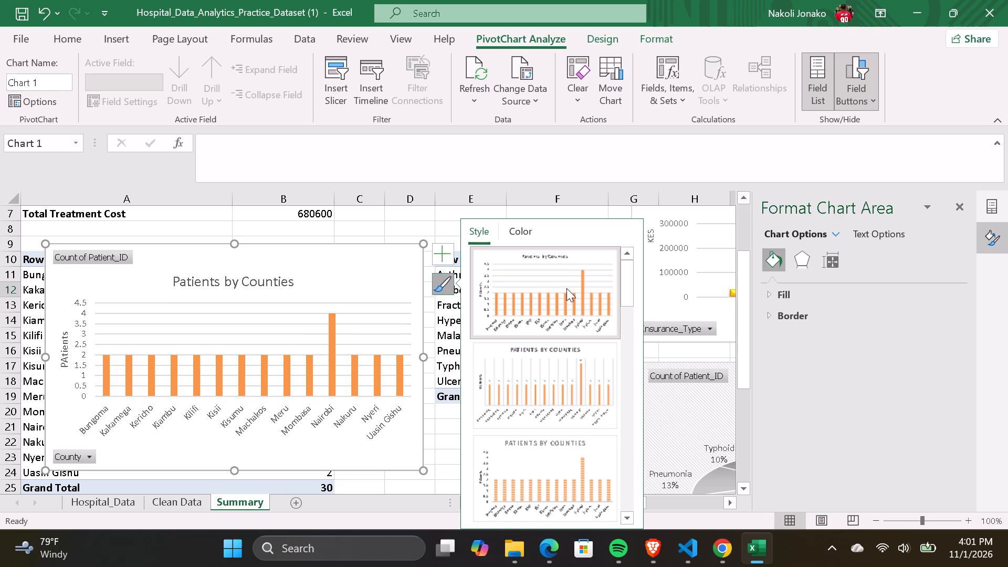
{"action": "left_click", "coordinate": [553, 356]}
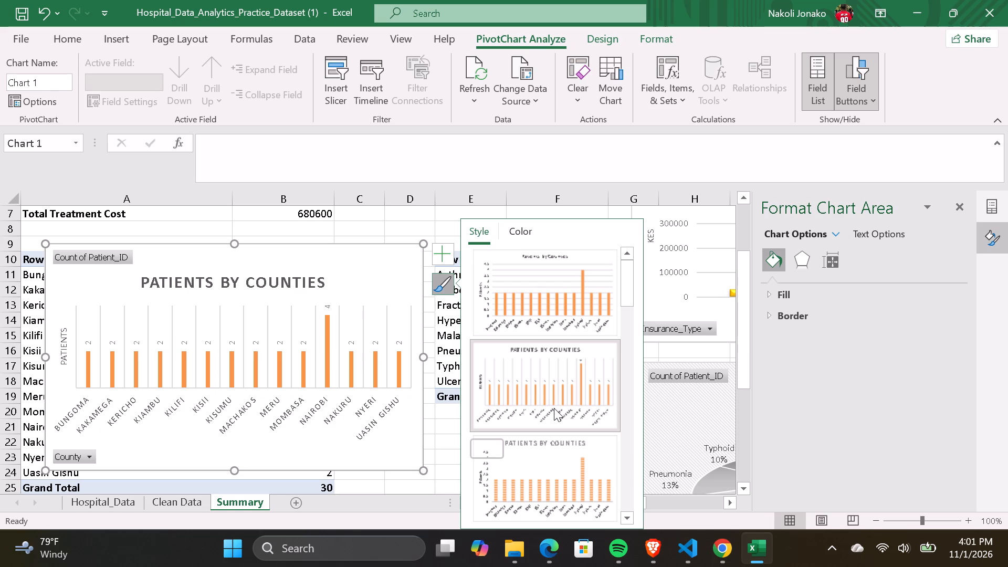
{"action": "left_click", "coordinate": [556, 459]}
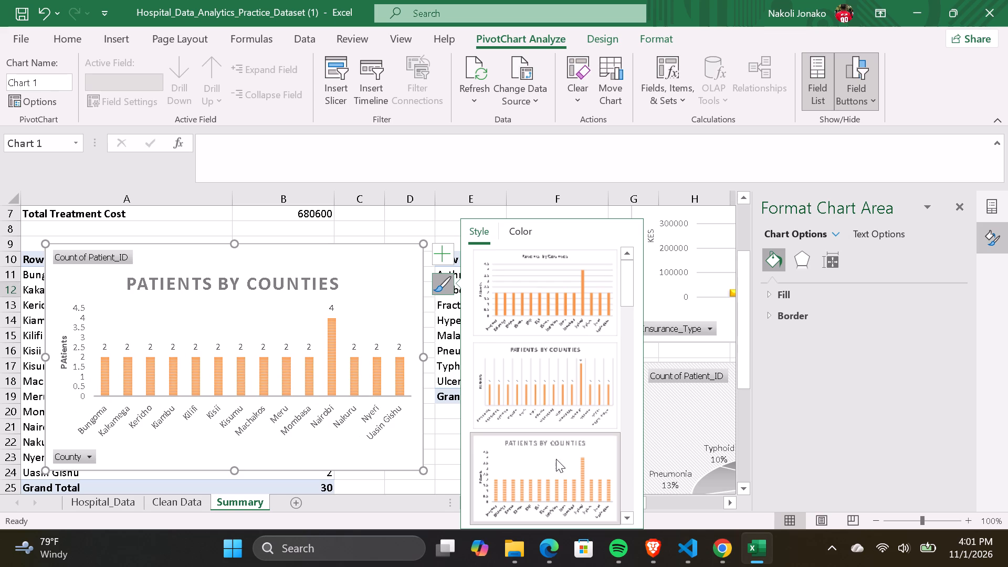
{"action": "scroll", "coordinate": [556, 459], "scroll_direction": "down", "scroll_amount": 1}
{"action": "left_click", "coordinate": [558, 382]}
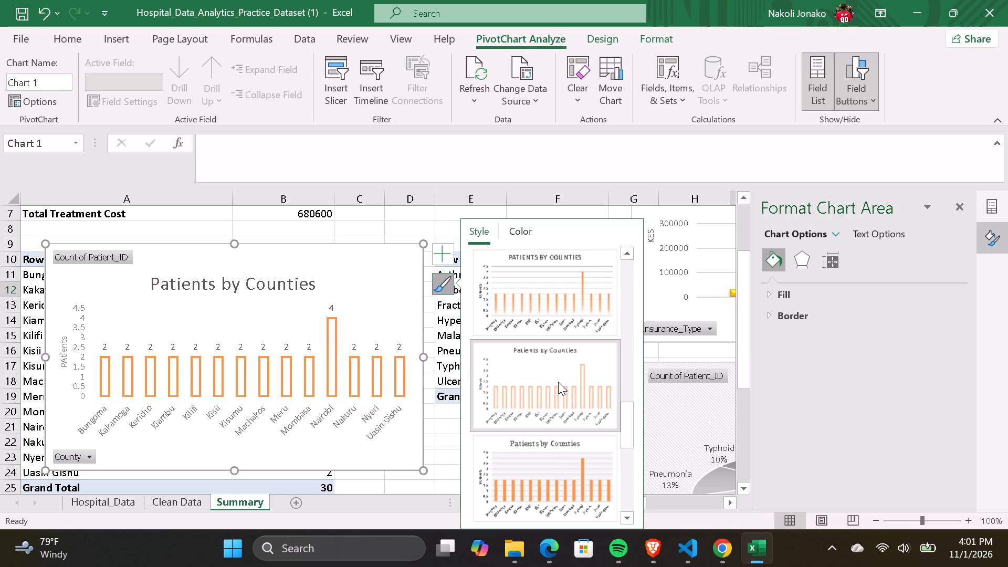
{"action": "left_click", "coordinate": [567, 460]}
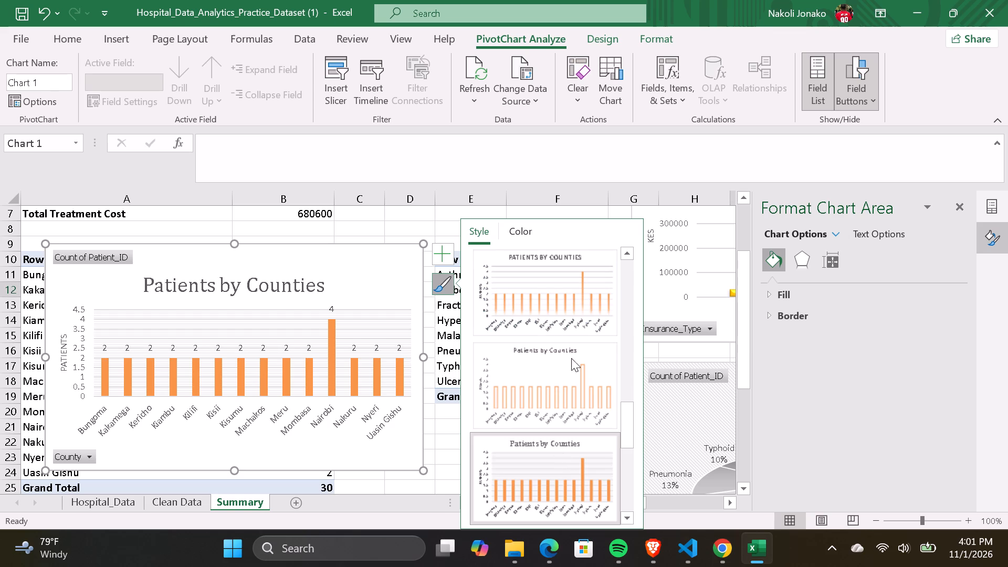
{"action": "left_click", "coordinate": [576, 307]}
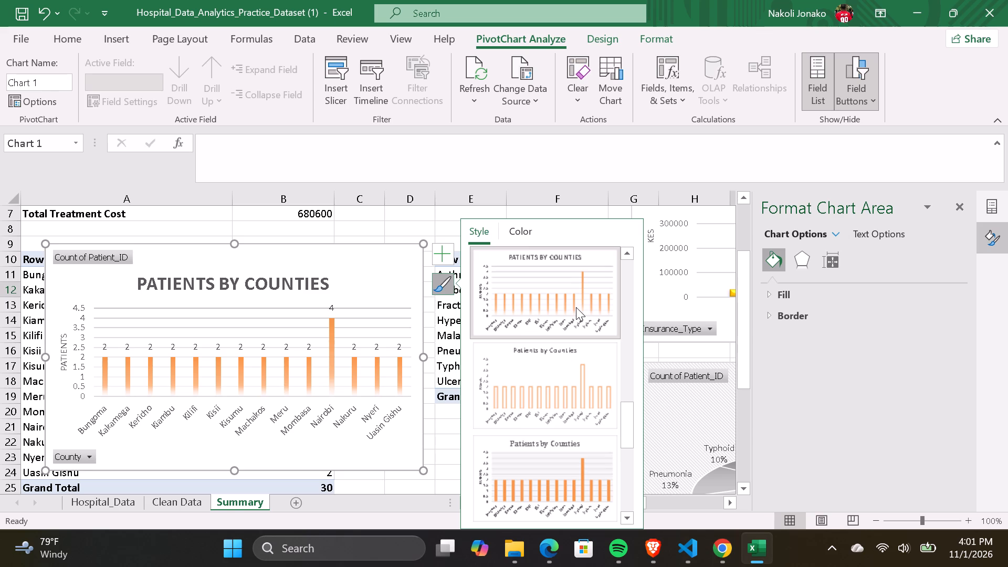
Nudge the Patients by Counties chart slightly downward on the sheet.
{"action": "key", "text": "Down"}
{"action": "key", "text": "Down"}
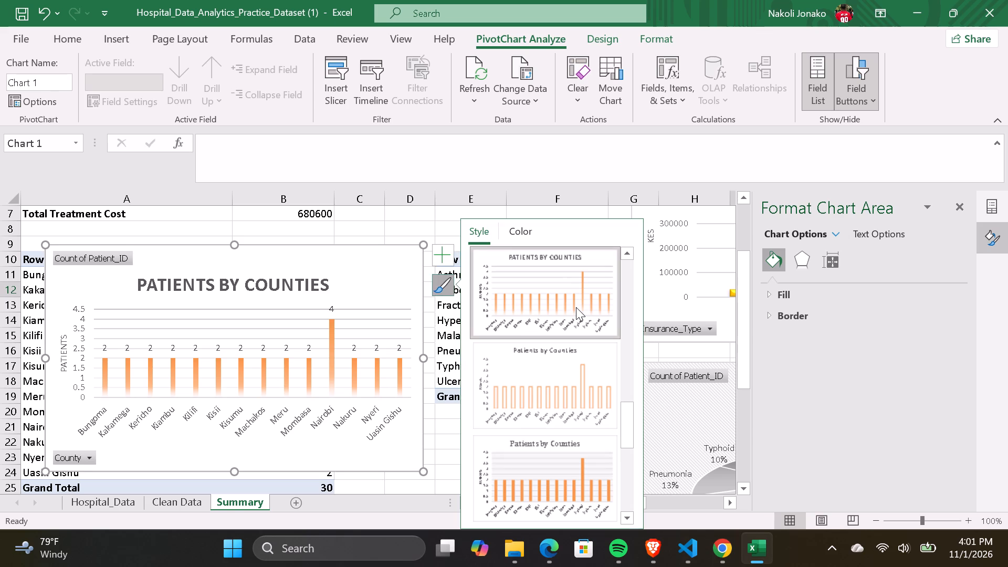
{"action": "key", "text": "Down"}
{"action": "key", "text": "Down"}
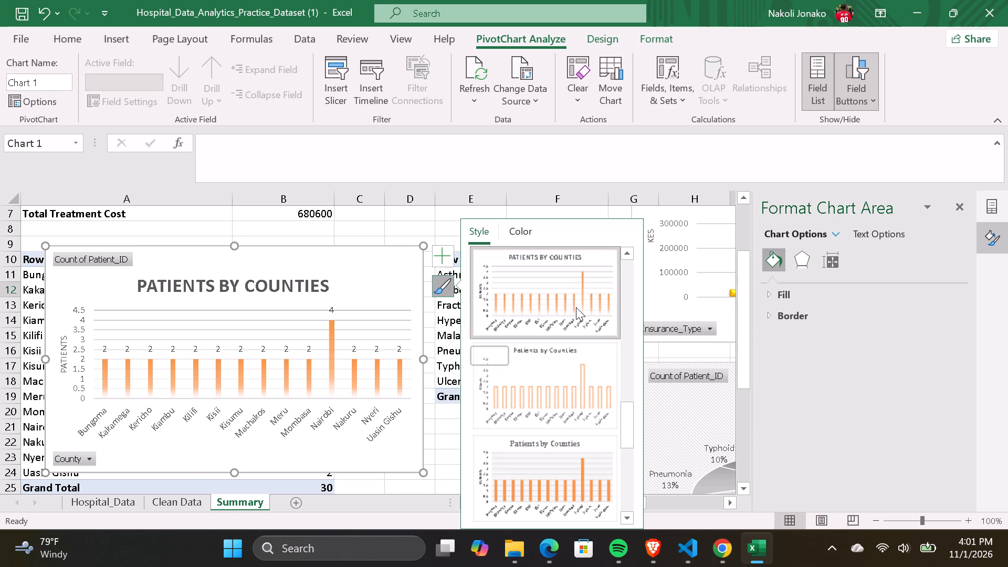
{"action": "key", "text": "Down"}
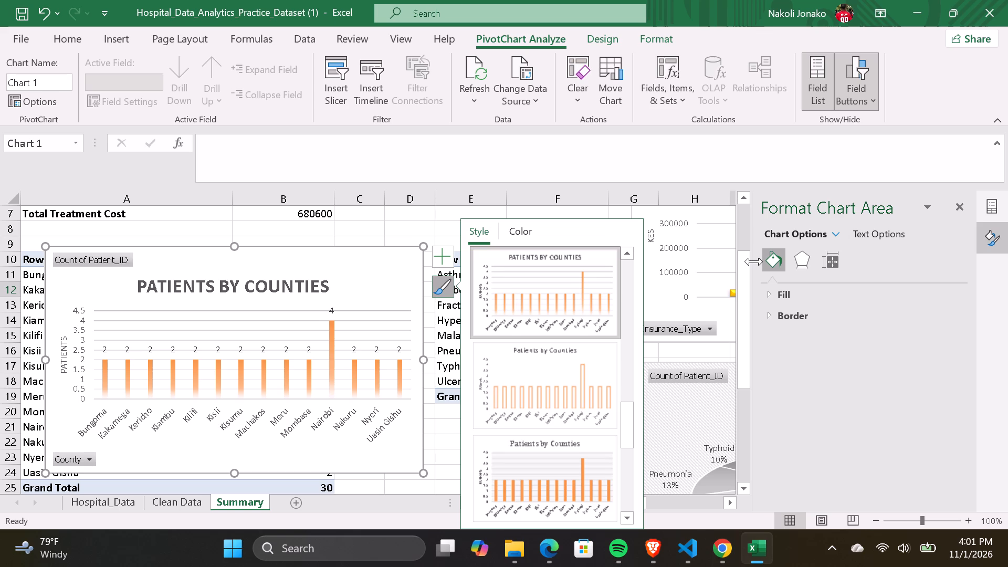
{"action": "key", "text": "Down"}
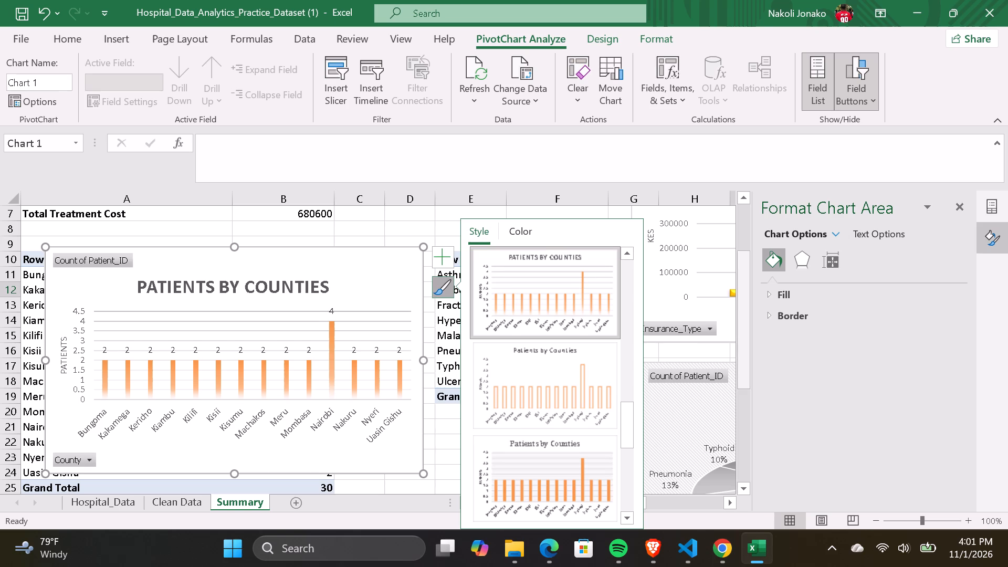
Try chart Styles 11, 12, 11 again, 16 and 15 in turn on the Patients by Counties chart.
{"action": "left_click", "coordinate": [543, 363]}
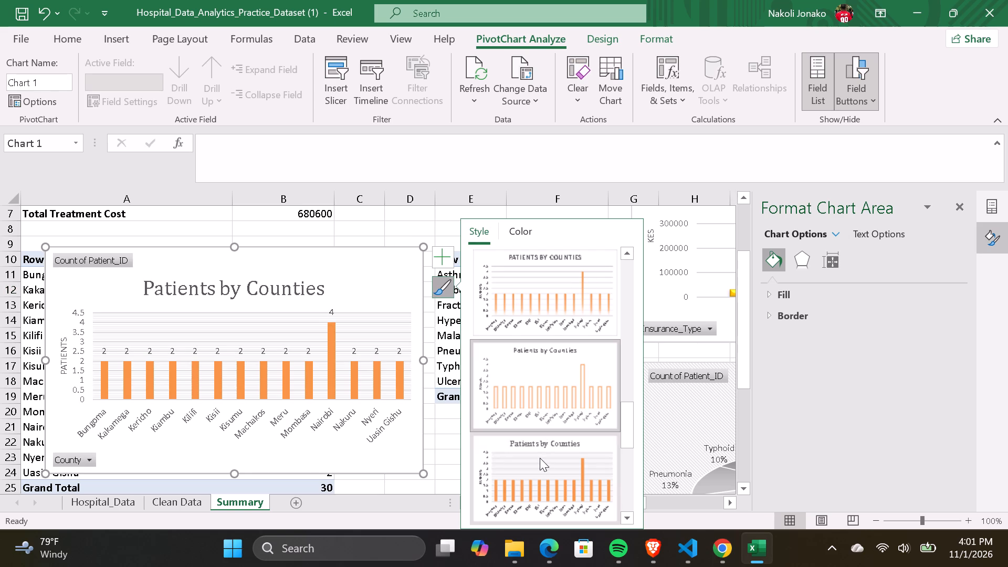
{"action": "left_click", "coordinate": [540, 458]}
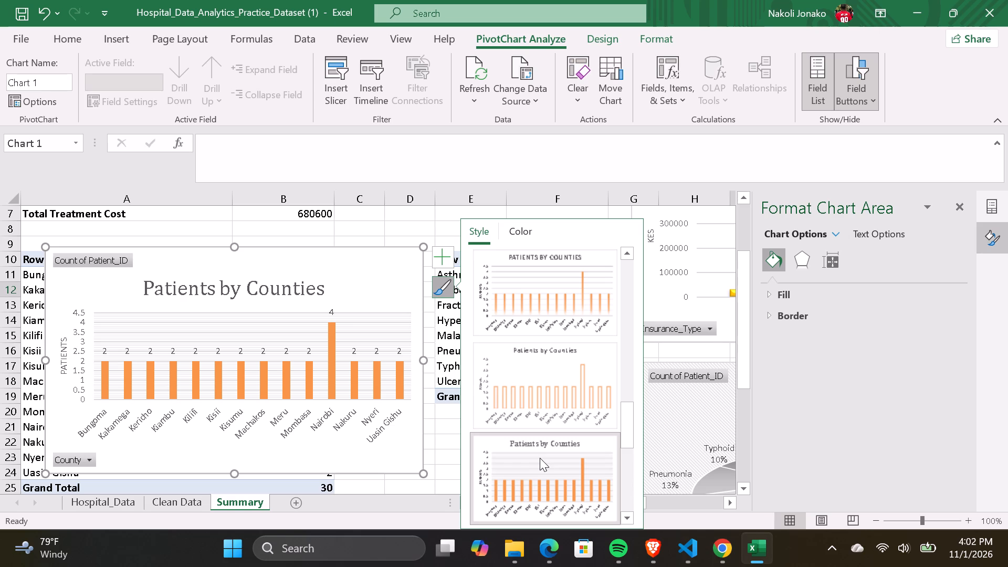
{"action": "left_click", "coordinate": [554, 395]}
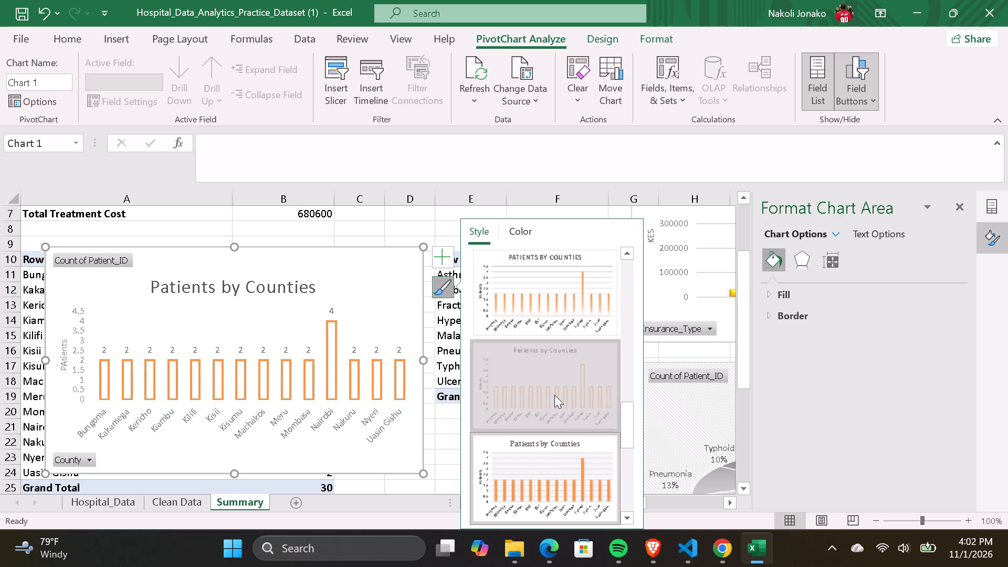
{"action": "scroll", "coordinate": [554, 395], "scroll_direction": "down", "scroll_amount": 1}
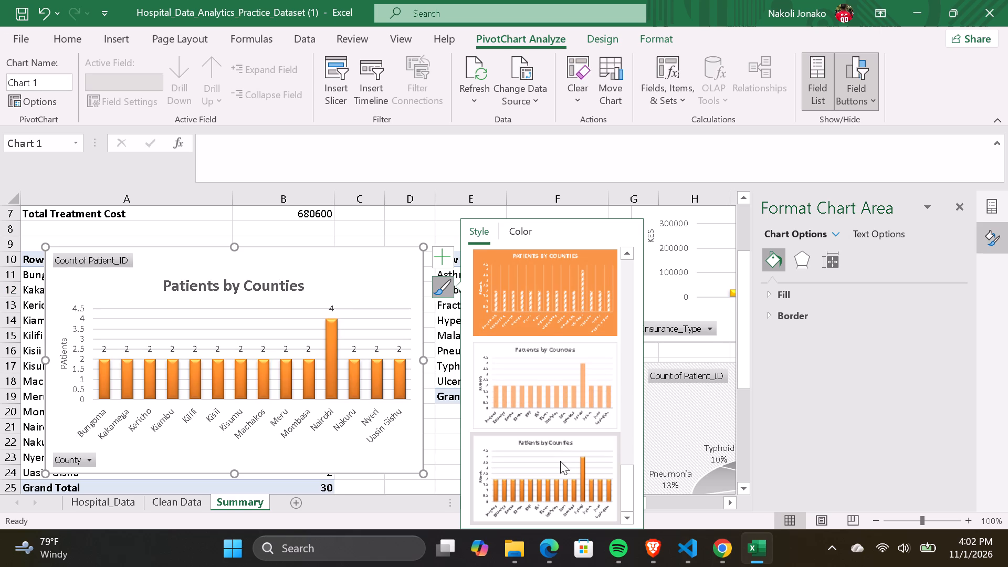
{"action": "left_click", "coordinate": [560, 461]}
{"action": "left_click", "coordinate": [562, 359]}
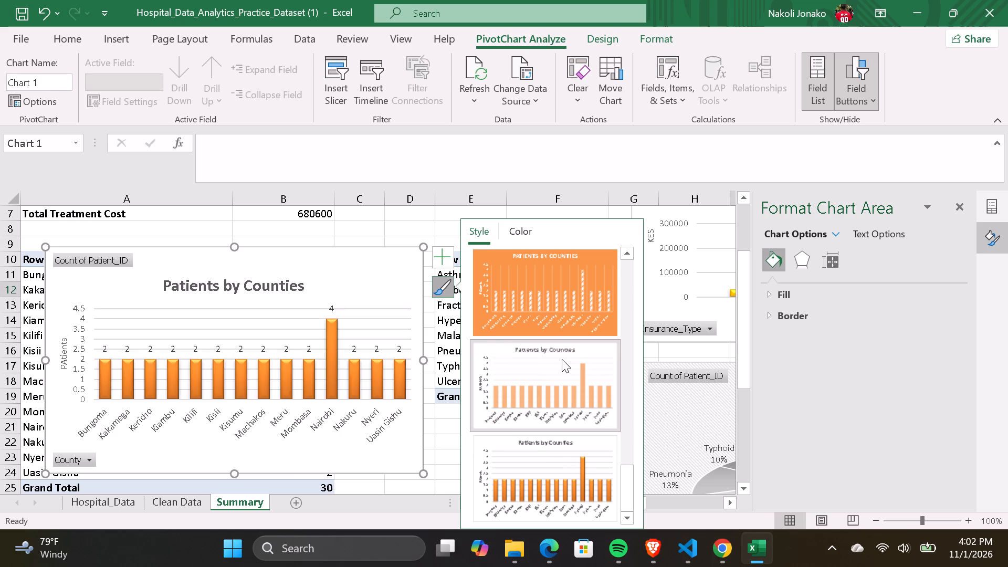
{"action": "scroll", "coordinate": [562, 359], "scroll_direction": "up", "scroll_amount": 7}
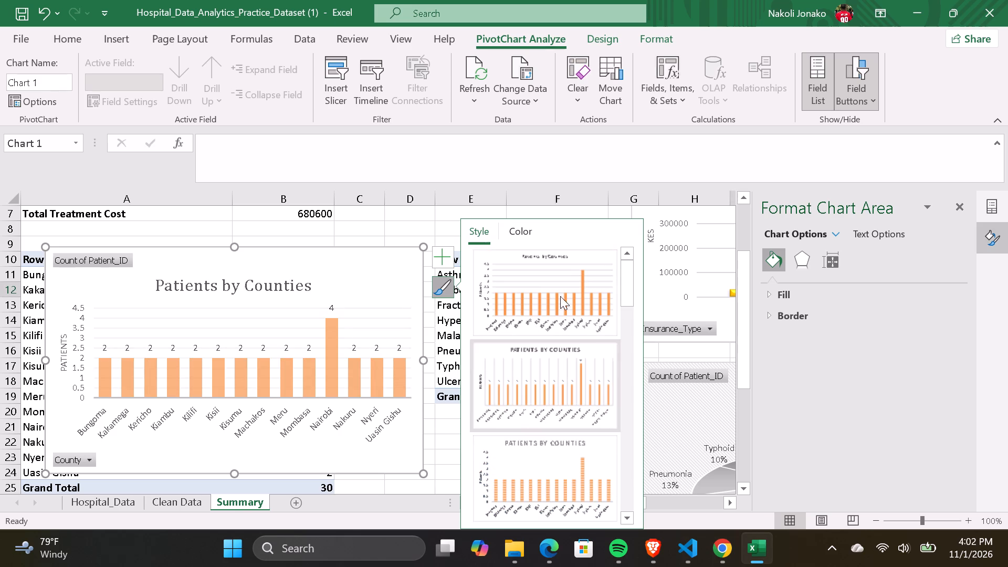
Compare Styles 1 and 2 on the Patients by Counties chart, ending with Style 3 applied.
{"action": "left_click", "coordinate": [563, 293]}
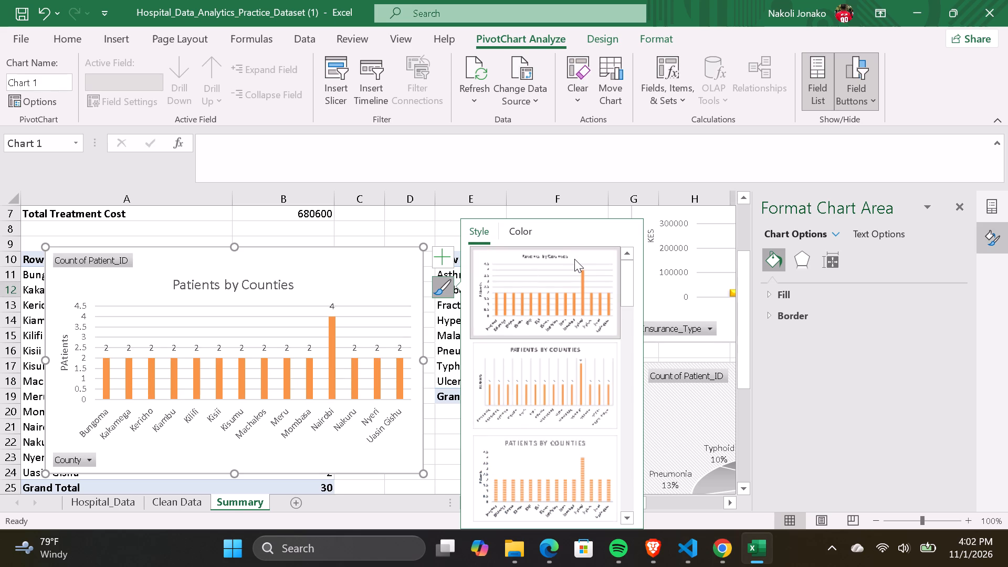
{"action": "left_click", "coordinate": [565, 350]}
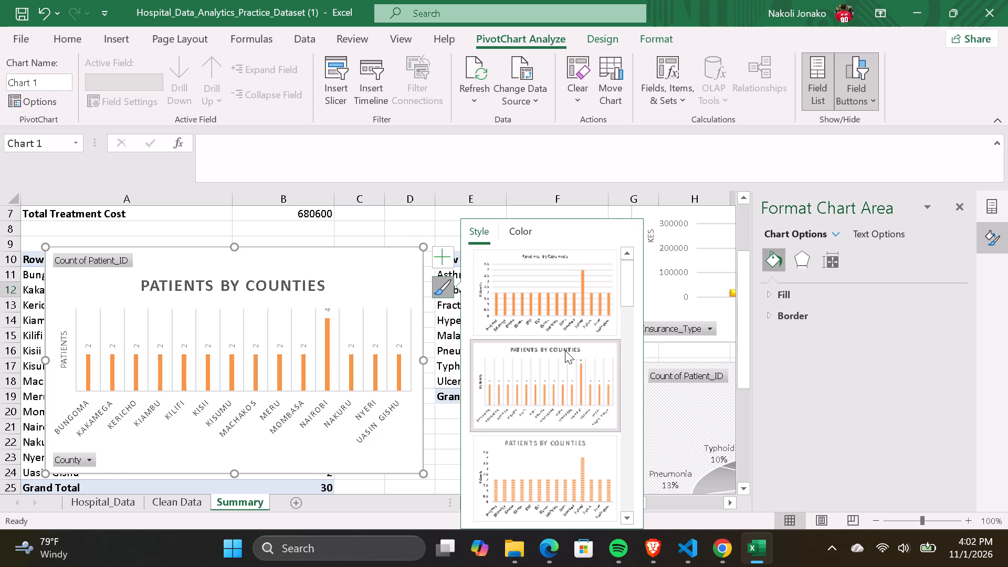
{"action": "left_click", "coordinate": [552, 444]}
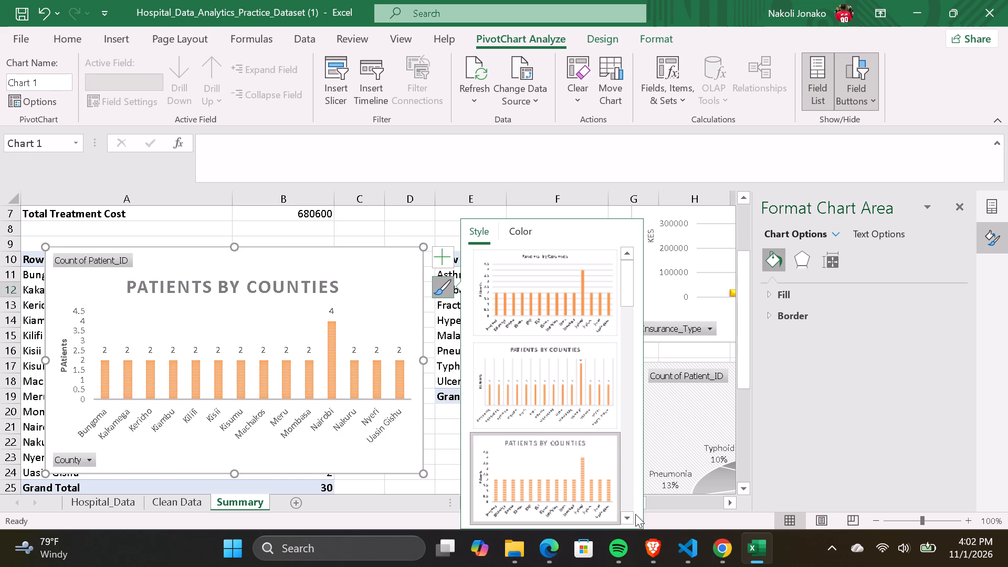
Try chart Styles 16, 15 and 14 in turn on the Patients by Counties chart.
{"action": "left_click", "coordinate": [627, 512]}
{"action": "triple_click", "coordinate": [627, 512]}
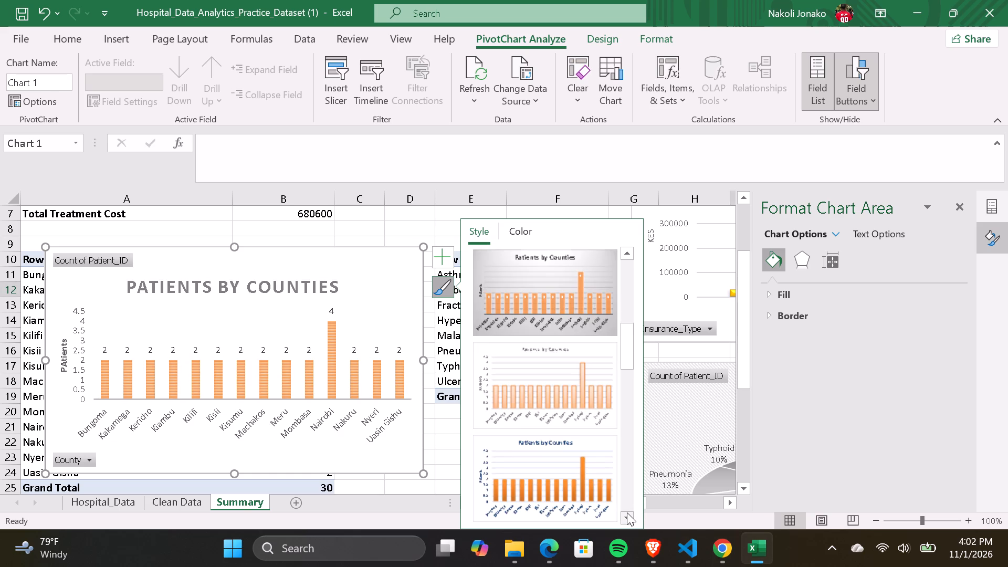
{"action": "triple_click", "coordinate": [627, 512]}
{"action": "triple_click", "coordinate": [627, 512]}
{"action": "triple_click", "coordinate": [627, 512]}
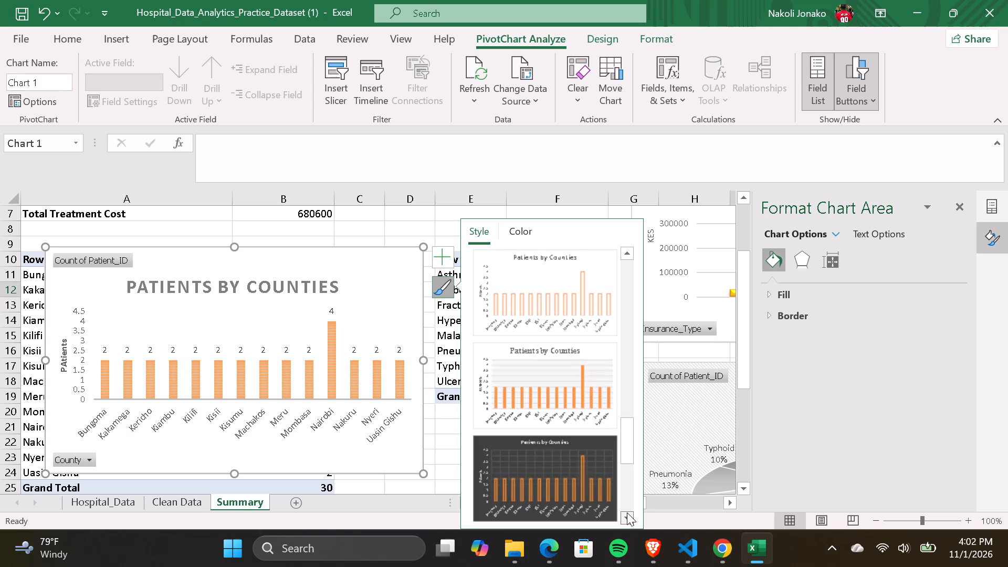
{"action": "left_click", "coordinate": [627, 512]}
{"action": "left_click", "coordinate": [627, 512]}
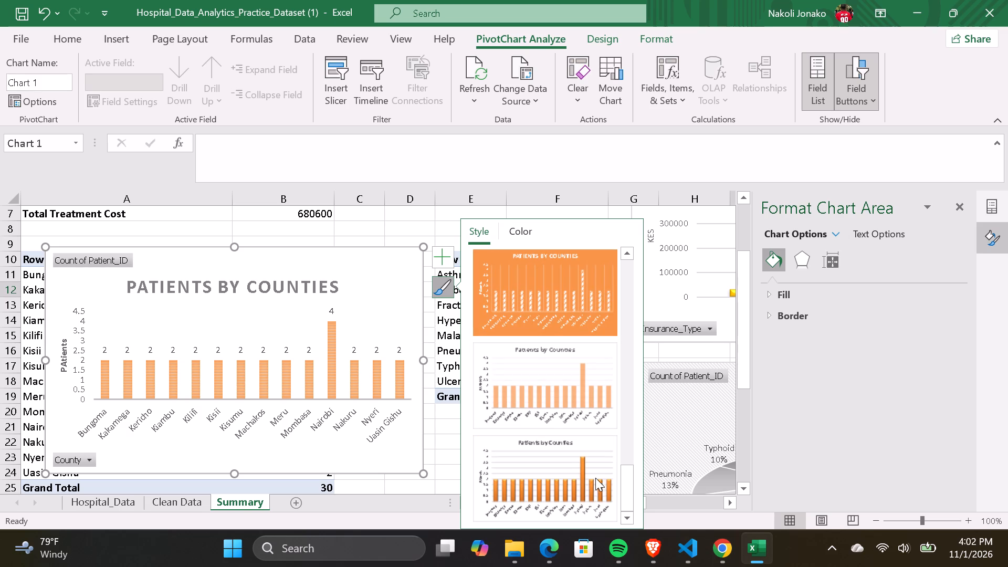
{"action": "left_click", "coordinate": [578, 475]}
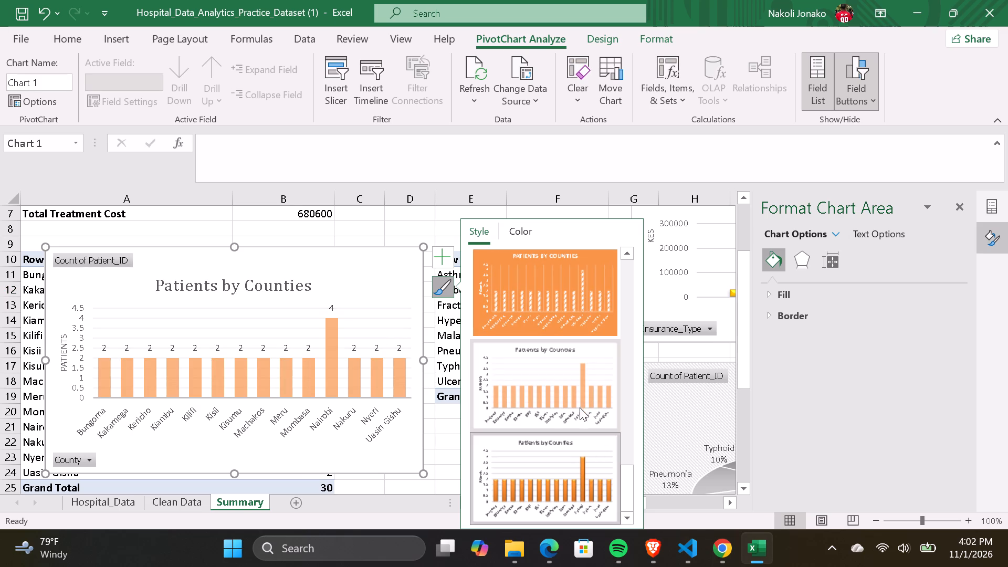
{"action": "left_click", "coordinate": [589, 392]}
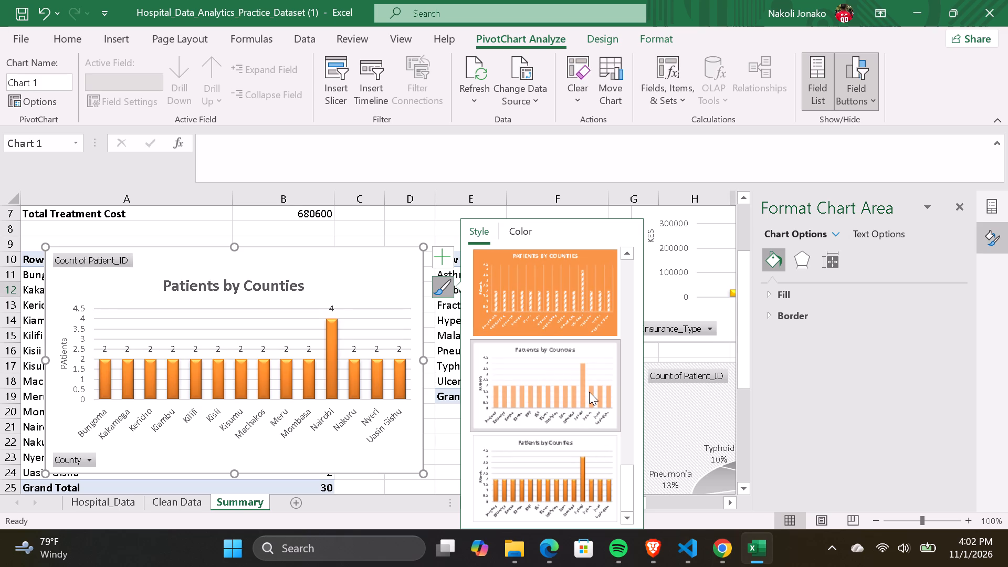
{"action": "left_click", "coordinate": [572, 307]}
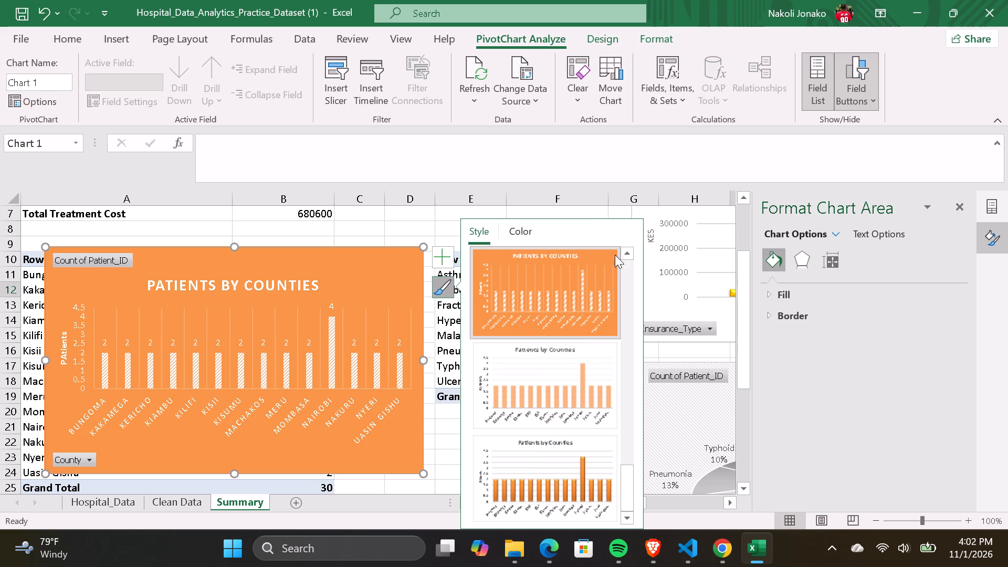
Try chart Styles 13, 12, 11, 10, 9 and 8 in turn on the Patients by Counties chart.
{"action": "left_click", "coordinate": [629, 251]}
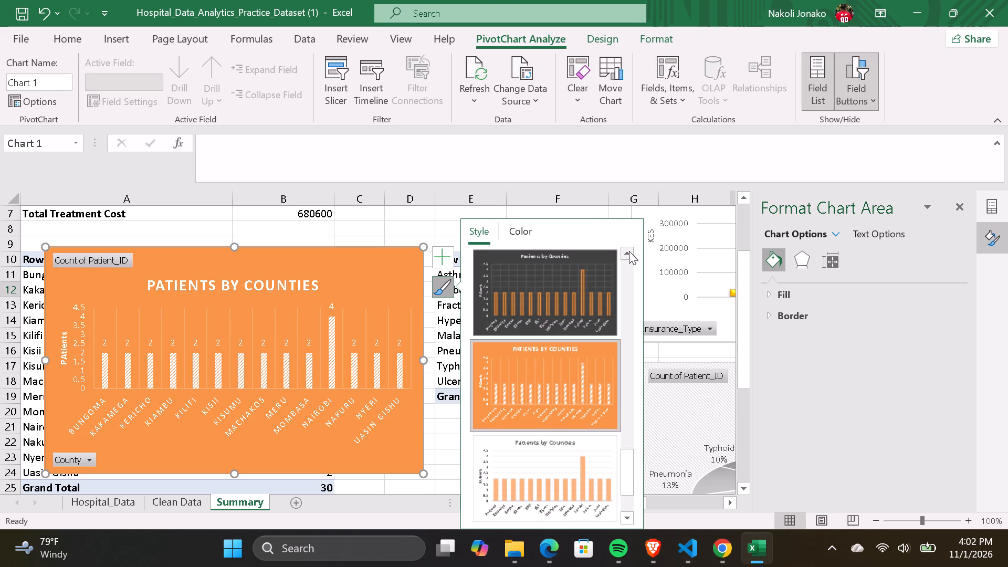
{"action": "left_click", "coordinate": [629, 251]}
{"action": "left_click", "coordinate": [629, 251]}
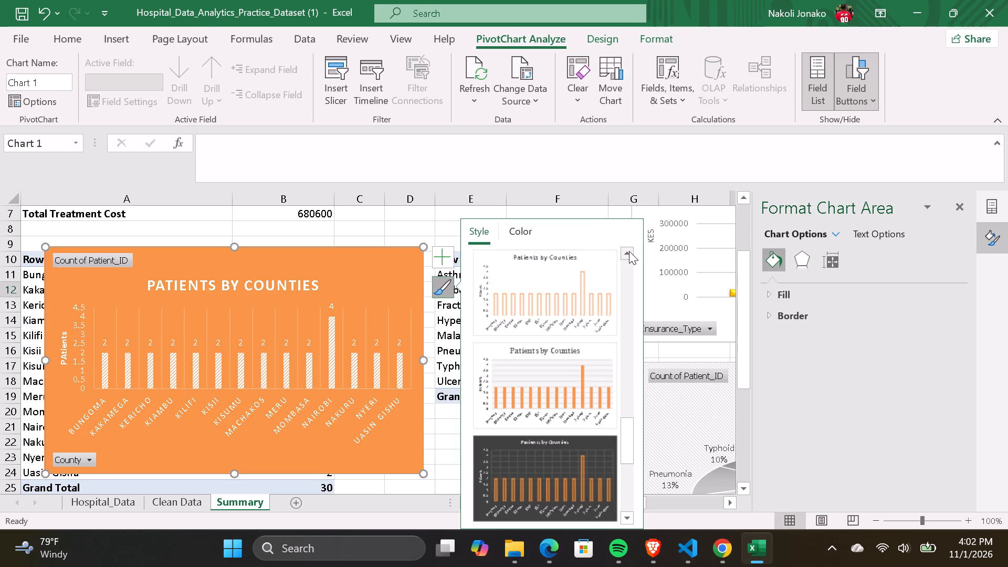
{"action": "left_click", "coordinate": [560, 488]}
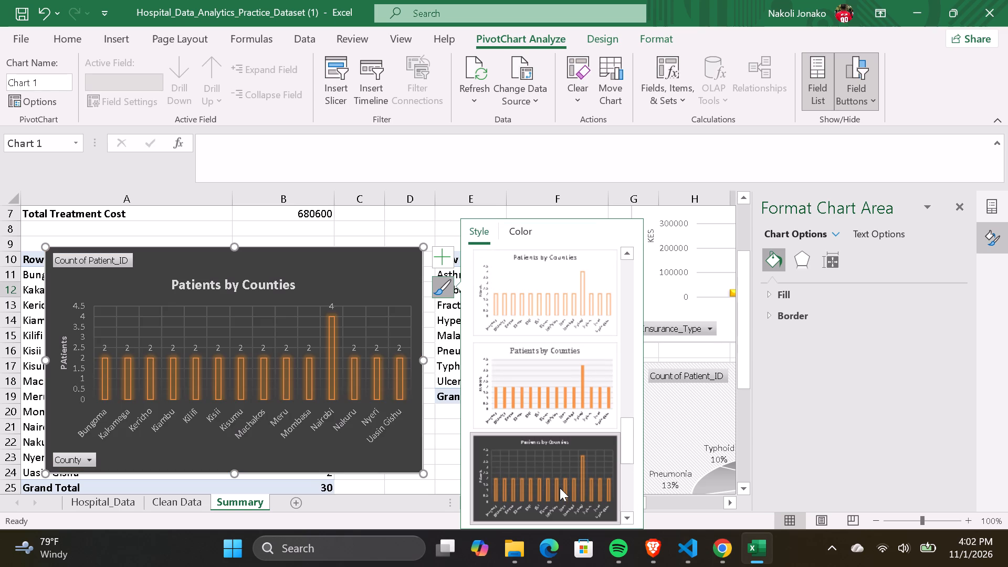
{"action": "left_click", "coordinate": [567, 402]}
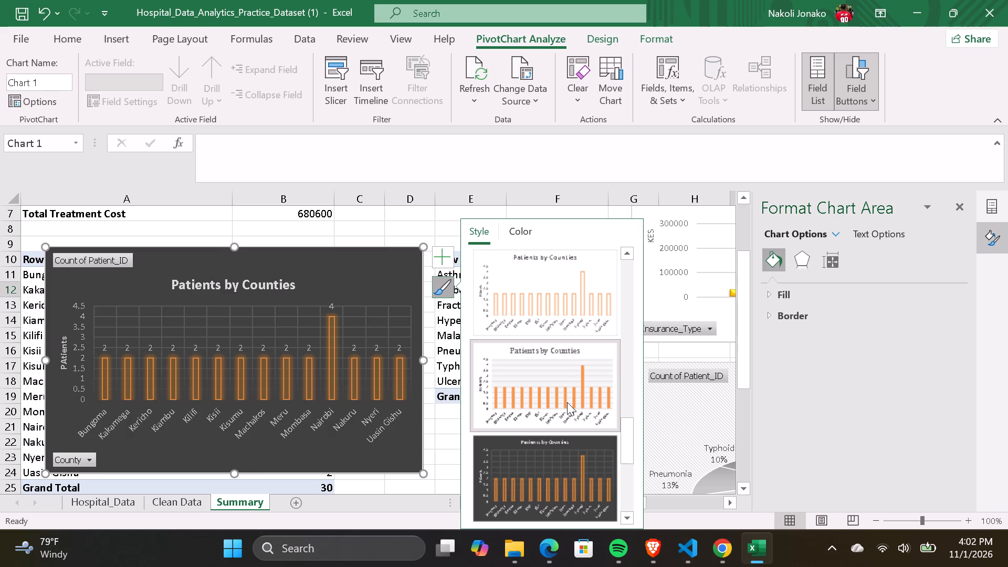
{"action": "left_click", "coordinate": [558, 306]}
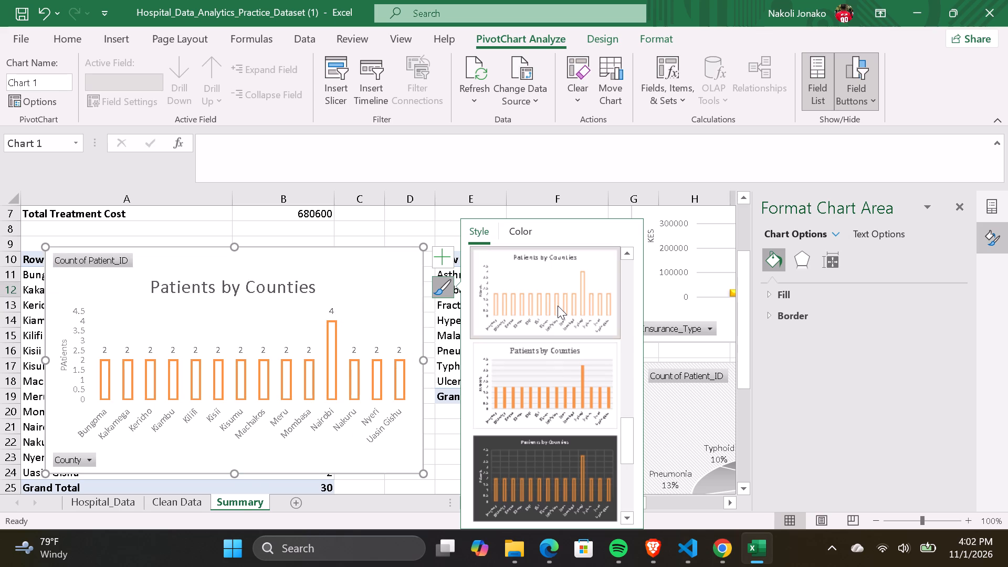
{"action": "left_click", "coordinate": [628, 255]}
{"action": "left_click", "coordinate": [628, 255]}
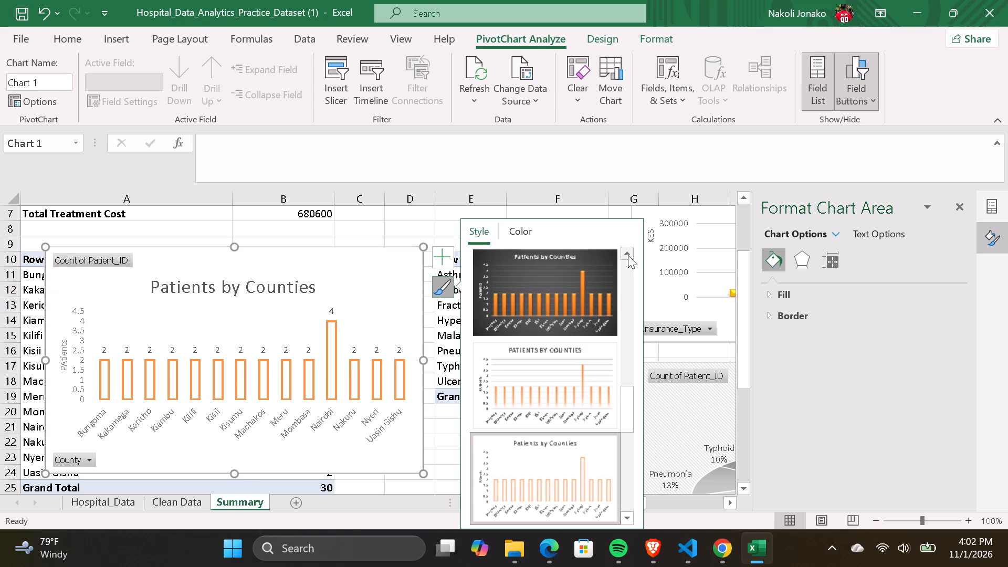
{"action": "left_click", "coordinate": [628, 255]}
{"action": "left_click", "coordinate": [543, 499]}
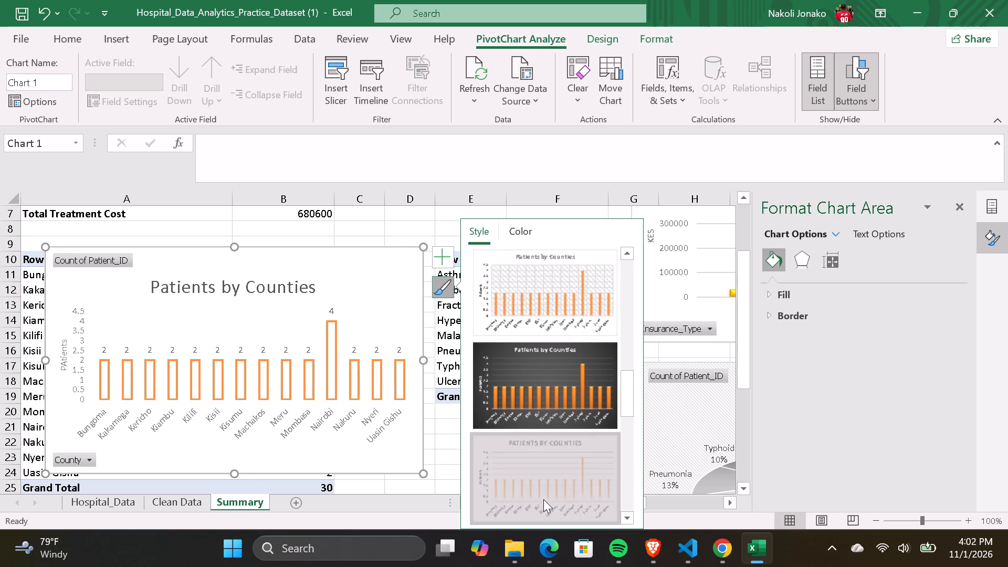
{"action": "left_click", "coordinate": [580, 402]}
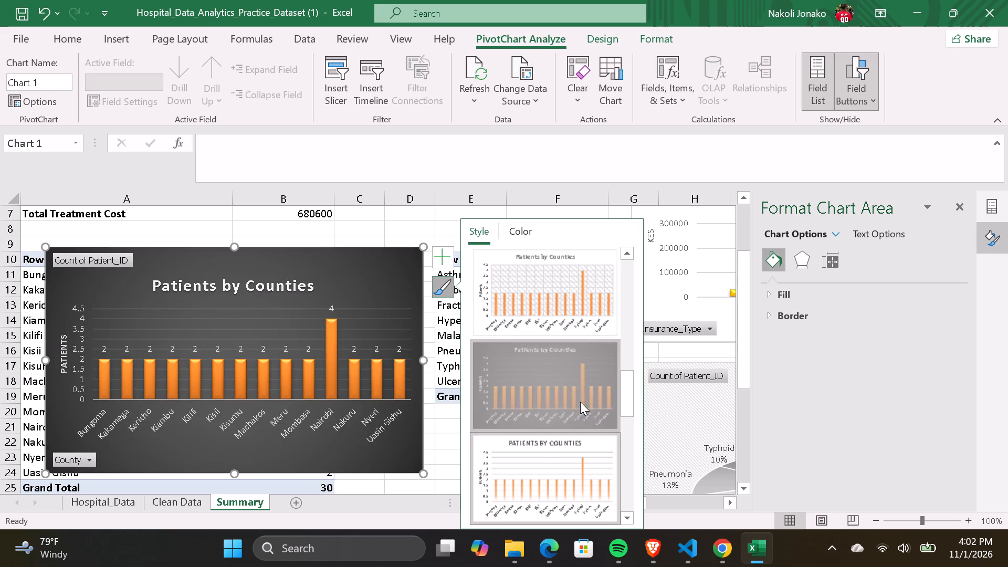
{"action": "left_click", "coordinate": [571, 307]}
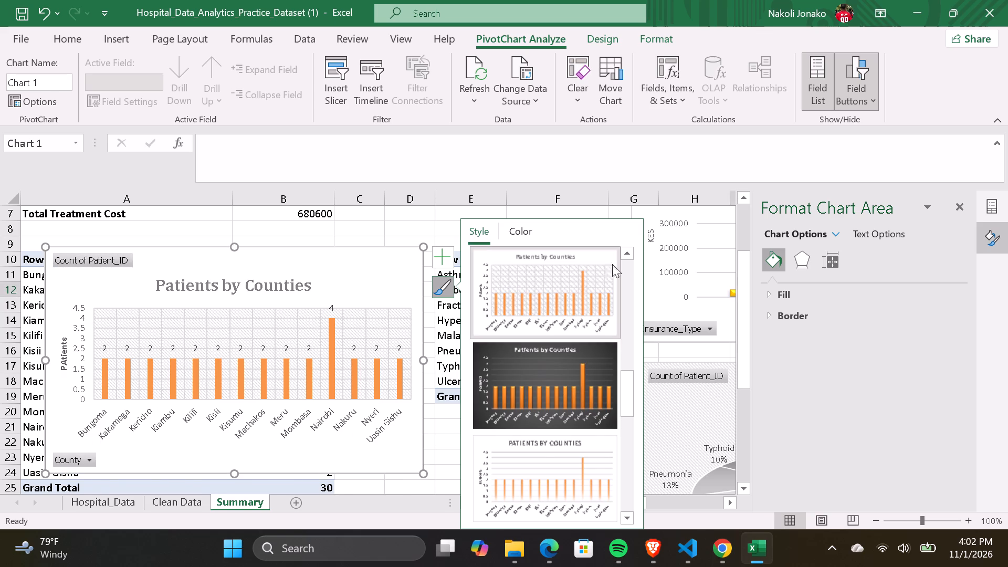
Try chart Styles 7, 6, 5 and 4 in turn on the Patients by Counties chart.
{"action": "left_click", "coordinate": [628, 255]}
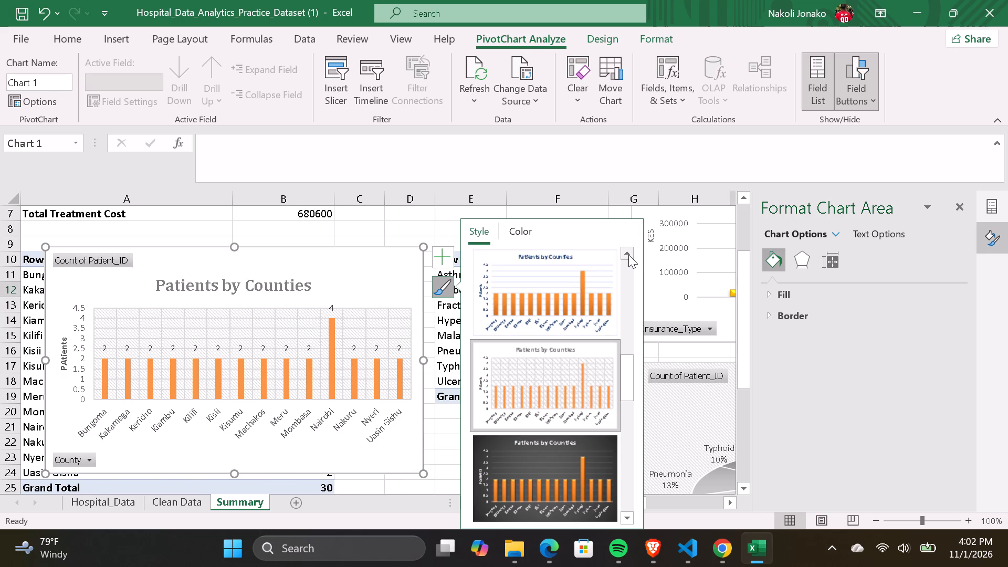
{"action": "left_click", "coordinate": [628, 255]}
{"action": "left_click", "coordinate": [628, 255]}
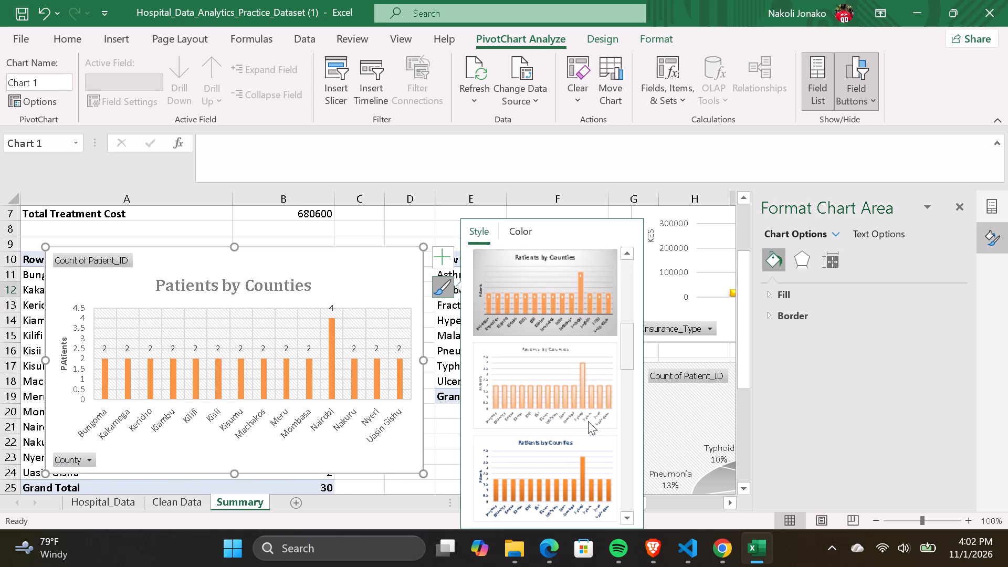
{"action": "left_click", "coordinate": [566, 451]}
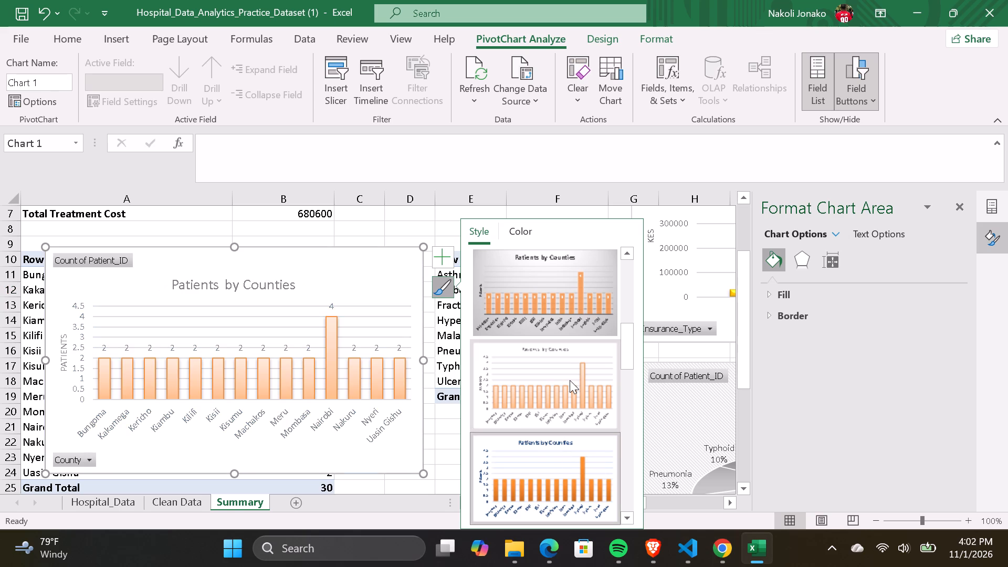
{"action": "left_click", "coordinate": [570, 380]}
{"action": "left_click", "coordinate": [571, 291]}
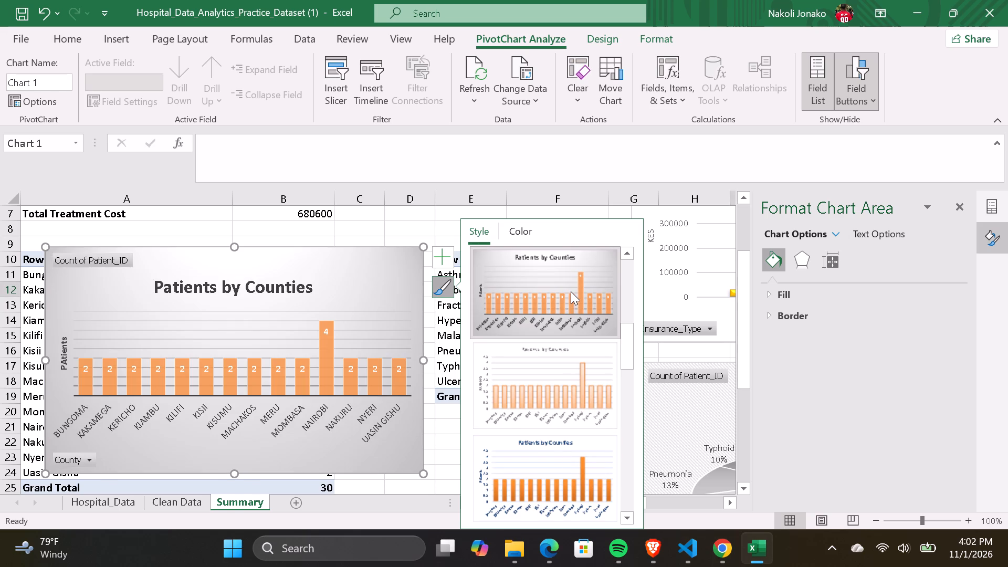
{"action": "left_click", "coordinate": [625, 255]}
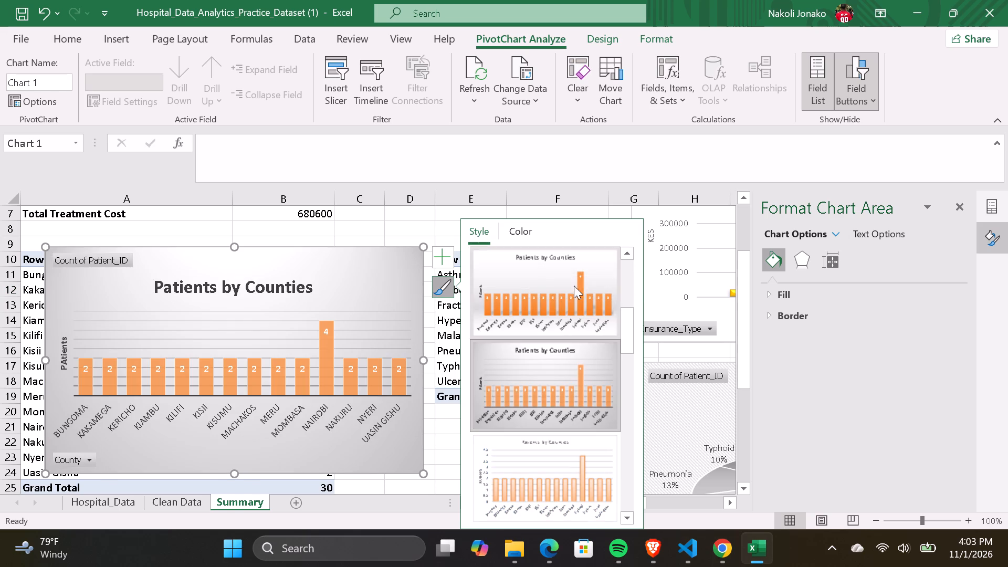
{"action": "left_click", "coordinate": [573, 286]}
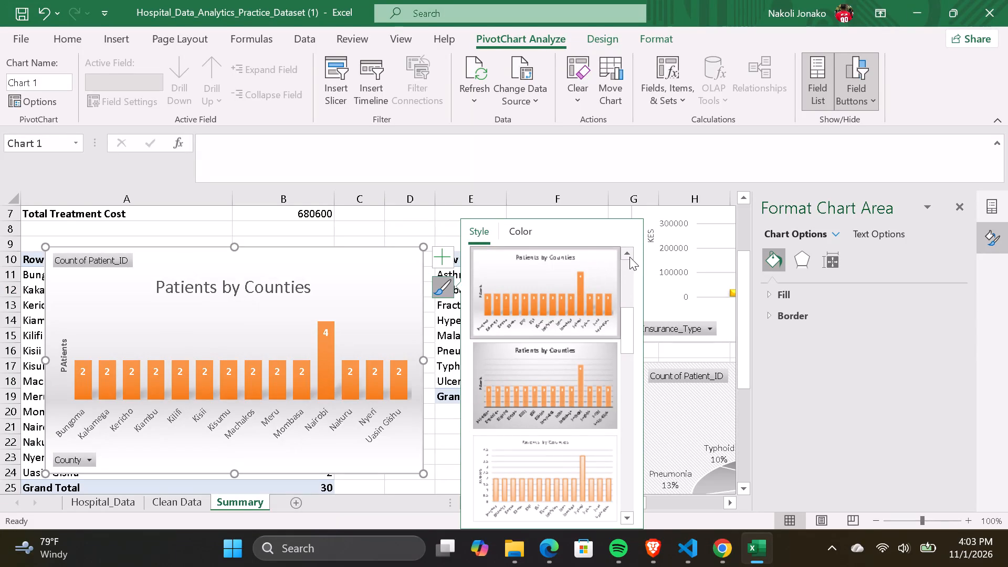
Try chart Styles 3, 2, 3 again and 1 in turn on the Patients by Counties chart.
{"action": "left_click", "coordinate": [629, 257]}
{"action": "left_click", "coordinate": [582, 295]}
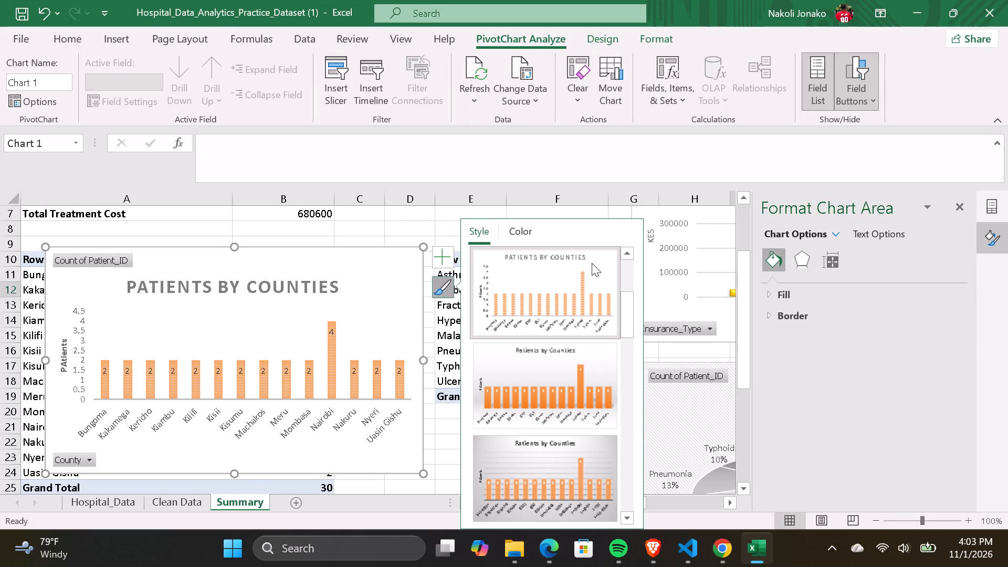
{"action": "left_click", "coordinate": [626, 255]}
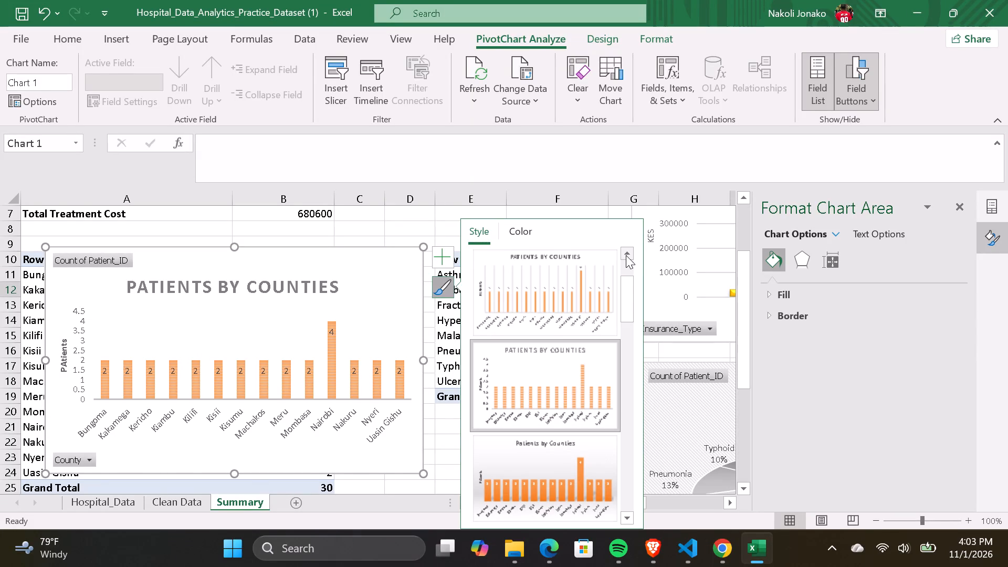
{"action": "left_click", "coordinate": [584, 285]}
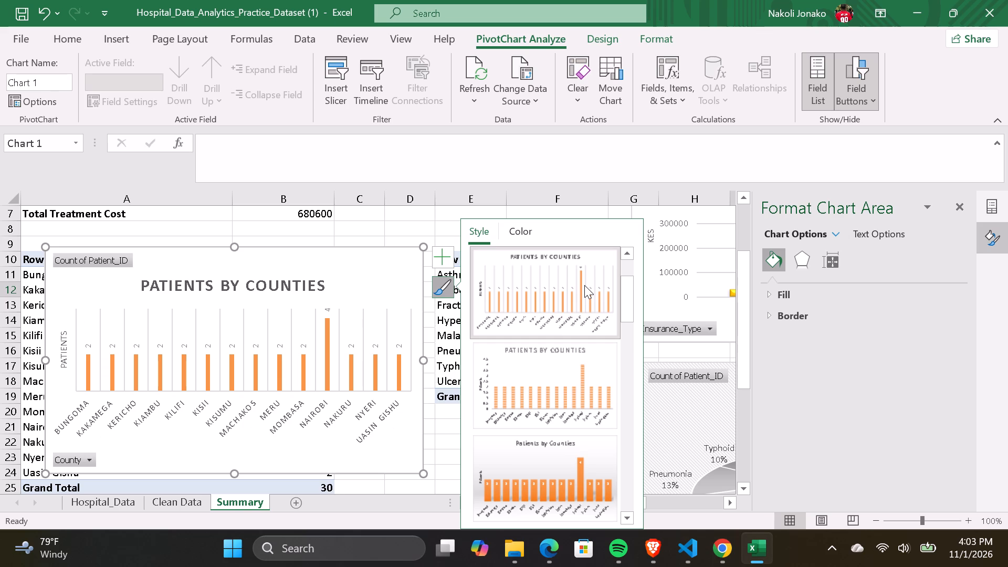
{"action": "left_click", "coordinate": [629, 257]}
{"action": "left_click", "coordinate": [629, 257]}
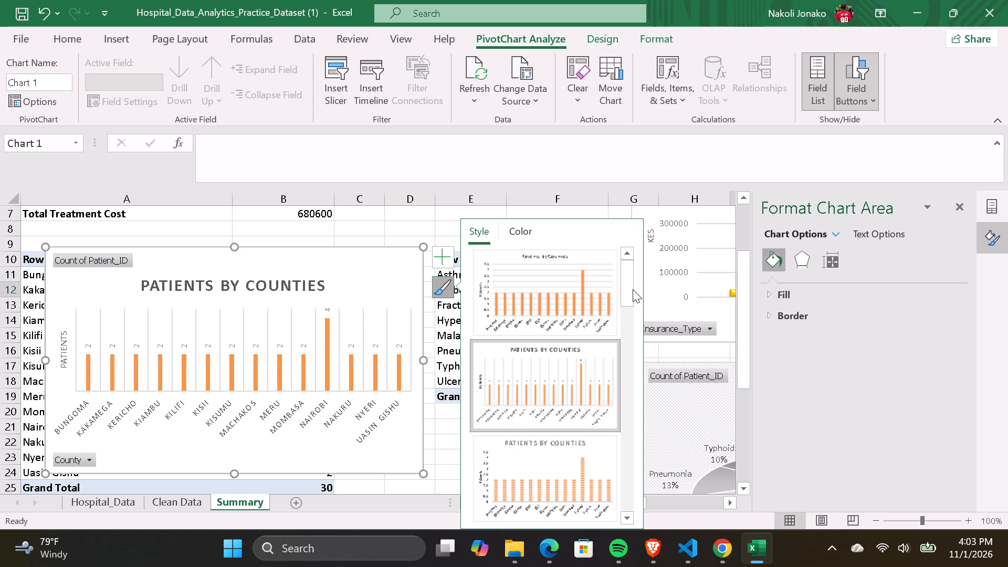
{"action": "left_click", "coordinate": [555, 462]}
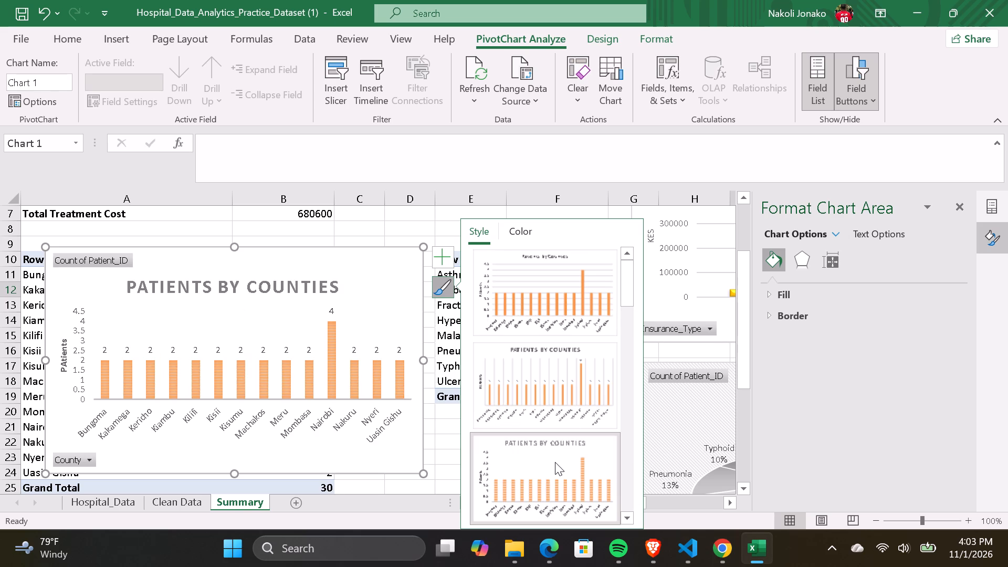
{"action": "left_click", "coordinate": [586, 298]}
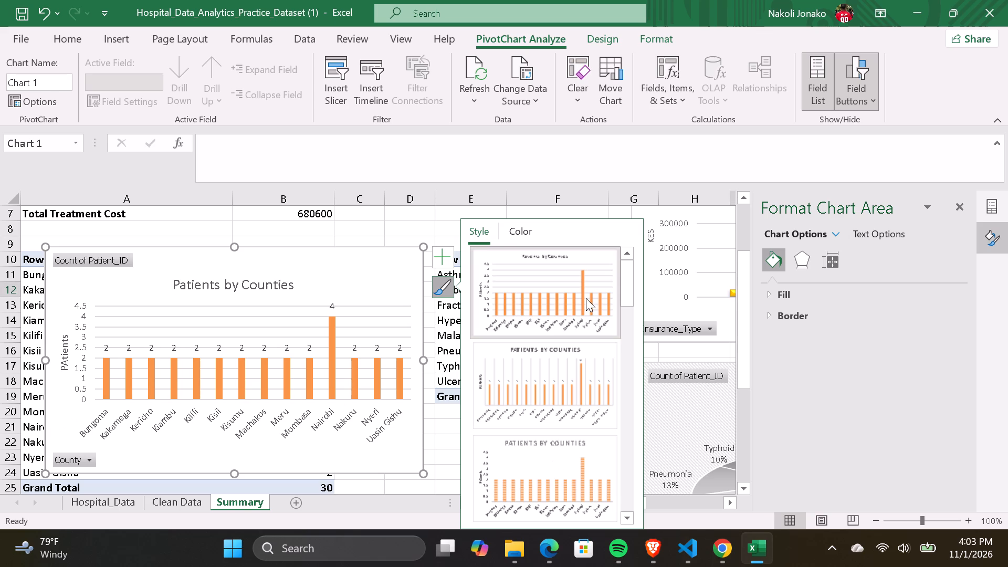
Compare Styles 3, 4 and 5 on the Patients by Counties chart, ending with Style 4 applied.
{"action": "left_click", "coordinate": [629, 514]}
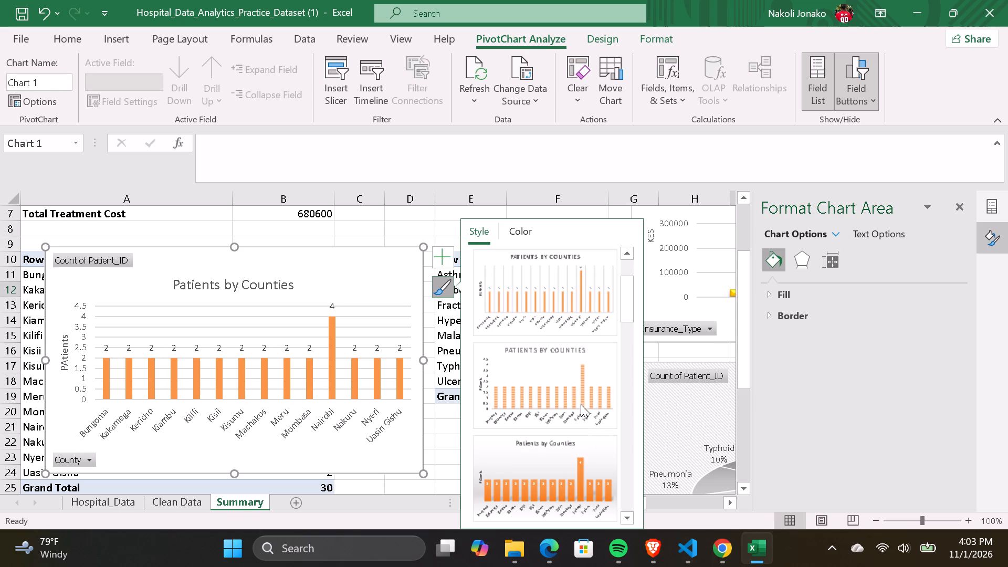
{"action": "left_click", "coordinate": [580, 390]}
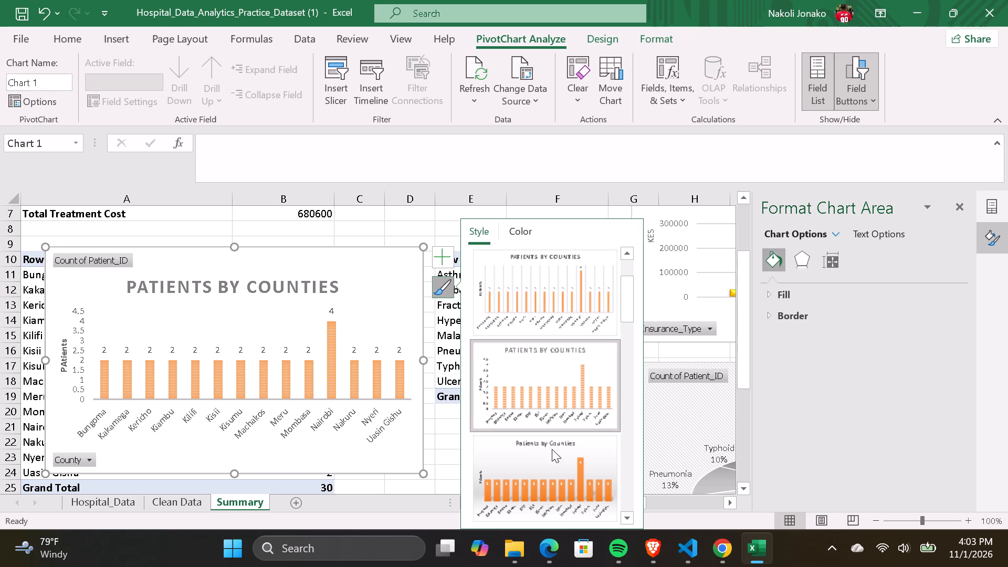
{"action": "left_click", "coordinate": [546, 476]}
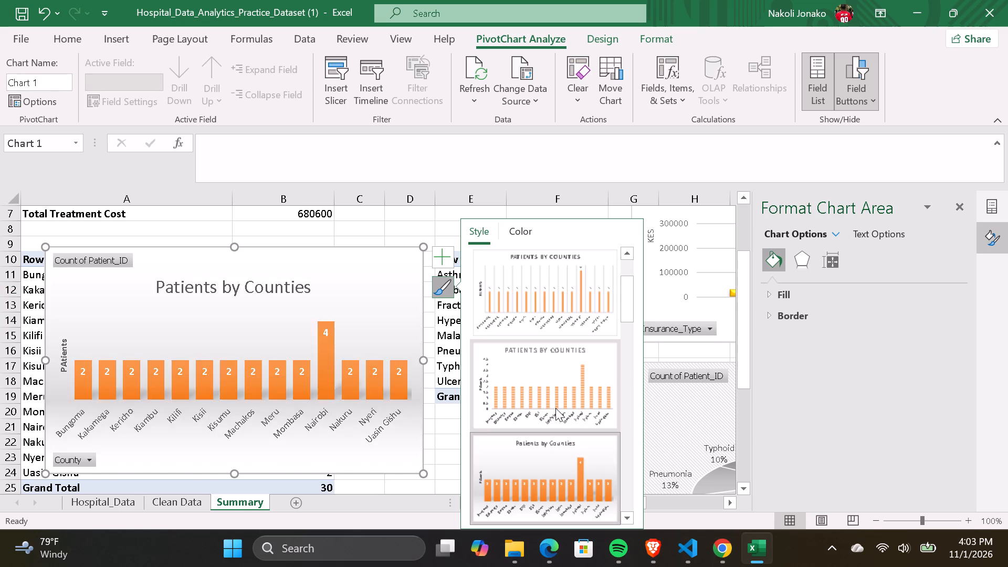
{"action": "left_click", "coordinate": [568, 394]}
{"action": "left_click", "coordinate": [554, 463]}
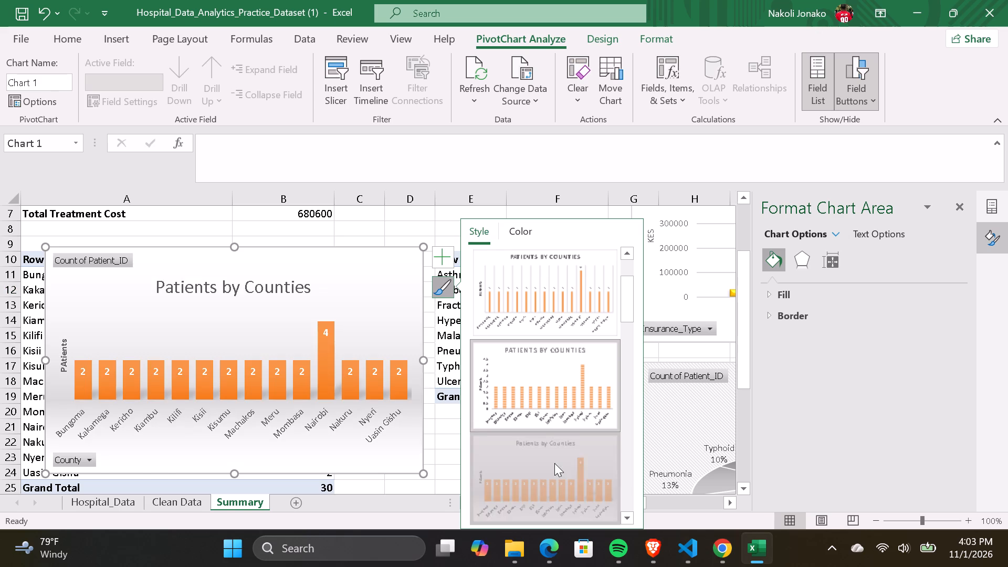
{"action": "left_click", "coordinate": [631, 517]}
{"action": "left_click", "coordinate": [583, 481]}
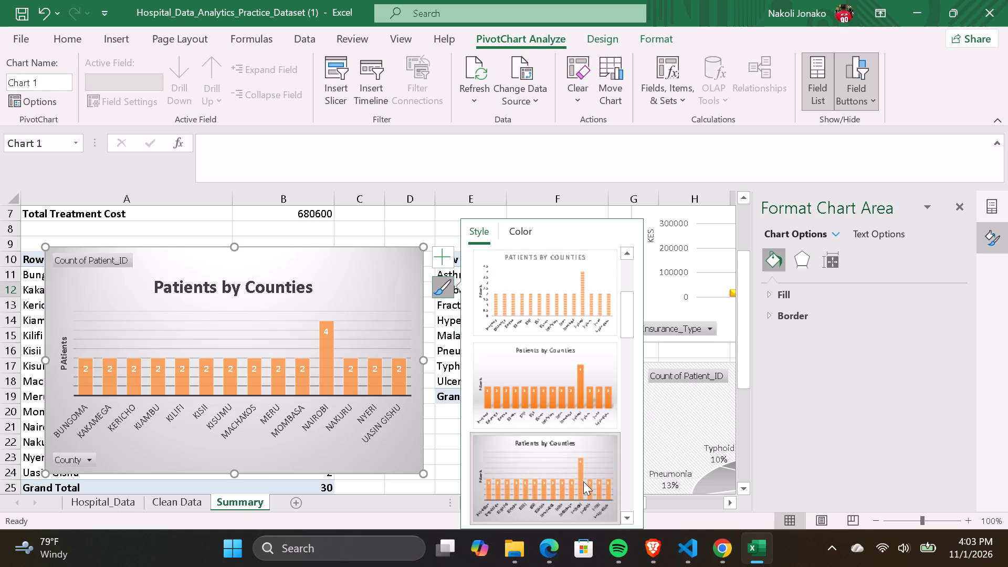
{"action": "left_click", "coordinate": [565, 396]}
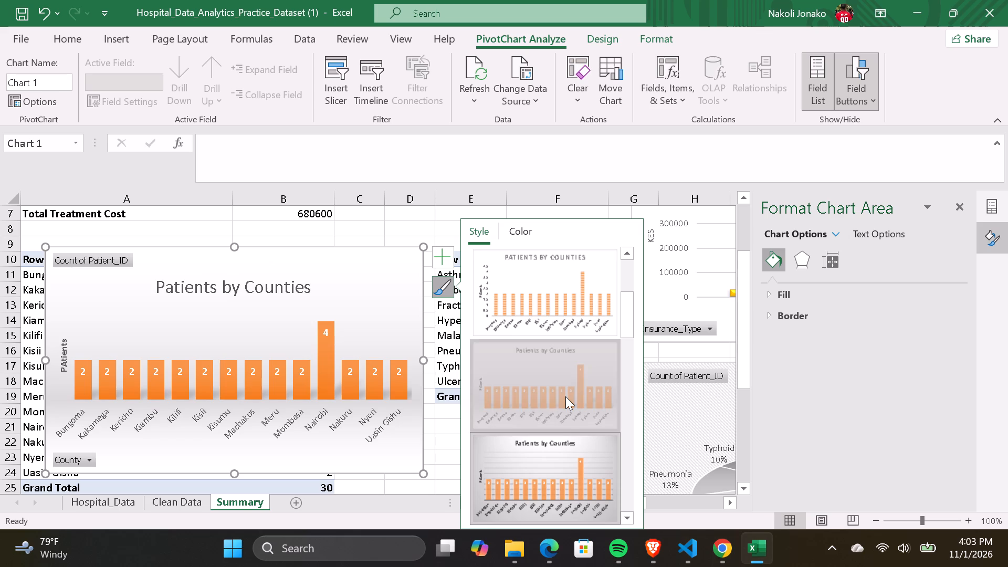
{"action": "left_click", "coordinate": [554, 490]}
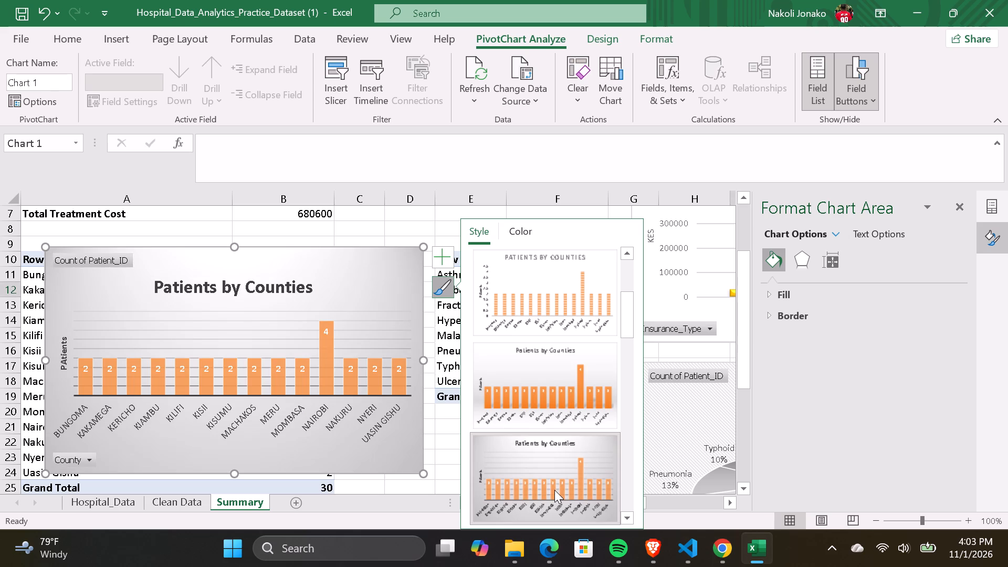
{"action": "left_click", "coordinate": [558, 396]}
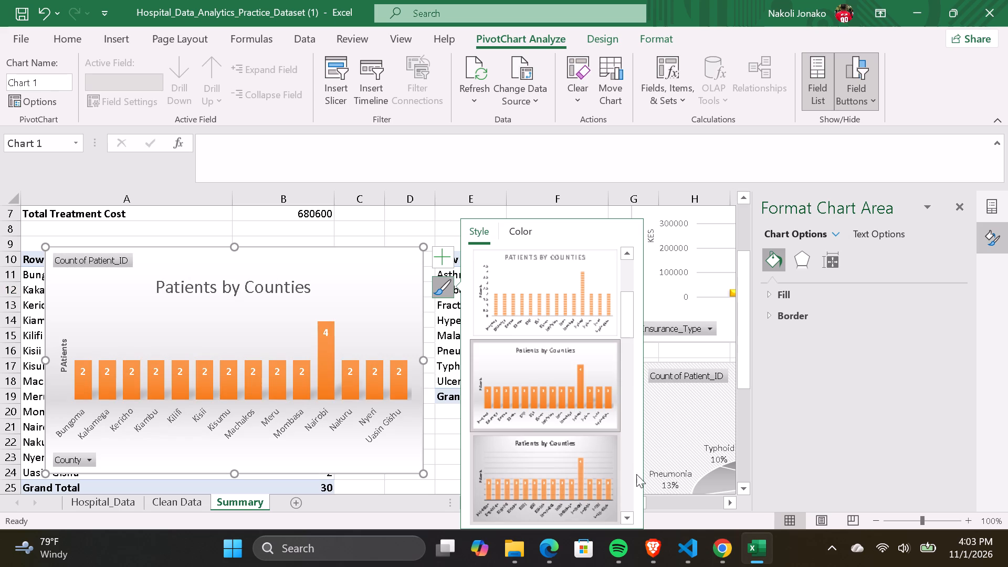
Correct the capitalisation of the vertical axis title on the Patients by Counties chart so it reads Patients.
{"action": "left_click", "coordinate": [267, 321]}
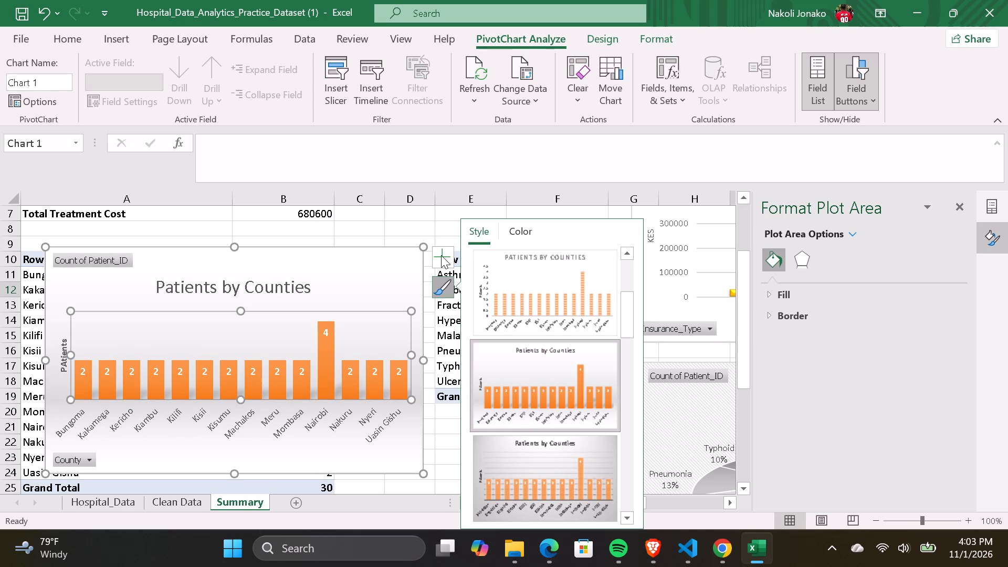
{"action": "left_click", "coordinate": [448, 257]}
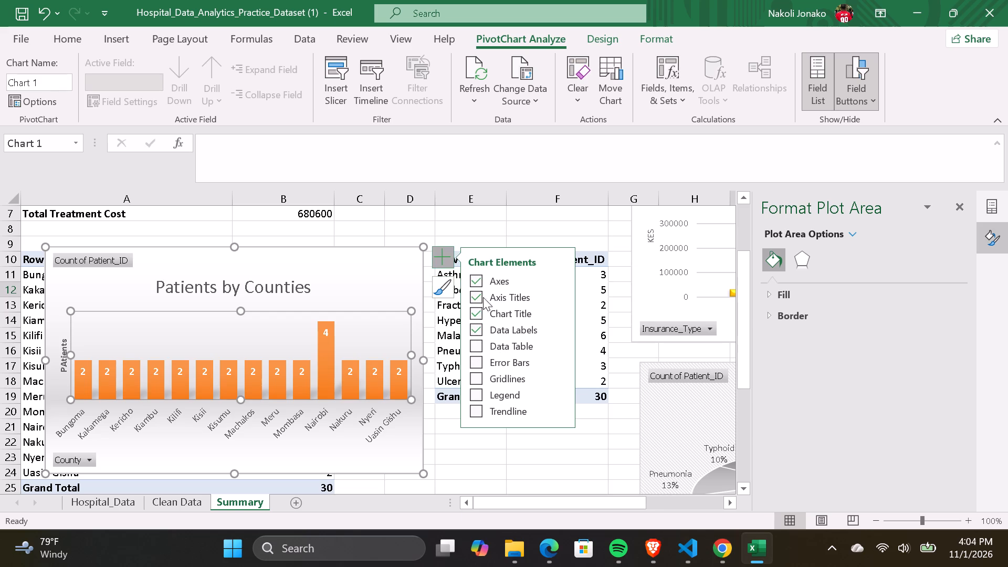
{"action": "left_click", "coordinate": [58, 342]}
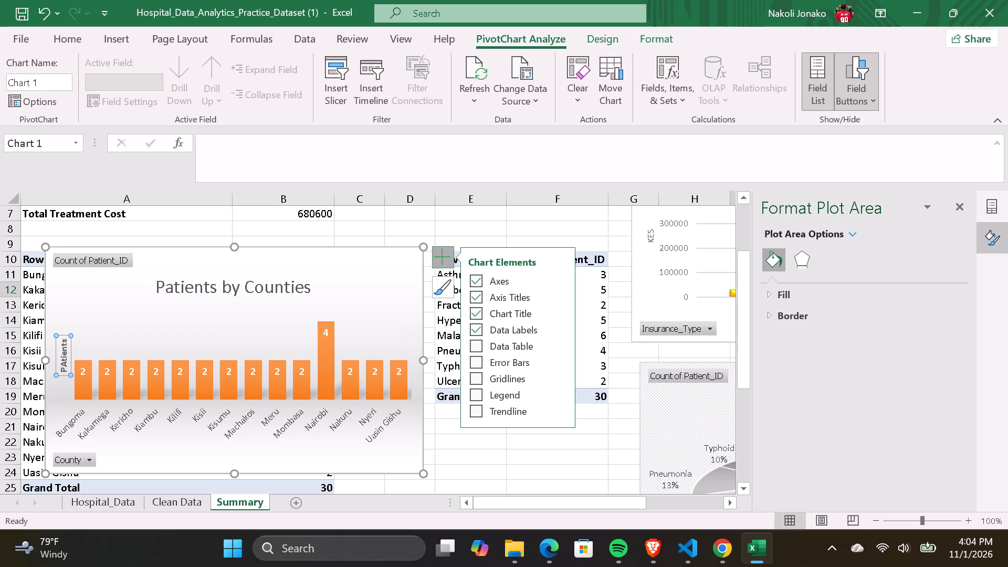
{"action": "left_click", "coordinate": [61, 353]}
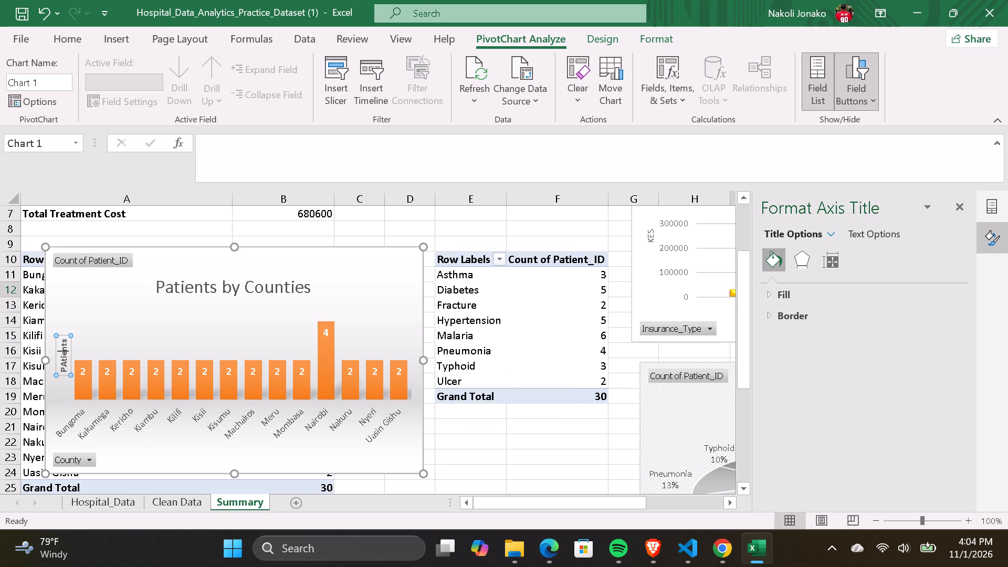
{"action": "key", "text": "Down"}
{"action": "key", "text": "Down"}
{"action": "key", "text": "Down"}
{"action": "key", "text": "BackSpace"}
{"action": "key", "text": "a"}
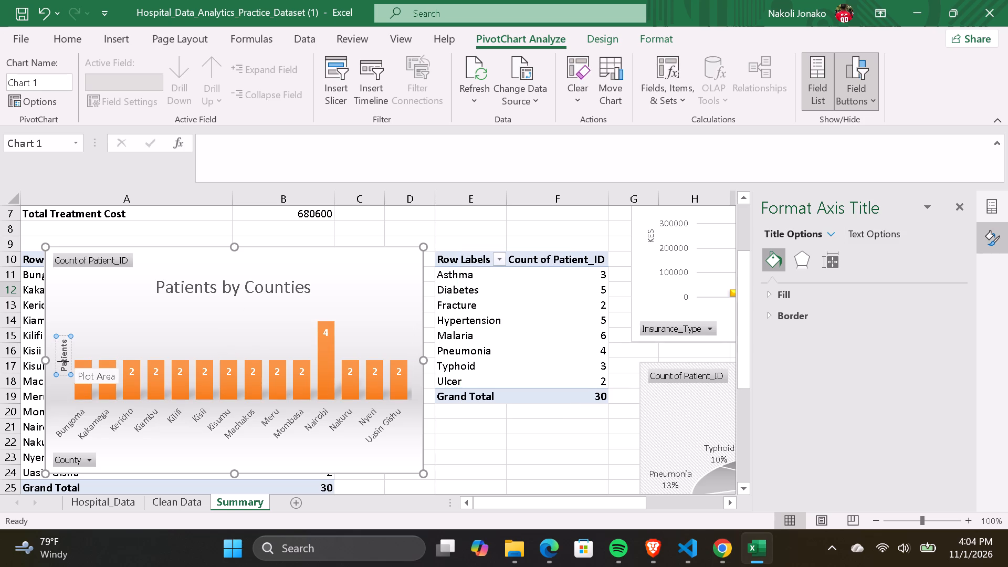
{"action": "left_click", "coordinate": [243, 311]}
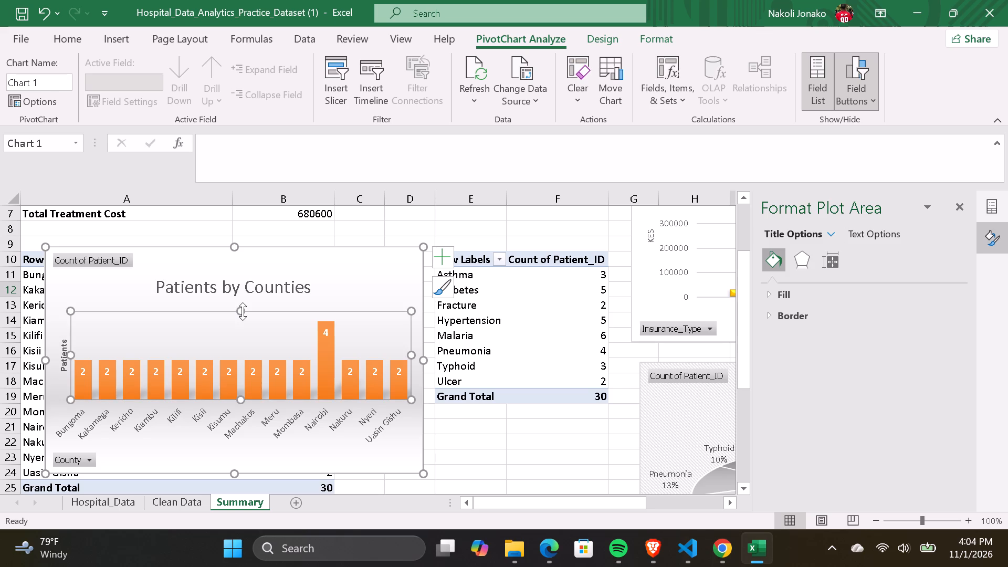
{"action": "left_click", "coordinate": [365, 263]}
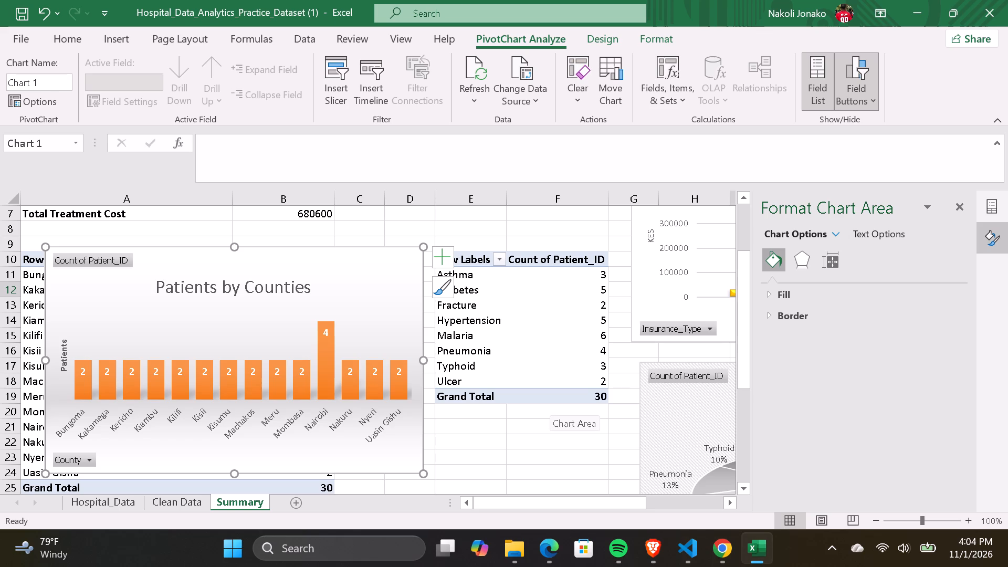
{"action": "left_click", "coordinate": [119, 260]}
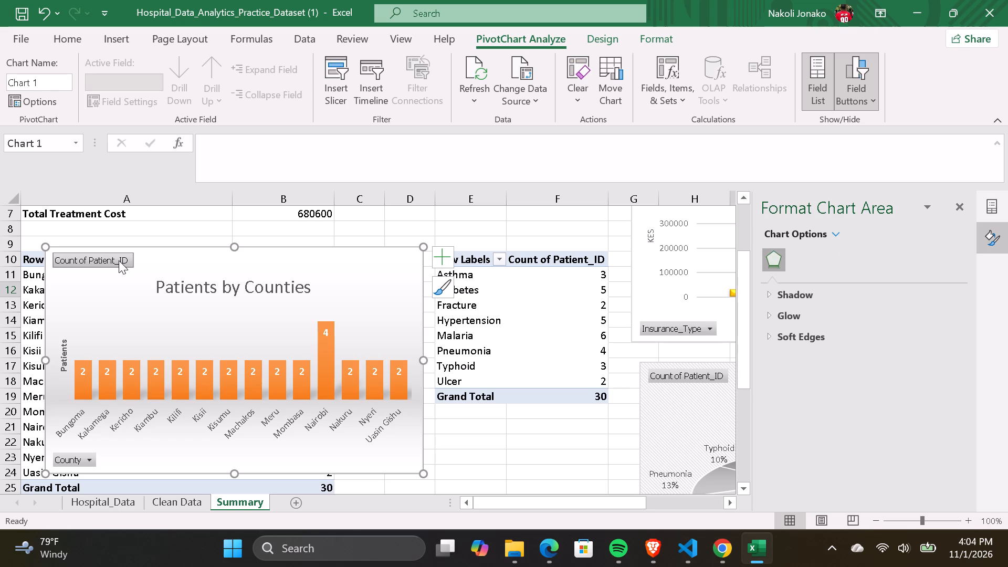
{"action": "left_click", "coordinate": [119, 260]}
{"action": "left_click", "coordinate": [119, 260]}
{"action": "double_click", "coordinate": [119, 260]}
Display the vertical value axis on the Patients by Counties chart.
{"action": "left_click", "coordinate": [447, 262]}
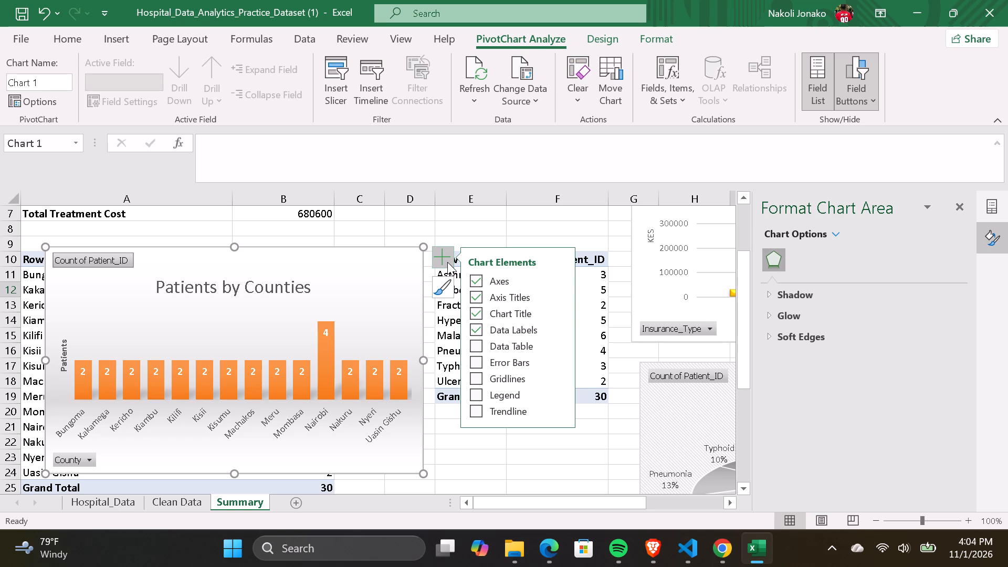
{"action": "left_click", "coordinate": [479, 276]}
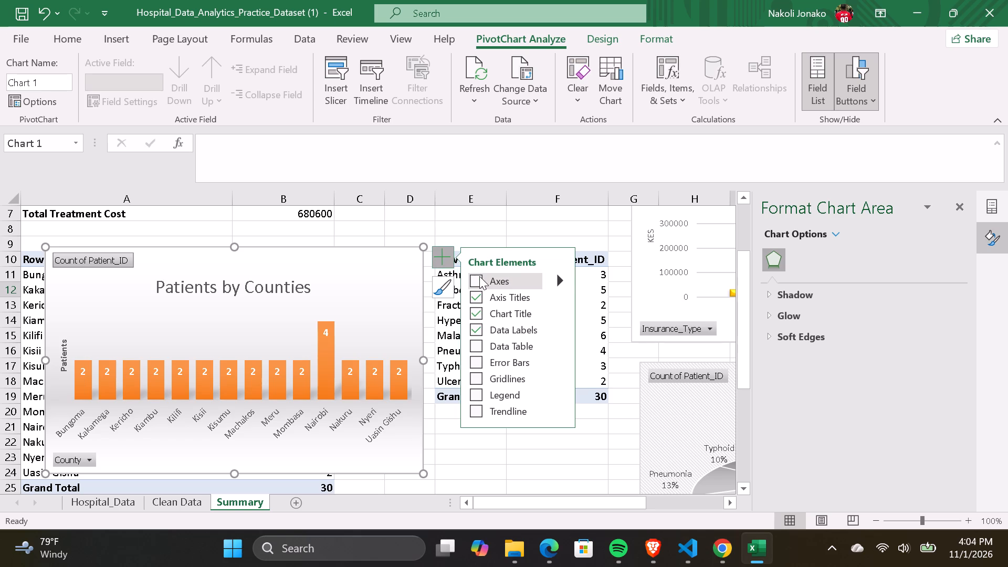
{"action": "left_click", "coordinate": [479, 276]}
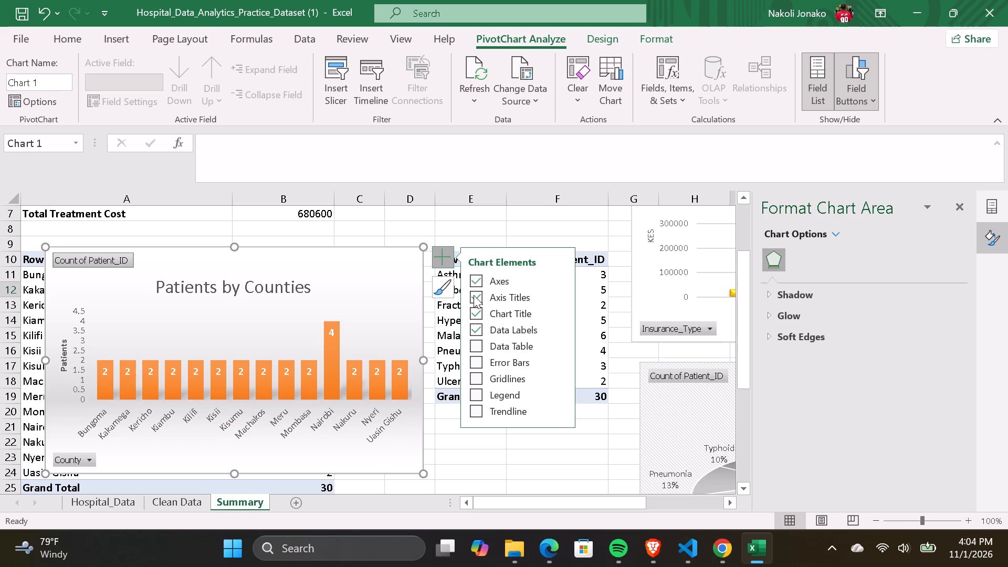
Remove and re-add the title of the Patients by Counties chart, and clear its default text.
{"action": "left_click", "coordinate": [470, 318]}
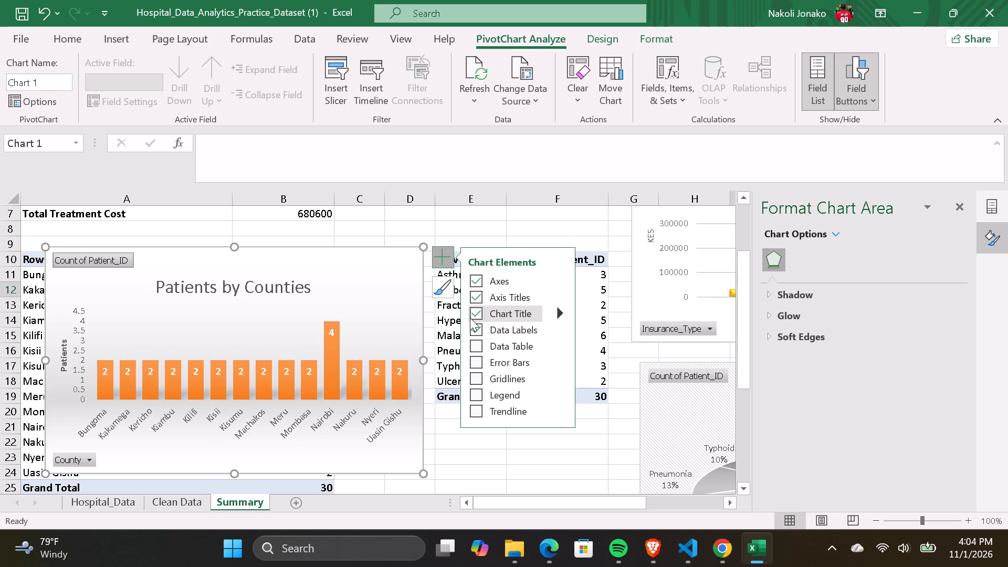
{"action": "left_click", "coordinate": [476, 316]}
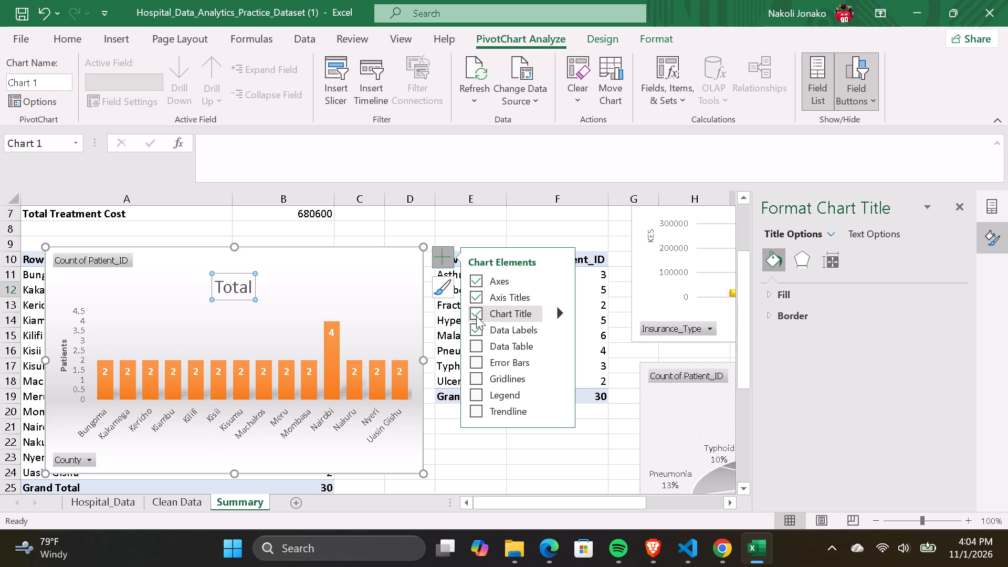
{"action": "left_click", "coordinate": [251, 283]}
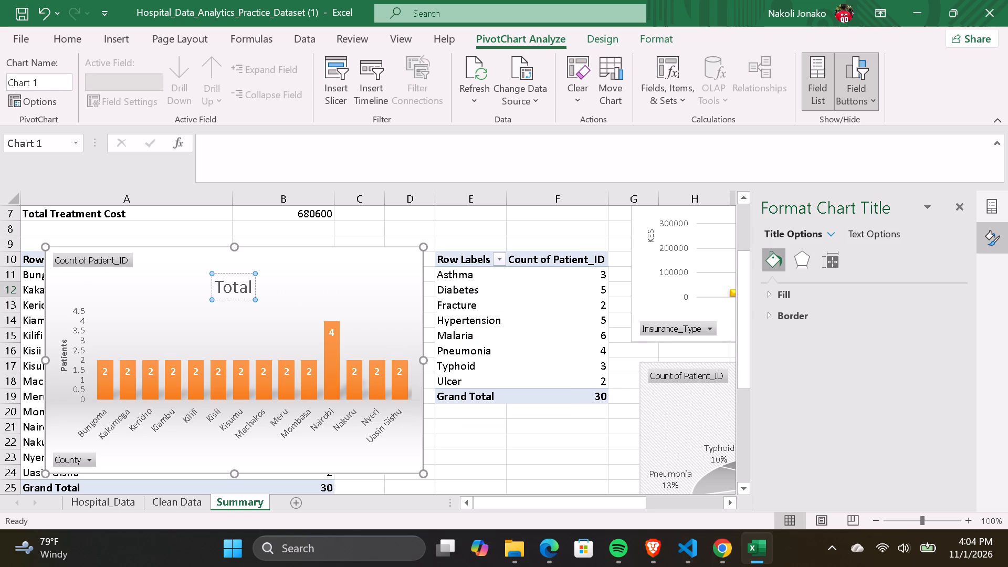
{"action": "key", "text": "BackSpace"}
{"action": "key", "text": "BackSpace"}
{"action": "key", "text": "BackSpace"}
{"action": "key", "text": "BackSpace"}
{"action": "key", "text": "BackSpace"}
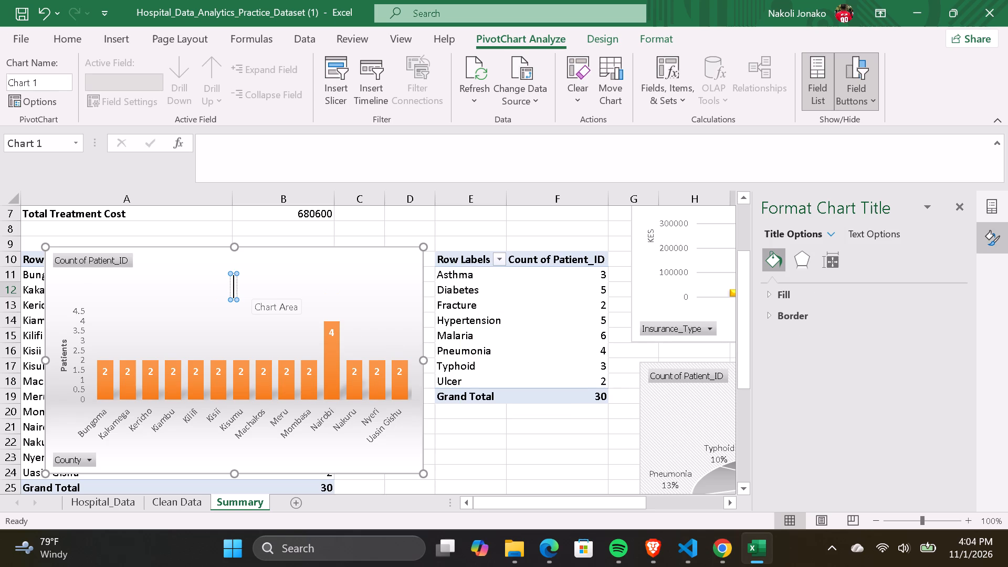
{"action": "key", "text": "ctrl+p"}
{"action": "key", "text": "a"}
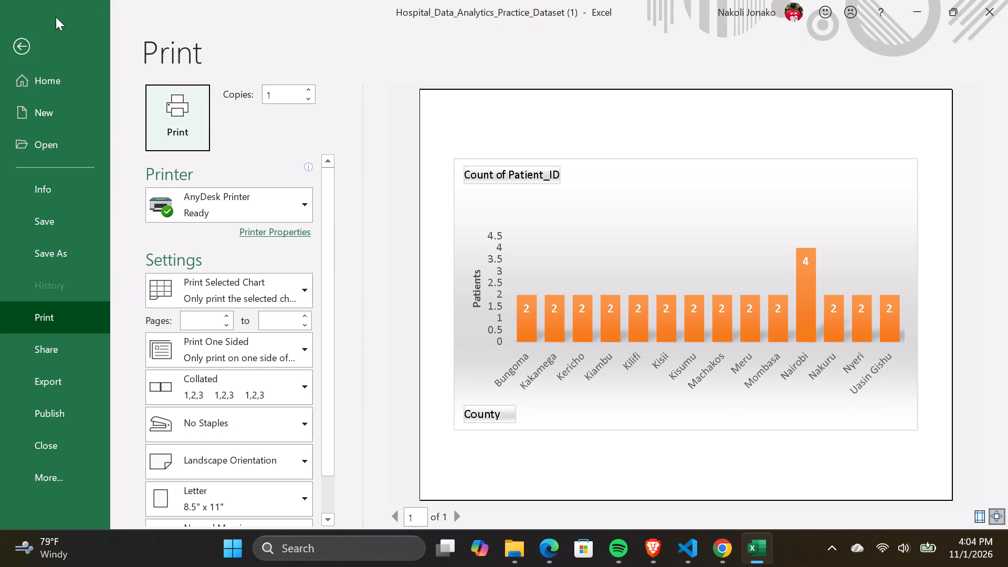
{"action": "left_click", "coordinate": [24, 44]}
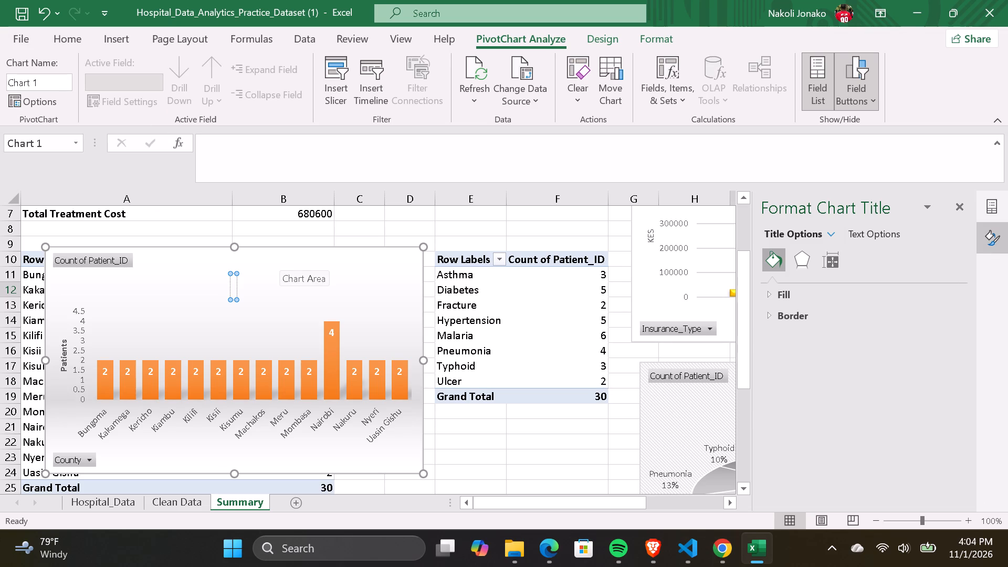
Enter Patients by Counties as the title of the county column chart.
{"action": "type", "text": "Pat"}
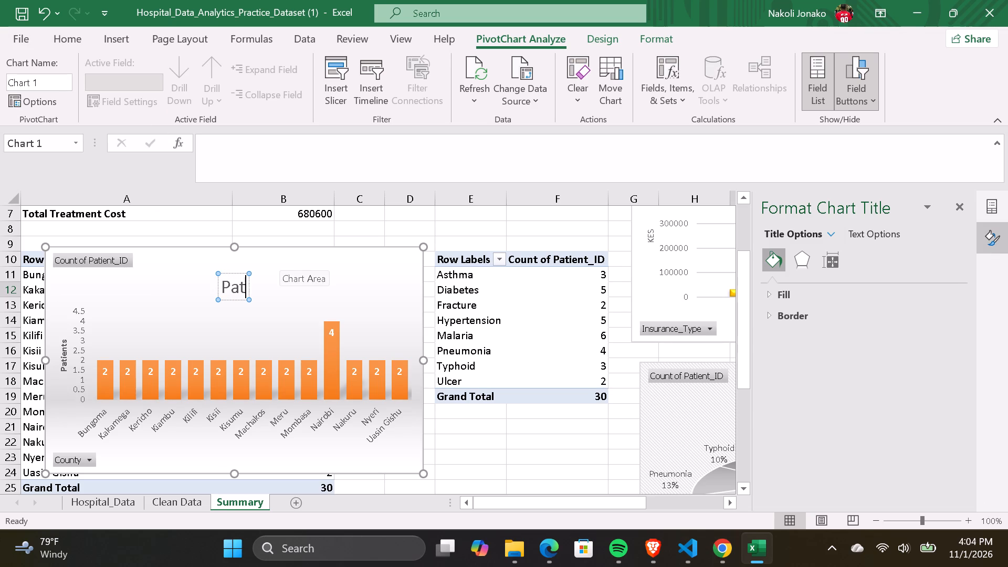
{"action": "type", "text": "ien"}
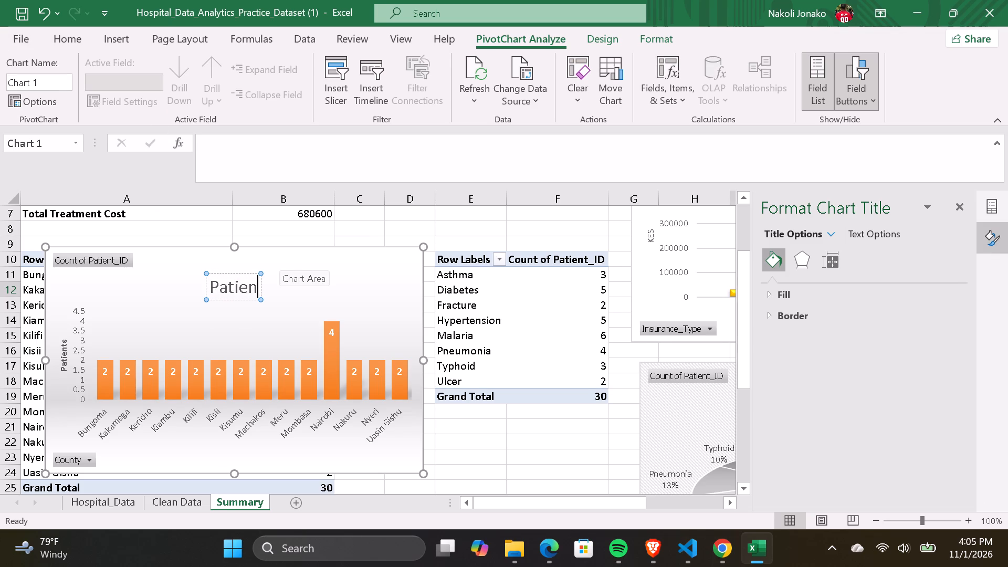
{"action": "type", "text": "ts by"}
{"action": "key", "text": "space"}
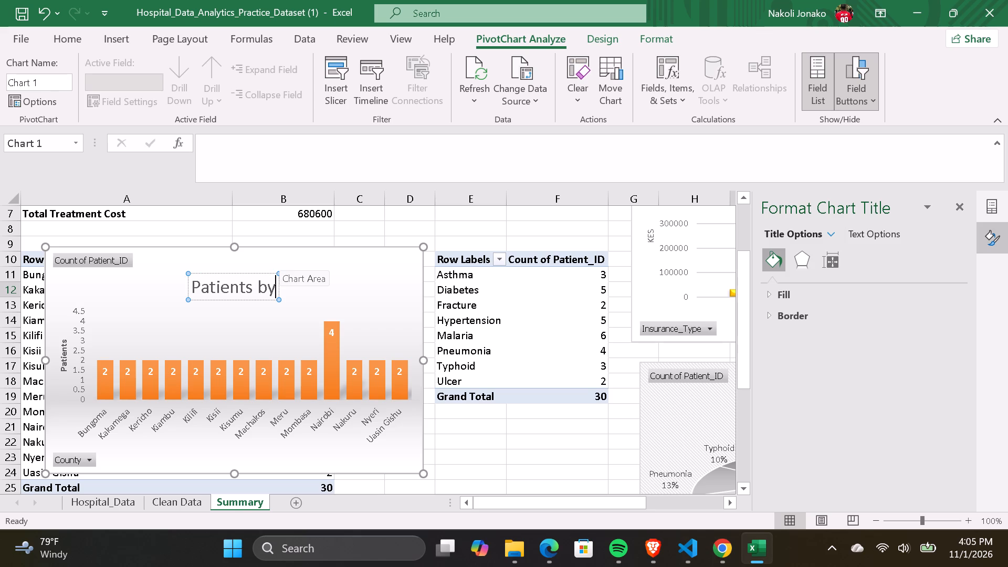
{"action": "type", "text": "Counties"}
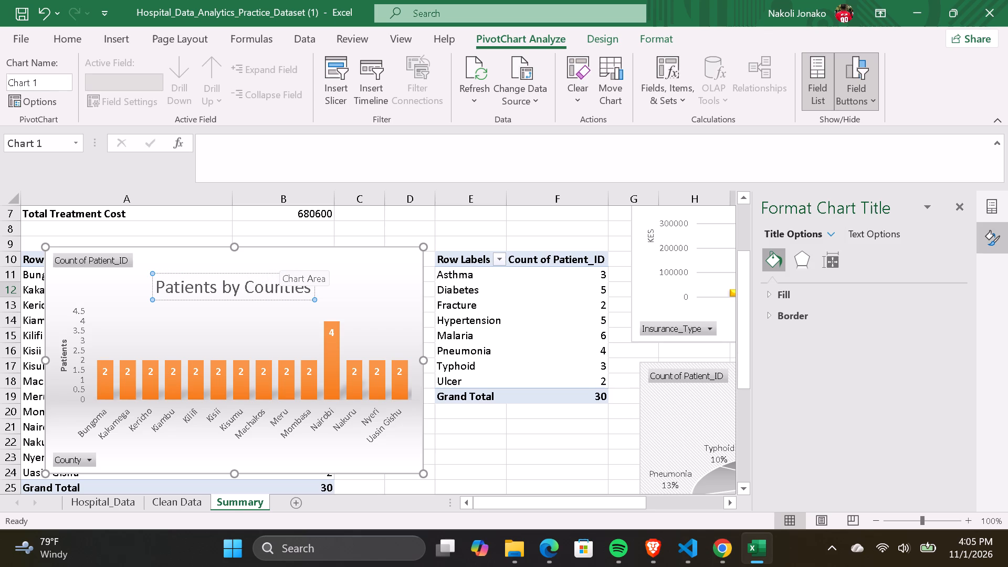
{"action": "left_click", "coordinate": [383, 283]}
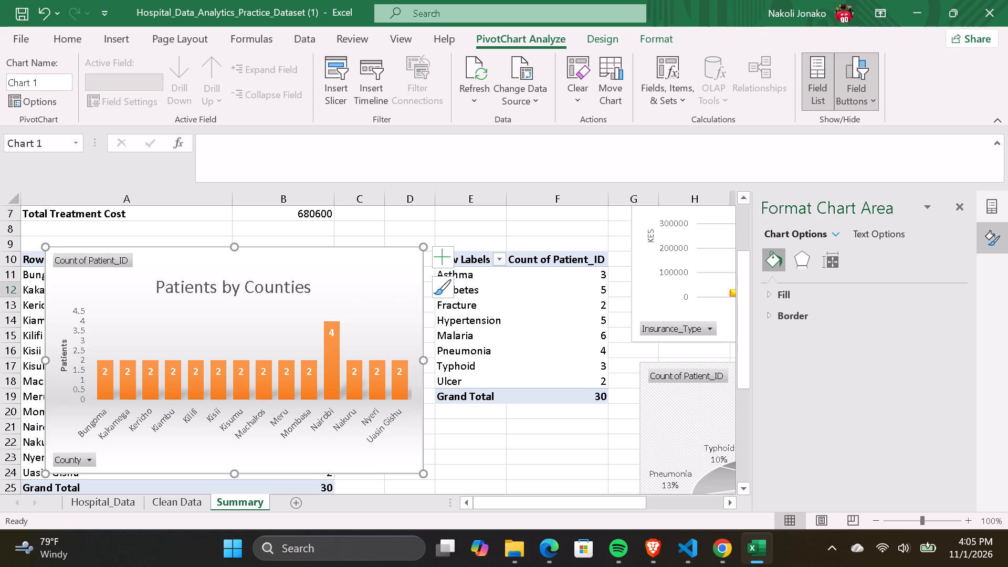
Make the Patients by Counties chart title bold.
{"action": "left_click", "coordinate": [291, 282]}
{"action": "left_click_drag", "start_coordinate": [310, 289], "coordinate": [178, 292]}
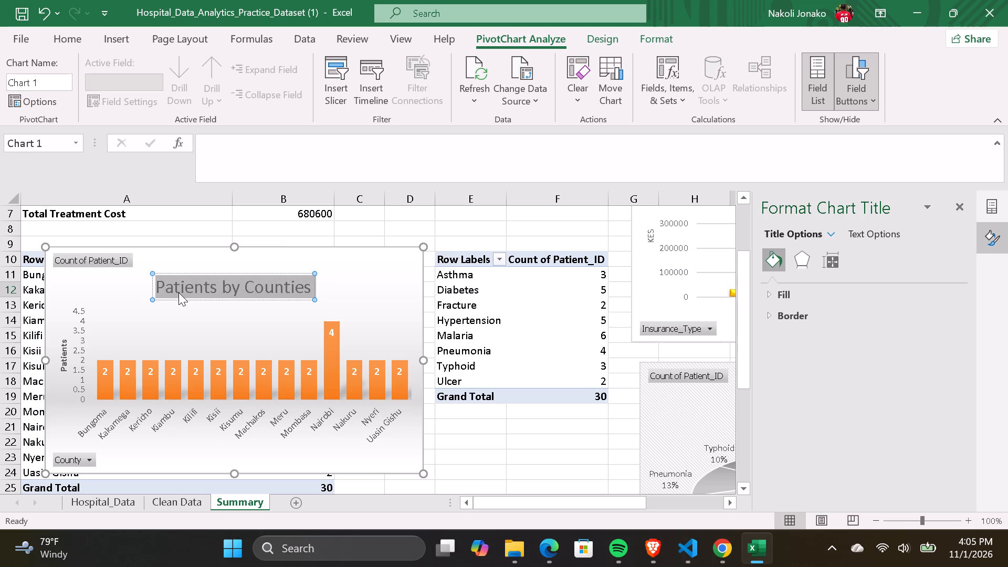
{"action": "key", "text": "ctrl+b"}
{"action": "left_click", "coordinate": [348, 272]}
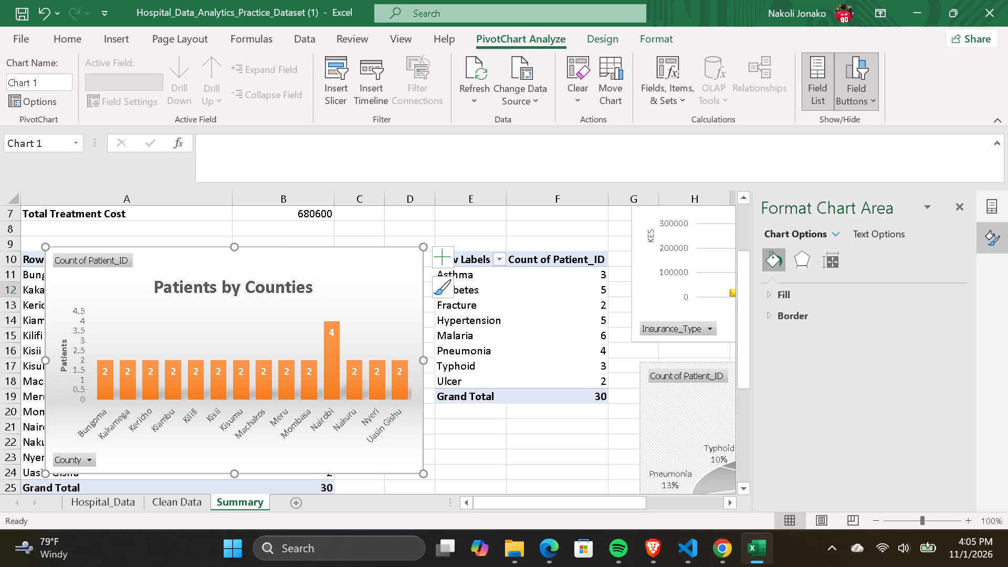
Remove the data table and the axis titles from the Age Group by Patient ID chart.
{"action": "scroll", "coordinate": [678, 366], "scroll_direction": "left", "scroll_amount": 1}
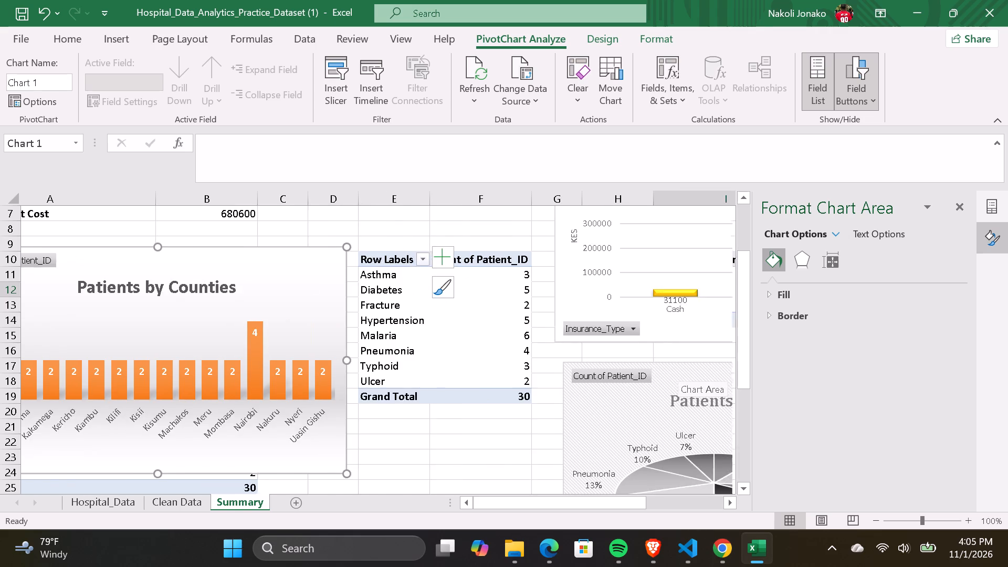
{"action": "scroll", "coordinate": [619, 374], "scroll_direction": "down", "scroll_amount": 4}
{"action": "scroll", "coordinate": [619, 374], "scroll_direction": "up", "scroll_amount": 2}
{"action": "scroll", "coordinate": [619, 374], "scroll_direction": "left", "scroll_amount": 2}
{"action": "scroll", "coordinate": [577, 381], "scroll_direction": "up", "scroll_amount": 3}
{"action": "scroll", "coordinate": [577, 381], "scroll_direction": "left", "scroll_amount": 2}
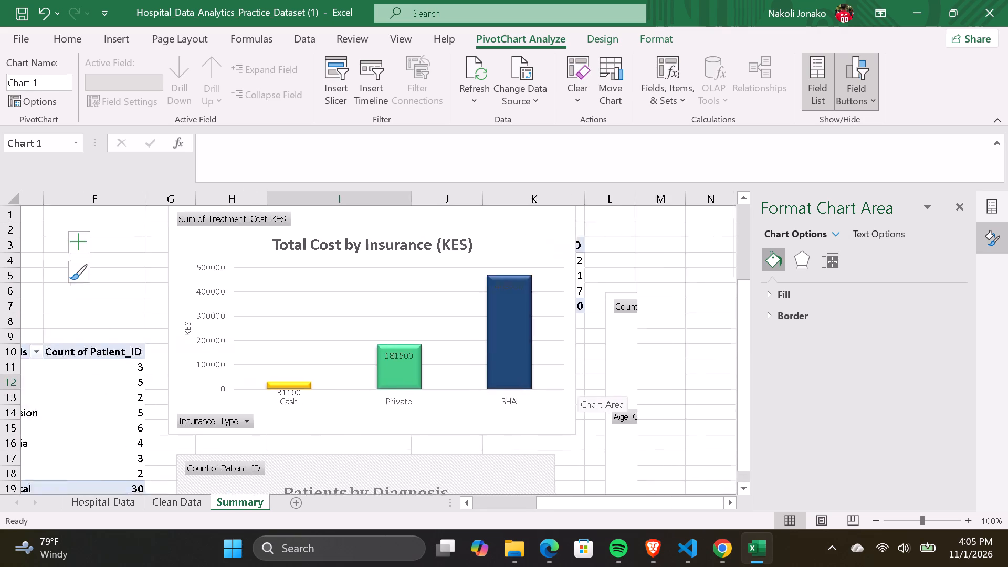
{"action": "scroll", "coordinate": [577, 381], "scroll_direction": "left", "scroll_amount": 1}
{"action": "scroll", "coordinate": [518, 358], "scroll_direction": "down", "scroll_amount": 3}
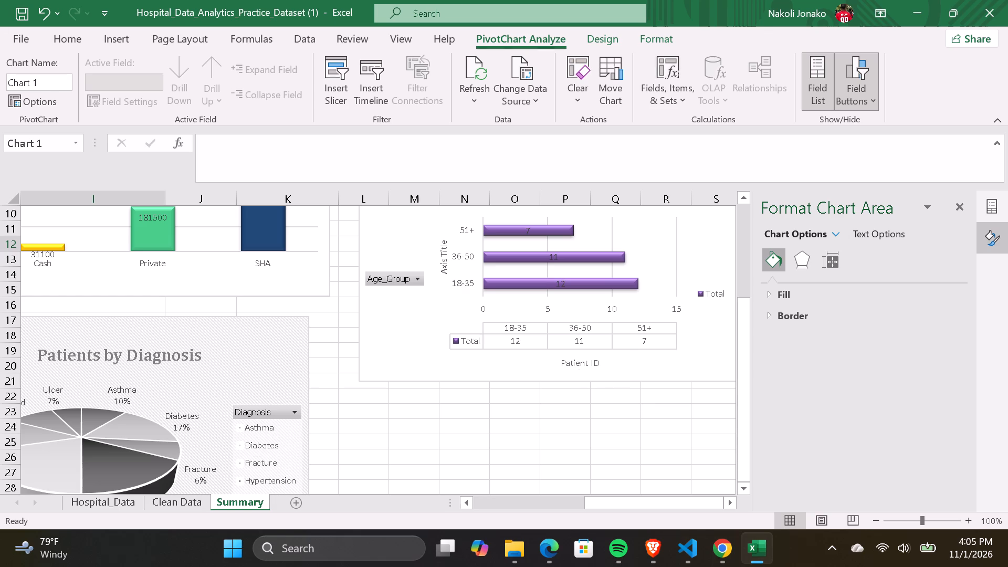
{"action": "scroll", "coordinate": [595, 310], "scroll_direction": "up", "scroll_amount": 2}
{"action": "scroll", "coordinate": [595, 310], "scroll_direction": "down", "scroll_amount": 1}
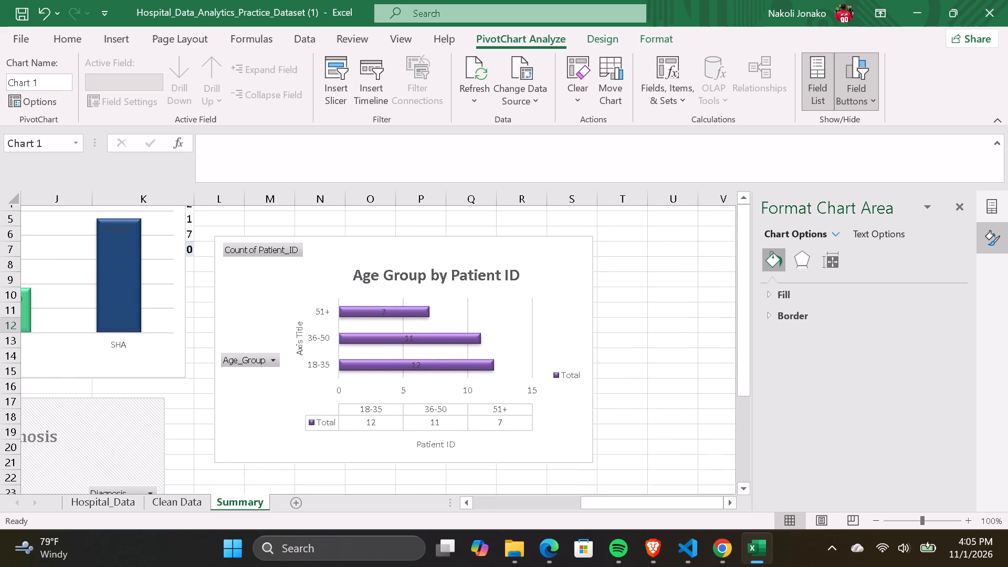
{"action": "scroll", "coordinate": [595, 310], "scroll_direction": "down", "scroll_amount": 1}
{"action": "left_click", "coordinate": [573, 281]}
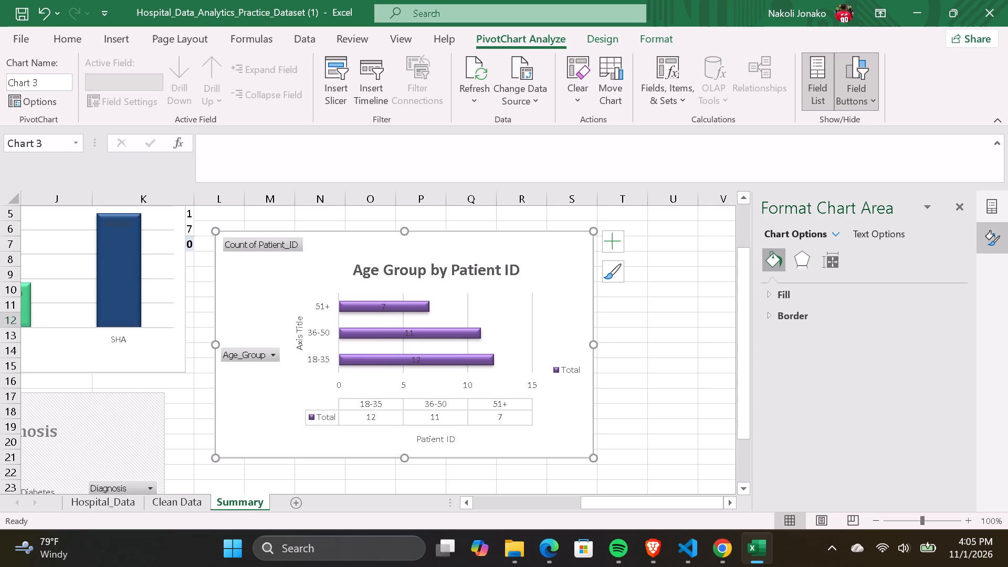
{"action": "left_click", "coordinate": [616, 268]}
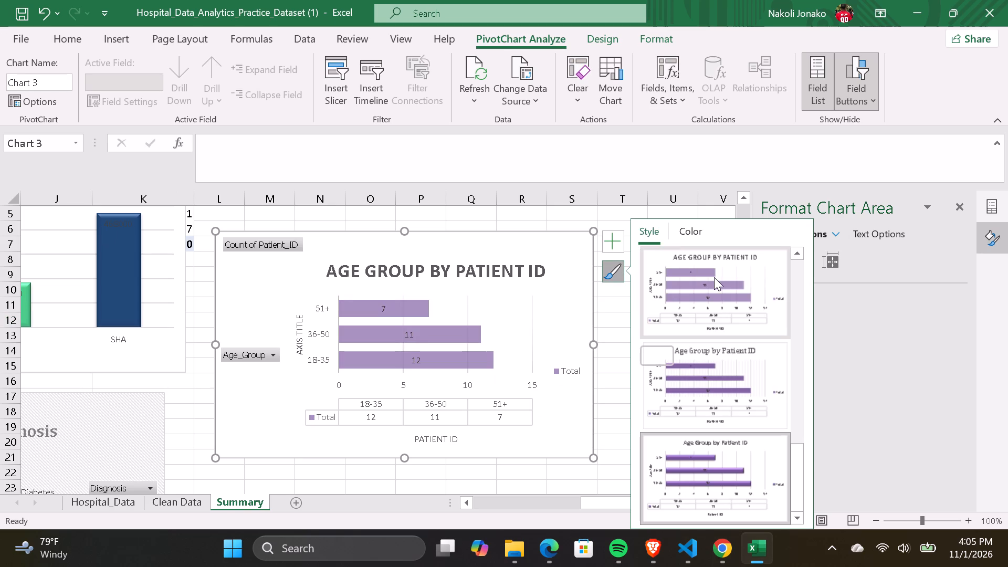
{"action": "left_click", "coordinate": [615, 243]}
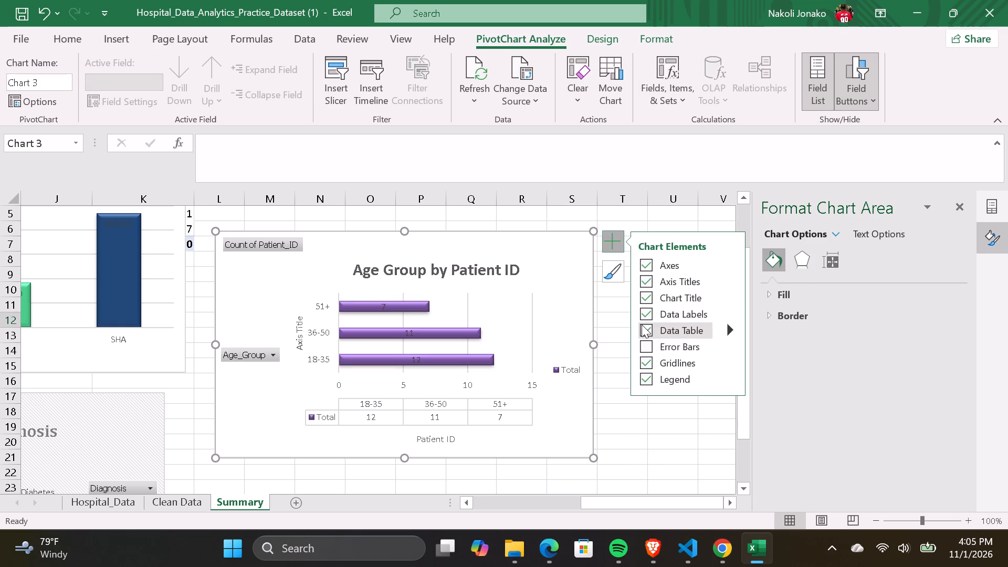
{"action": "left_click", "coordinate": [648, 327]}
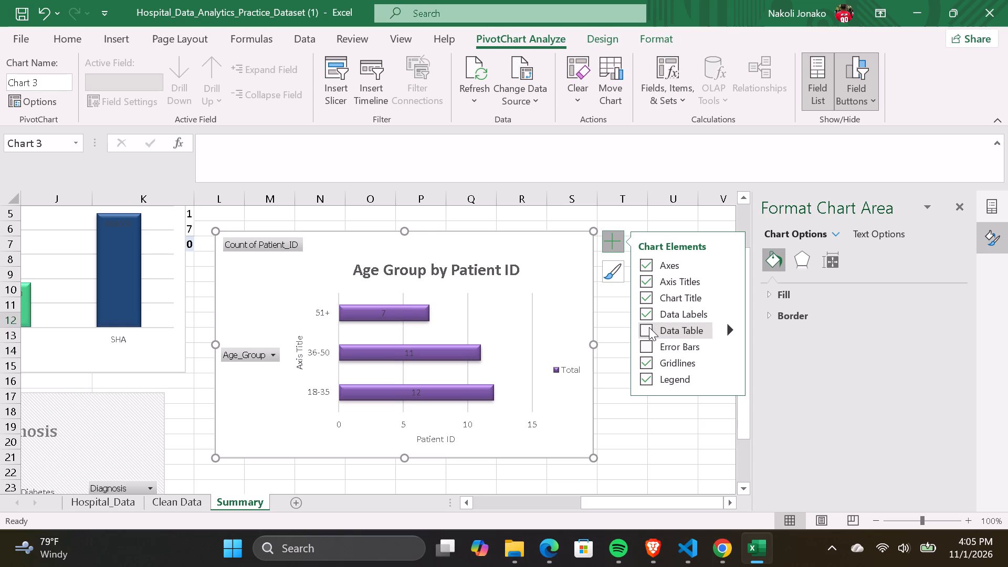
{"action": "left_click", "coordinate": [645, 282]}
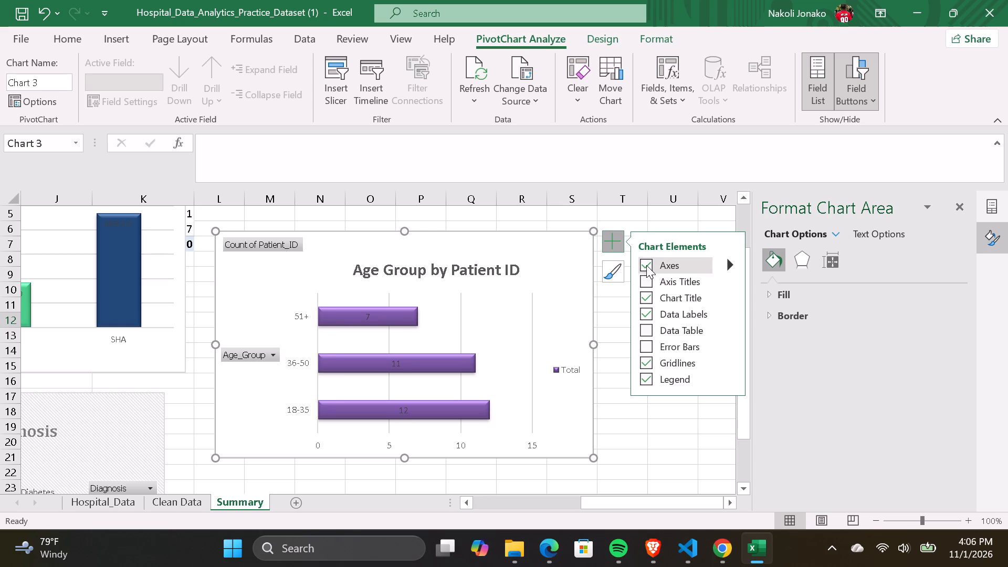
Remove the legend from the Age Group by Patient ID chart, keeping its axes and gridlines.
{"action": "left_click", "coordinate": [646, 265]}
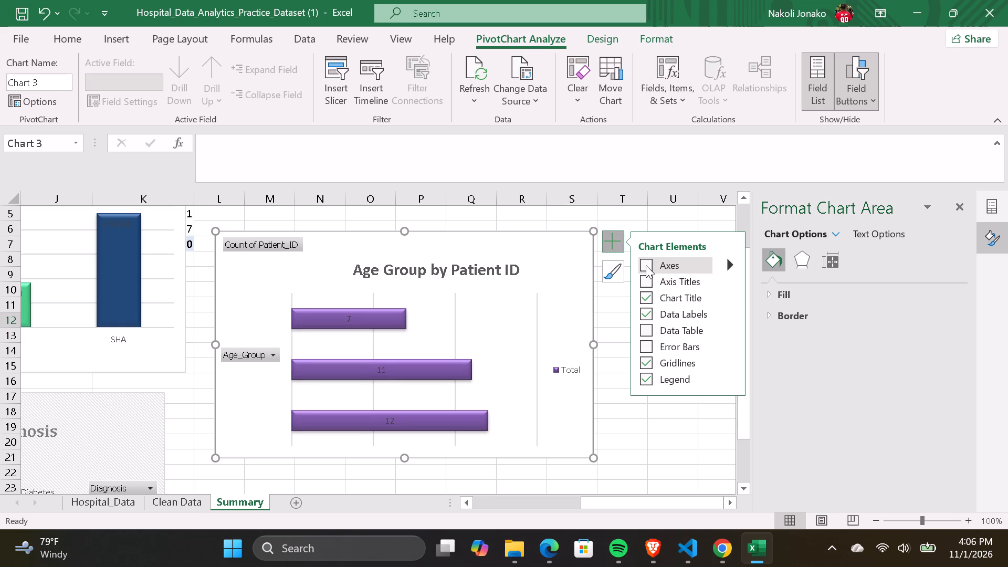
{"action": "left_click", "coordinate": [646, 265]}
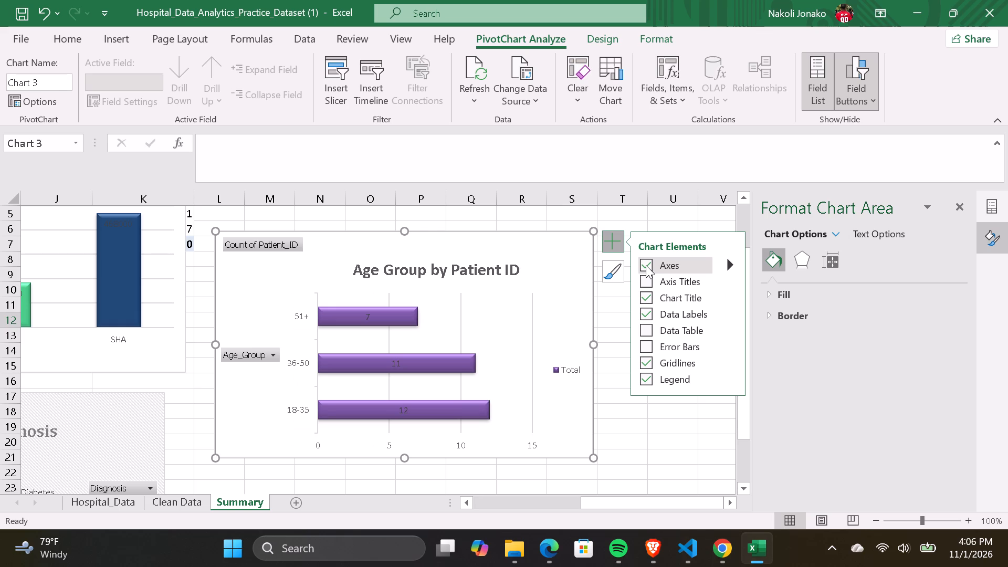
{"action": "left_click", "coordinate": [649, 359]}
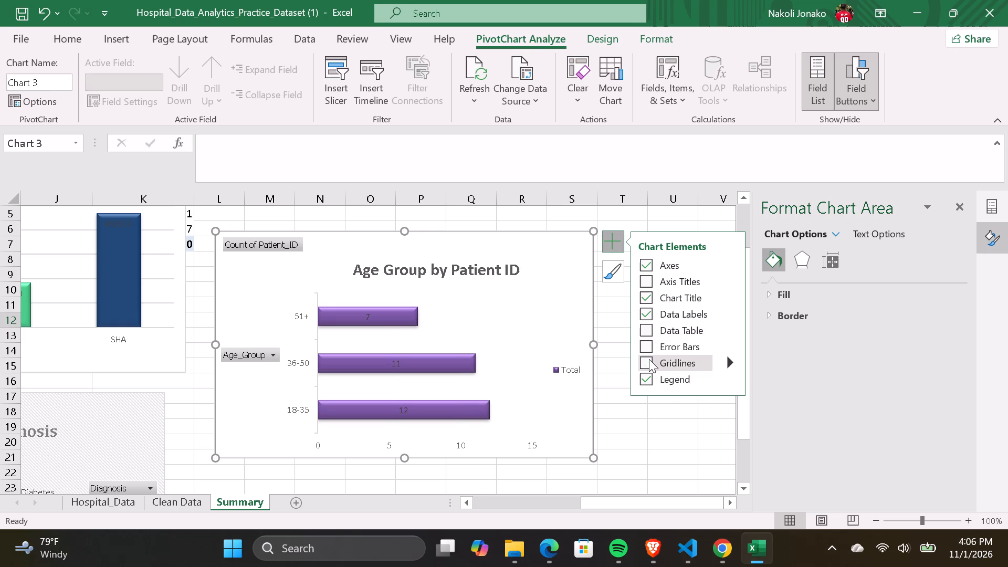
{"action": "left_click", "coordinate": [649, 359]}
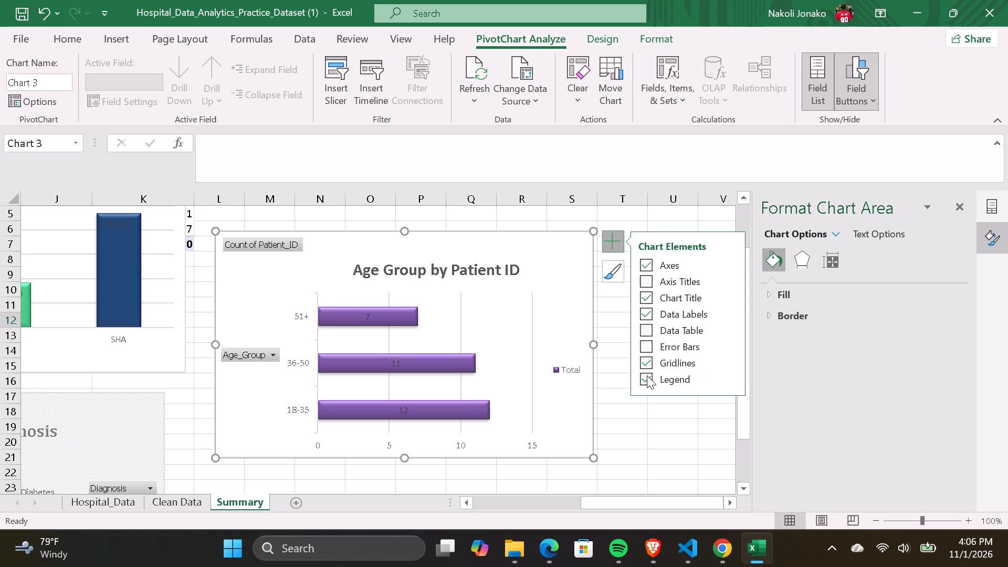
{"action": "left_click", "coordinate": [647, 375]}
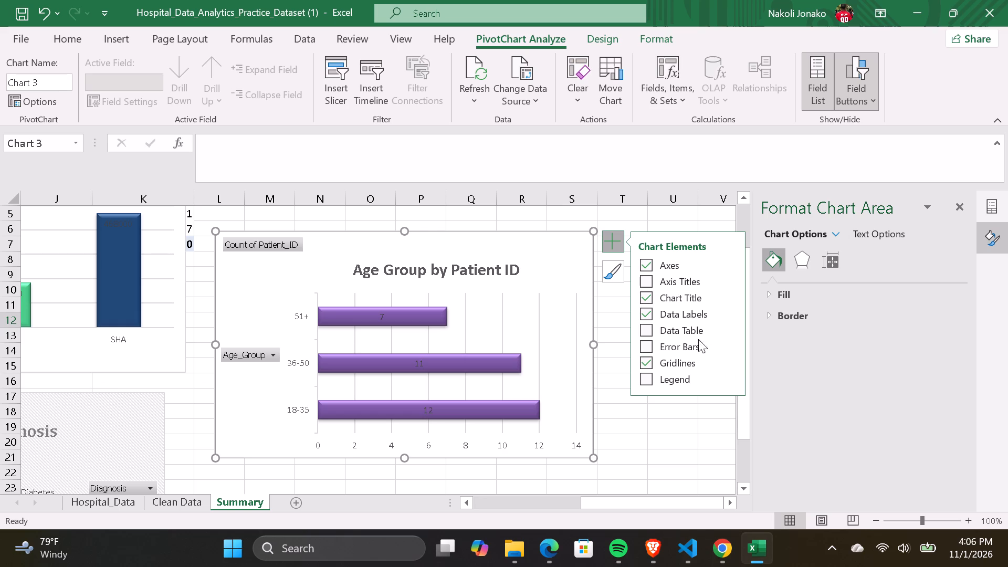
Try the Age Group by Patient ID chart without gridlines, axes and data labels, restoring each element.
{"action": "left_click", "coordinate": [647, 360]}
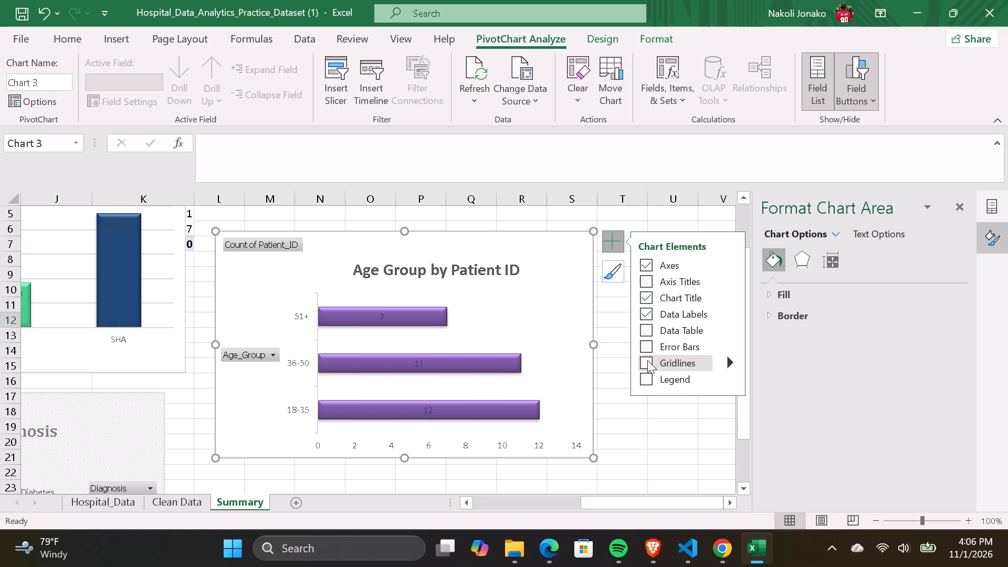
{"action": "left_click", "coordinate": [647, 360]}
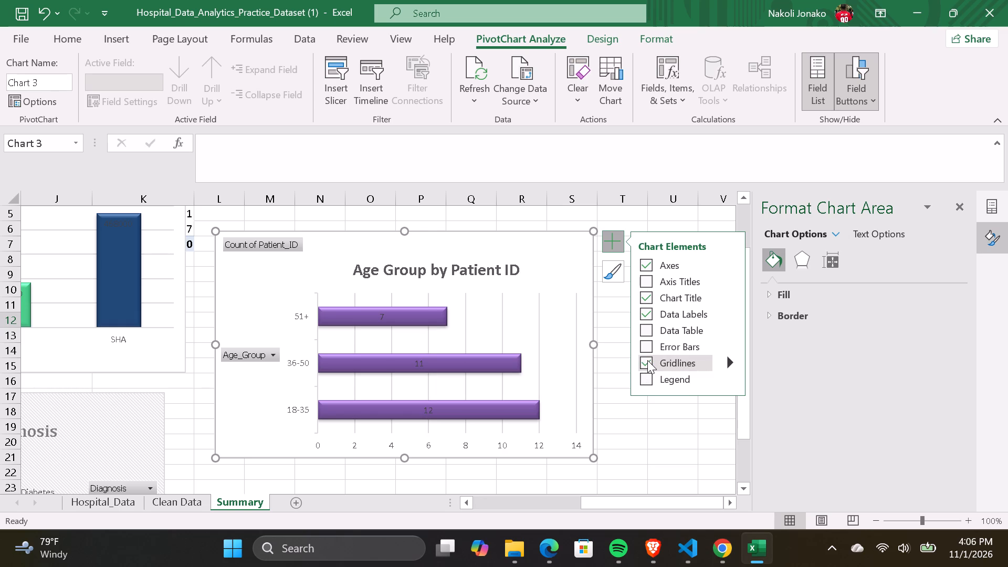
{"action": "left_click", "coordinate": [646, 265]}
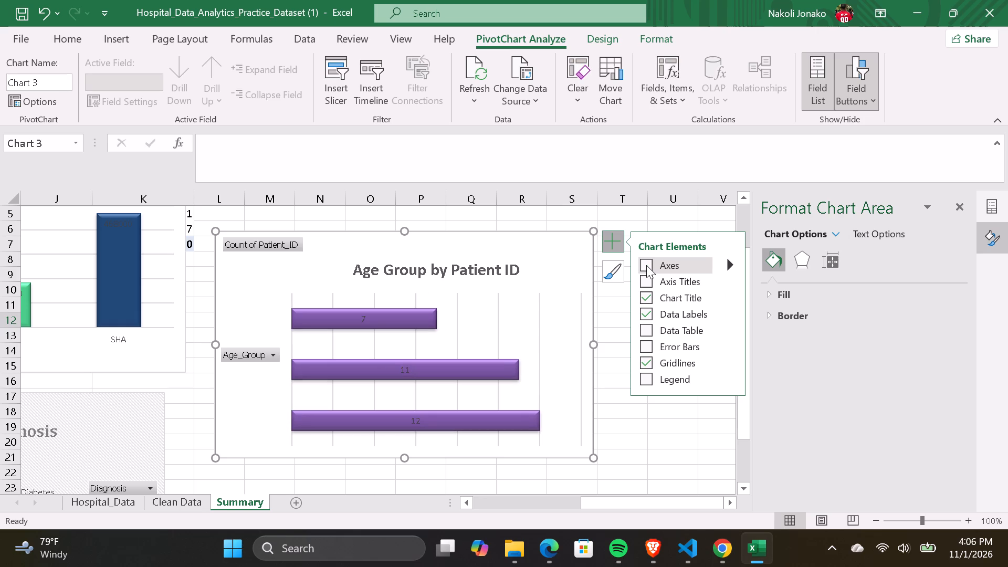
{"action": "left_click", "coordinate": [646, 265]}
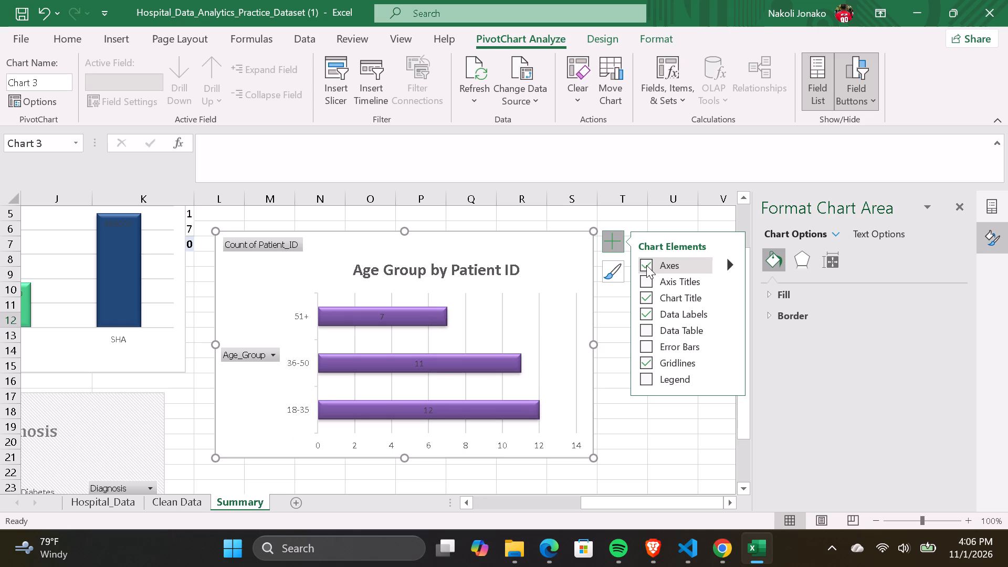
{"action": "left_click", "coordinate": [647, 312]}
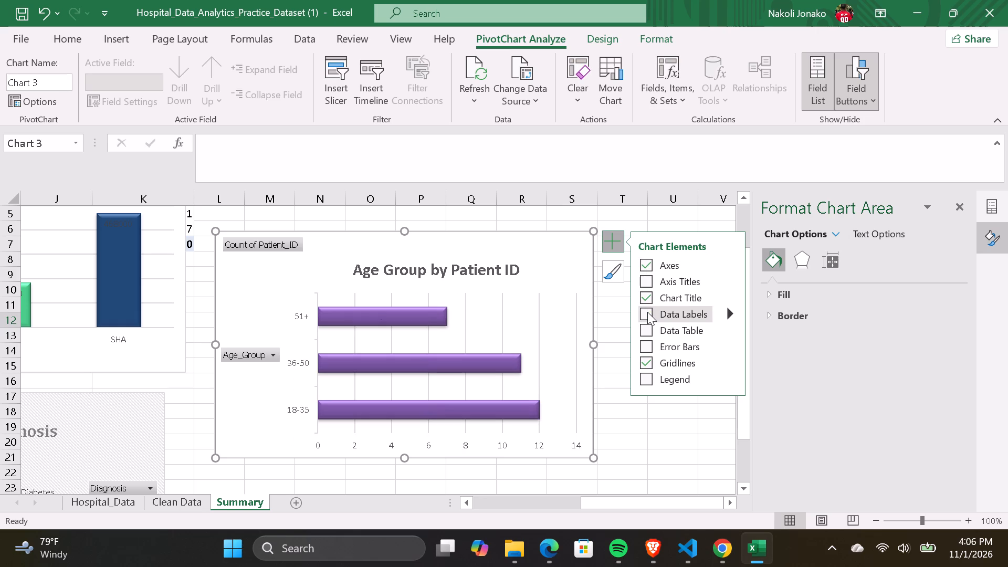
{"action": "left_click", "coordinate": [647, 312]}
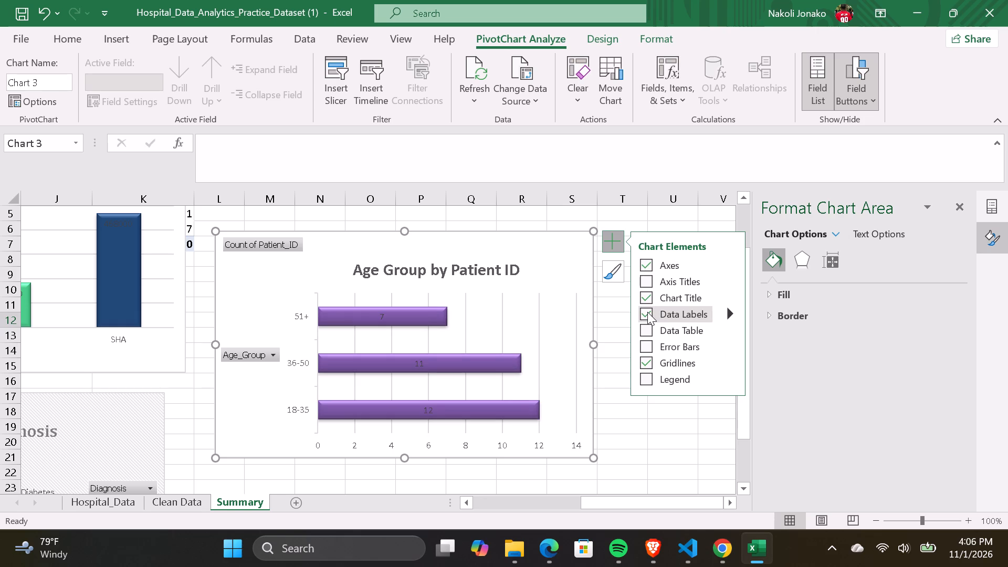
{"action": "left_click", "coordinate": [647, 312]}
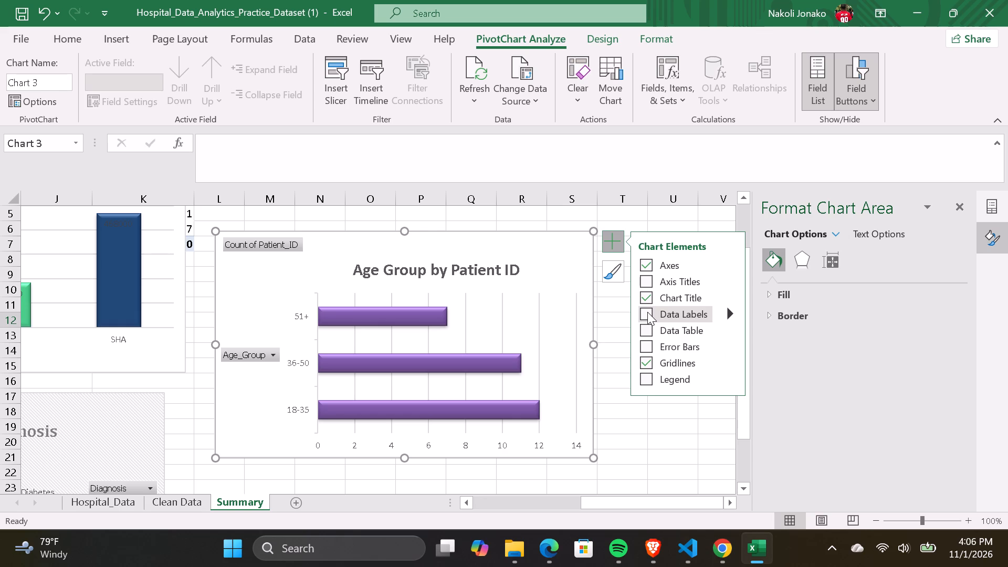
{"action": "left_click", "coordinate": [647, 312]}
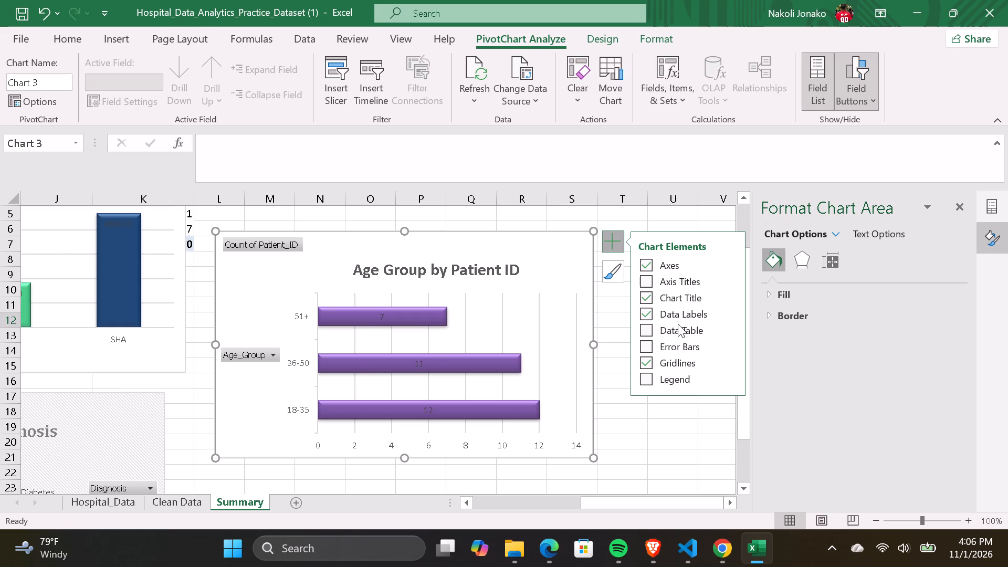
Apply the chart style with wide, flat light-purple bars and an uppercase title to the age group chart.
{"action": "left_click", "coordinate": [621, 269]}
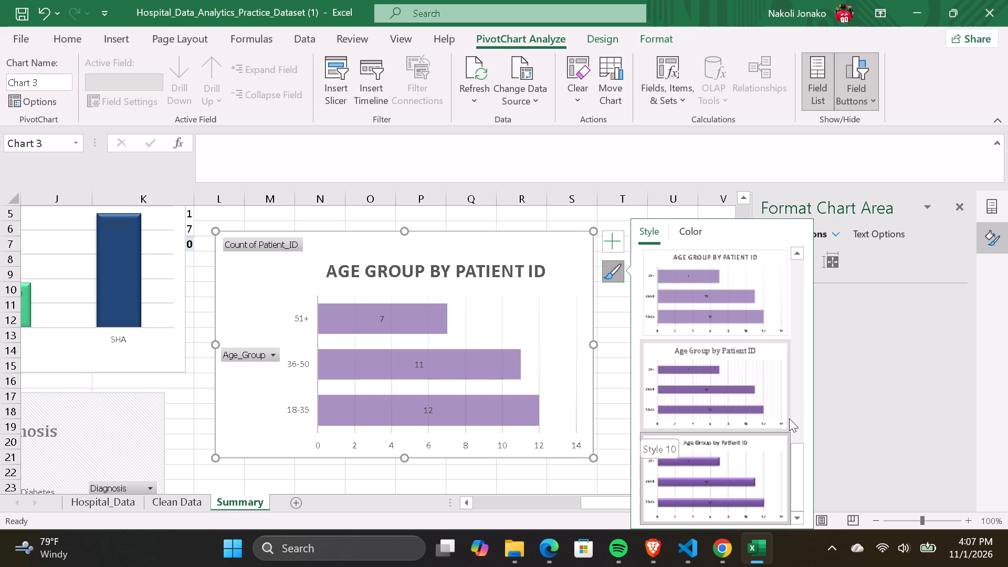
{"action": "left_click", "coordinate": [734, 313]}
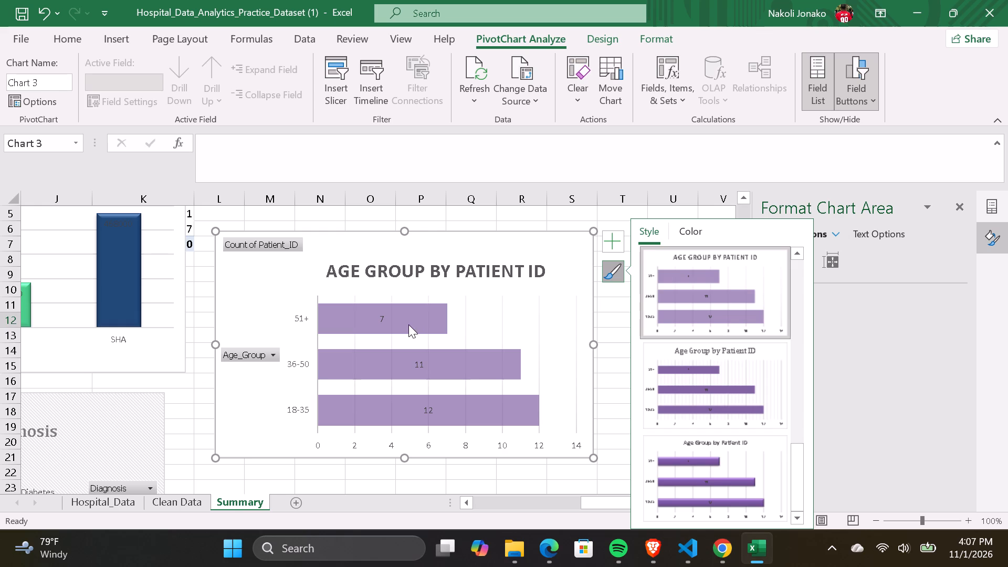
Narrow the age group chart by moving its left edge in to near the end of column L.
{"action": "left_click", "coordinate": [214, 342]}
{"action": "left_click_drag", "start_coordinate": [214, 342], "coordinate": [251, 343]}
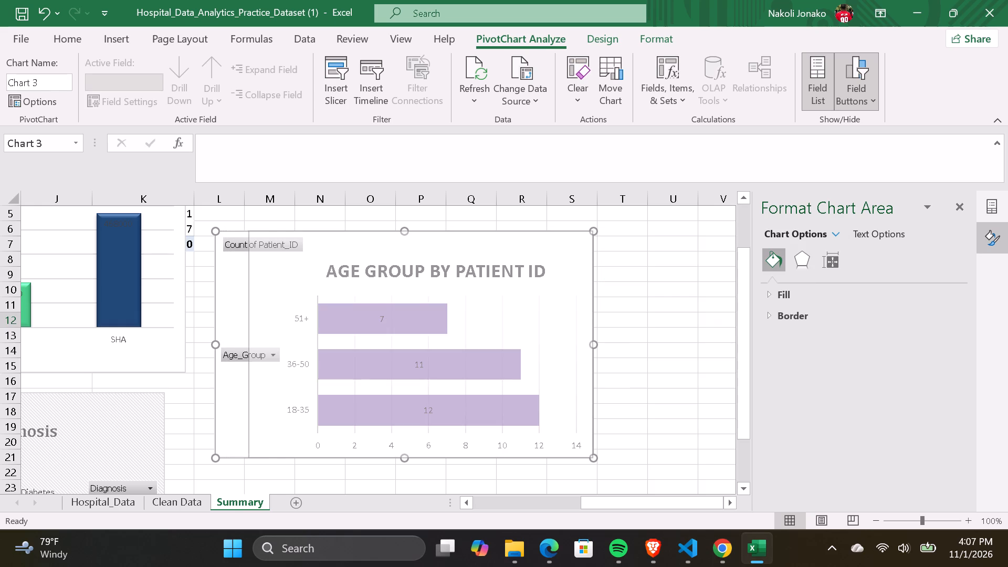
{"action": "left_click_drag", "start_coordinate": [251, 343], "coordinate": [285, 343]}
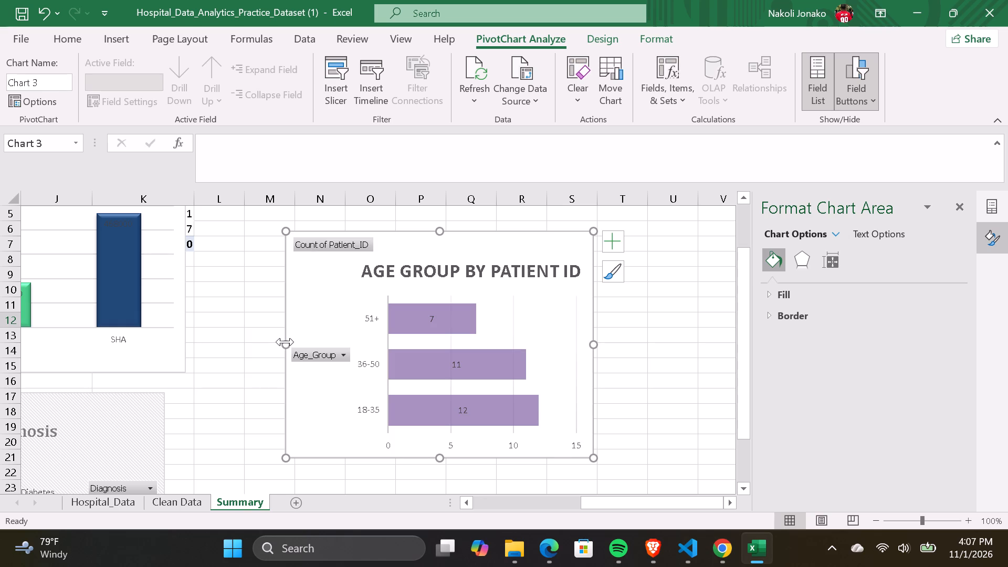
{"action": "left_click_drag", "start_coordinate": [285, 342], "coordinate": [237, 343]}
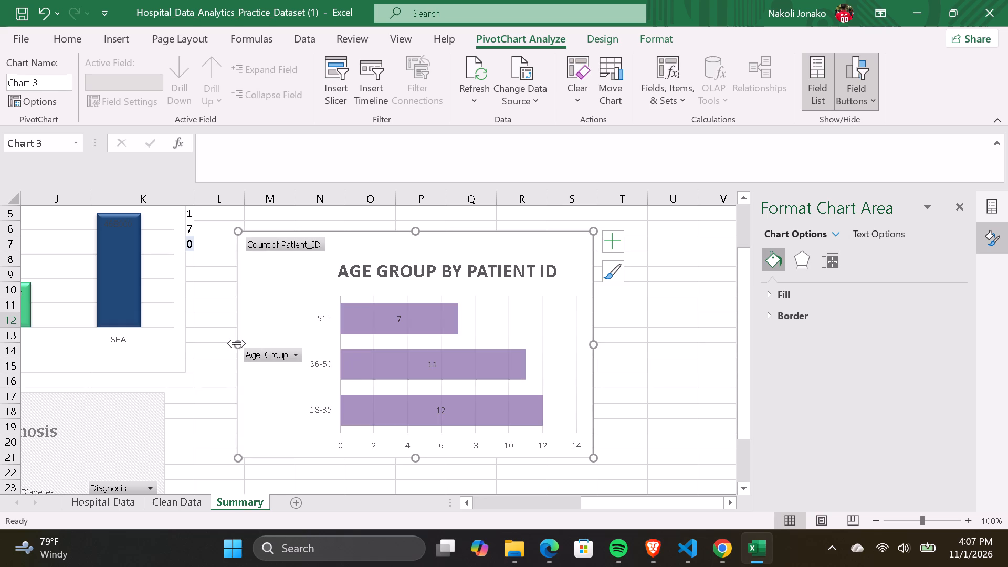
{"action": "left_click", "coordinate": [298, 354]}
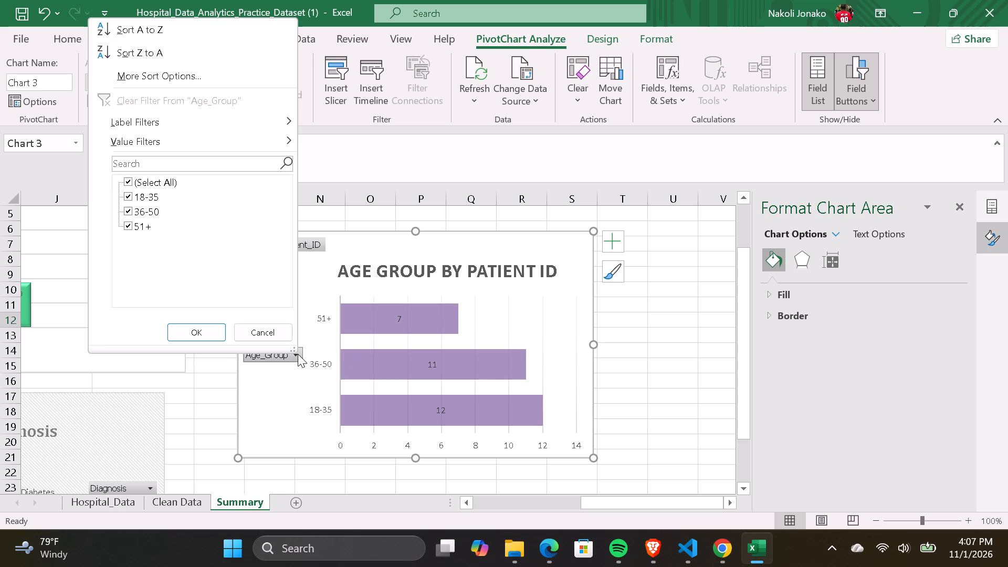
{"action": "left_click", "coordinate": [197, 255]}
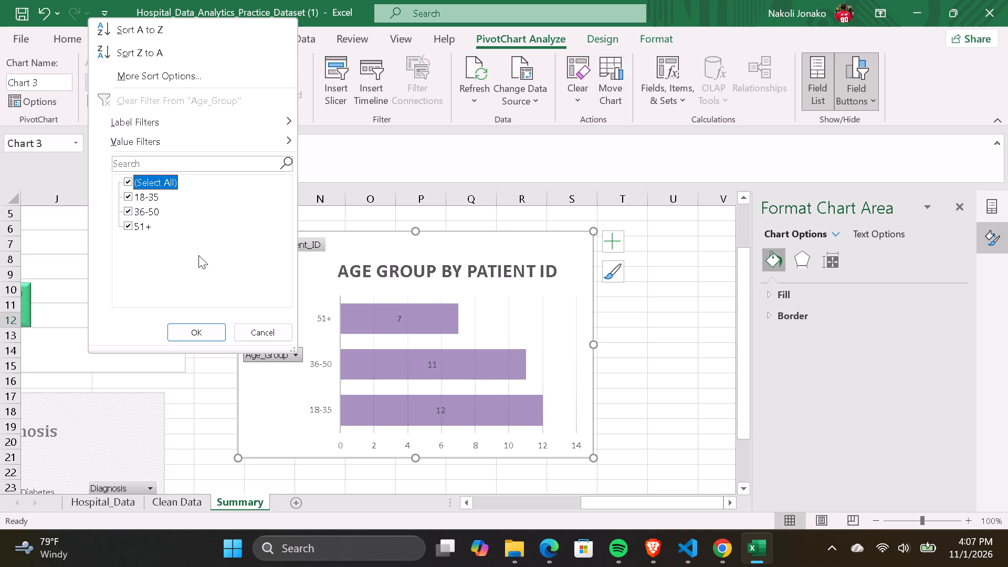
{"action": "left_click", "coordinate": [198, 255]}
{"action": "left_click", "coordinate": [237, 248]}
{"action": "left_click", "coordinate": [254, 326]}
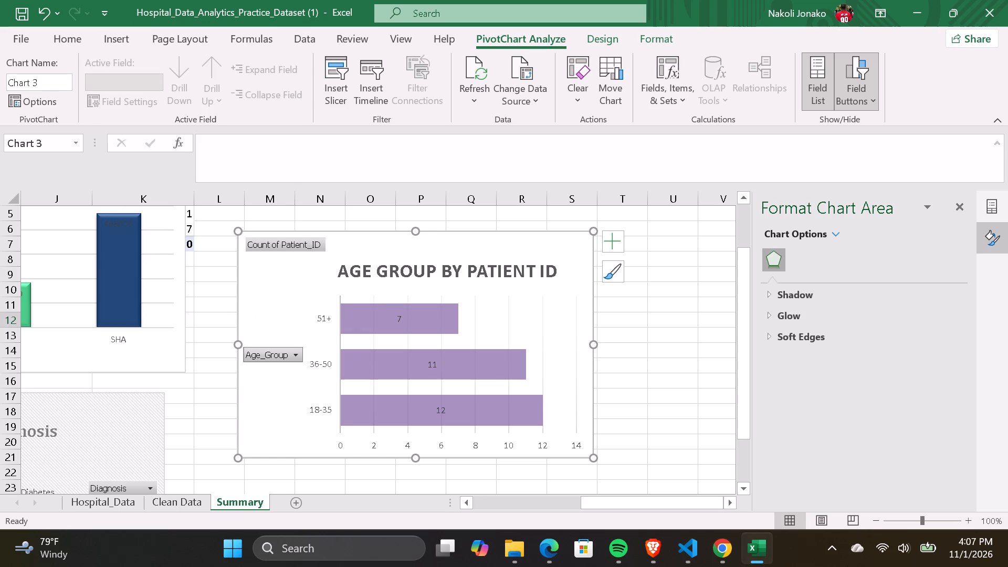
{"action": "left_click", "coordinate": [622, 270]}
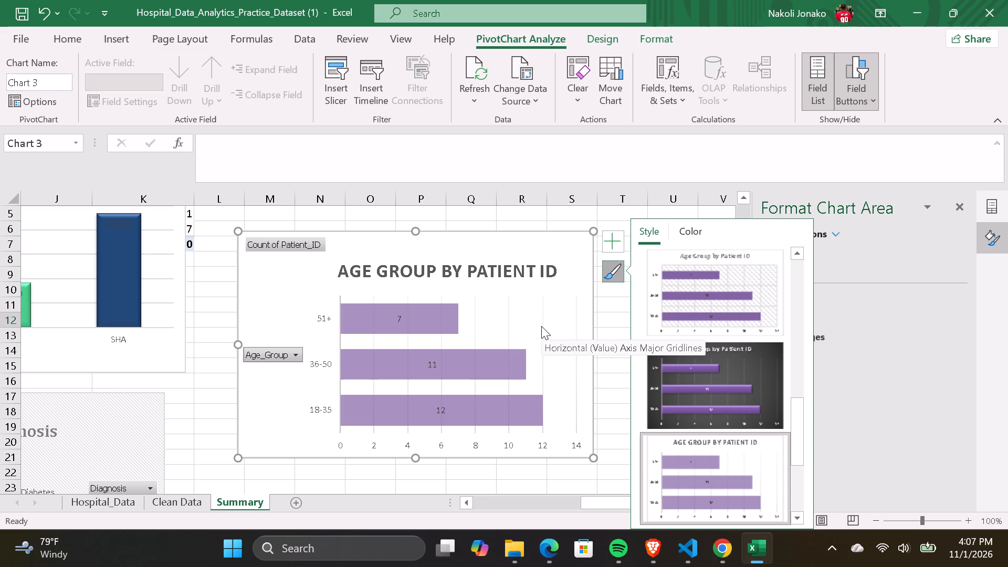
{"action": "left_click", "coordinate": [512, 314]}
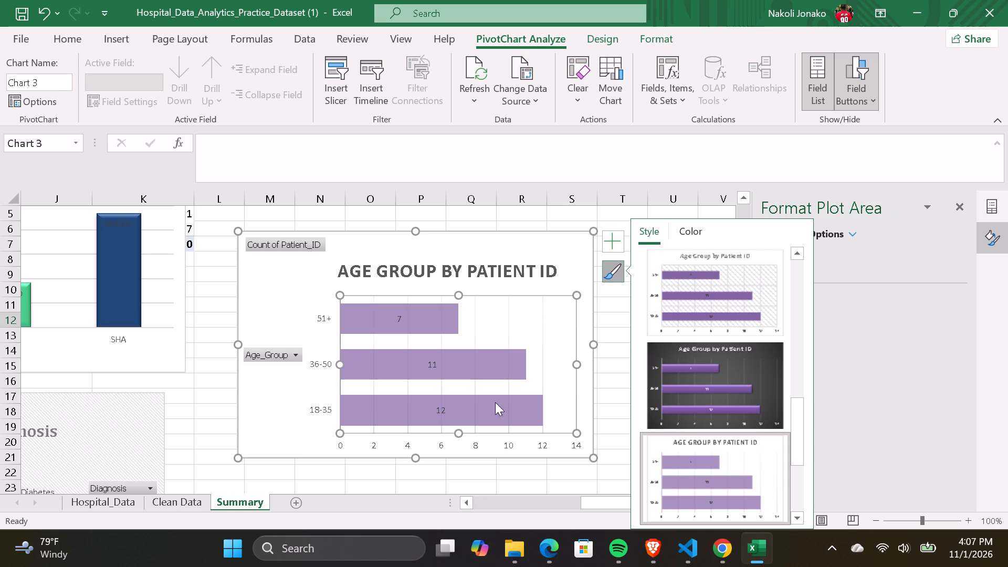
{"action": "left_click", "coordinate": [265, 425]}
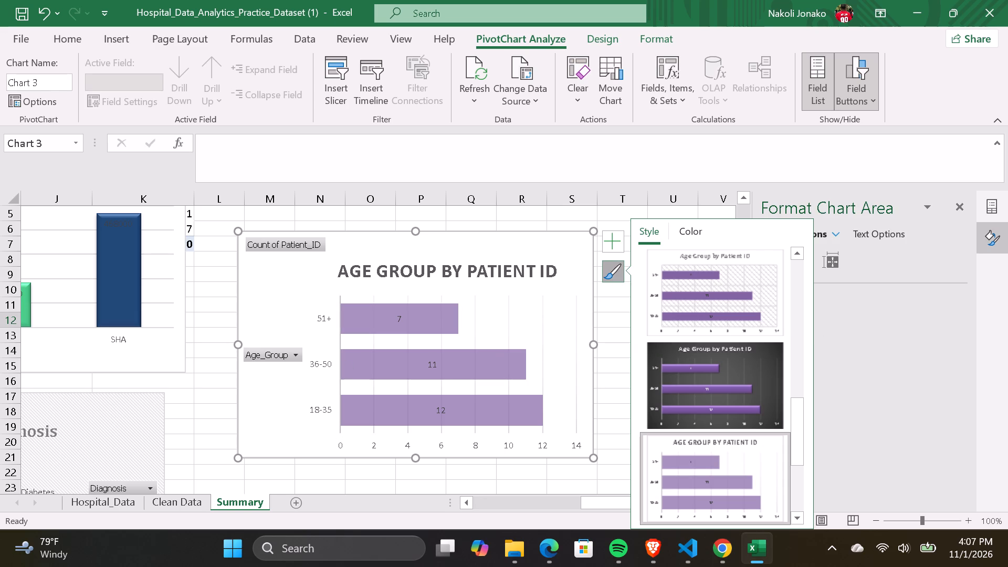
Add axis titles to the Age Group by Patient ID chart.
{"action": "left_click", "coordinate": [618, 245]}
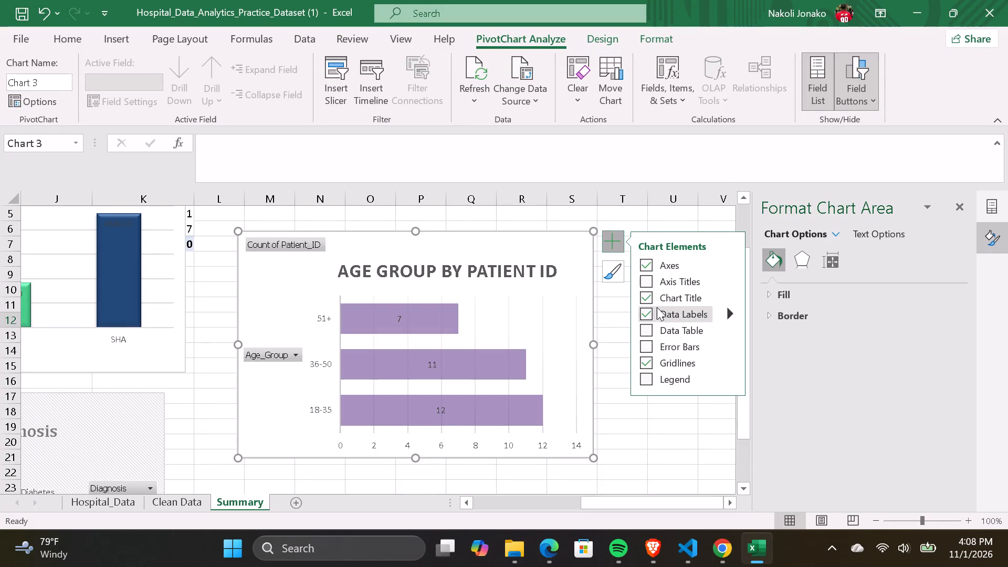
{"action": "left_click", "coordinate": [647, 285]}
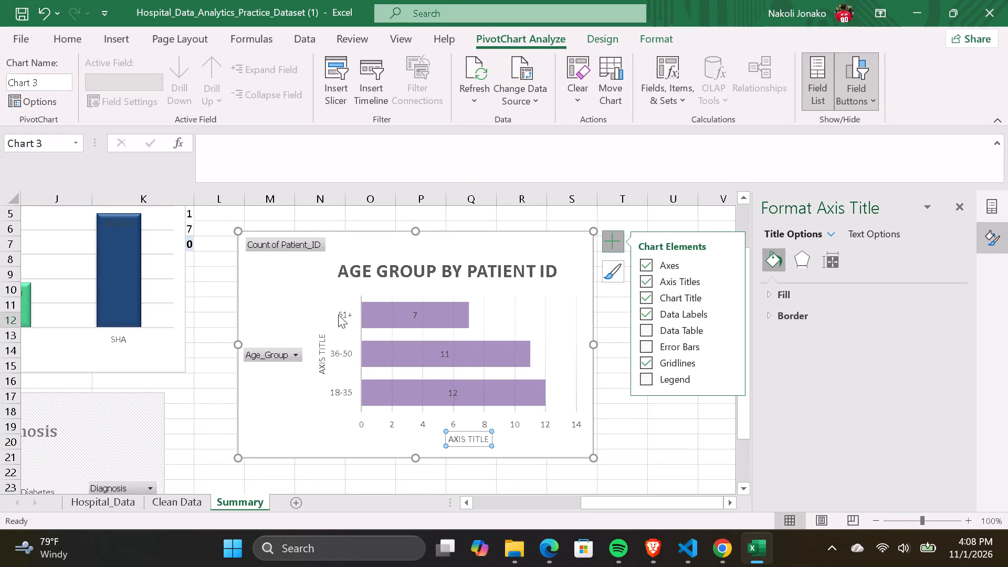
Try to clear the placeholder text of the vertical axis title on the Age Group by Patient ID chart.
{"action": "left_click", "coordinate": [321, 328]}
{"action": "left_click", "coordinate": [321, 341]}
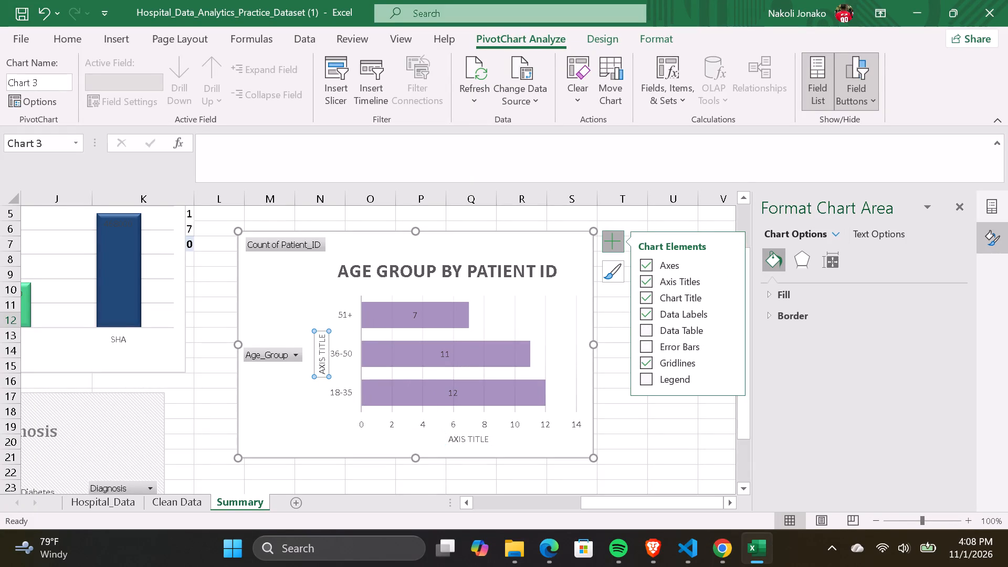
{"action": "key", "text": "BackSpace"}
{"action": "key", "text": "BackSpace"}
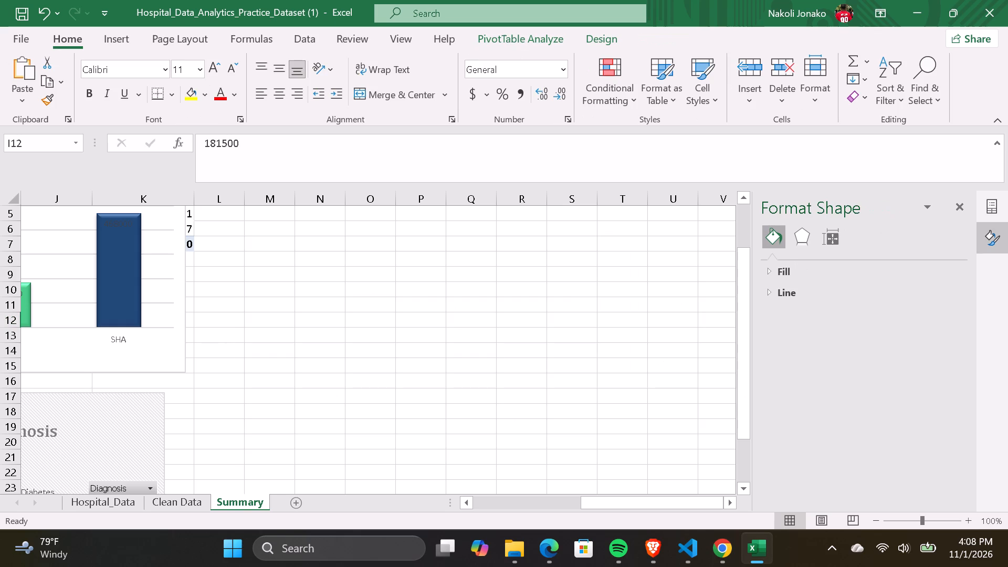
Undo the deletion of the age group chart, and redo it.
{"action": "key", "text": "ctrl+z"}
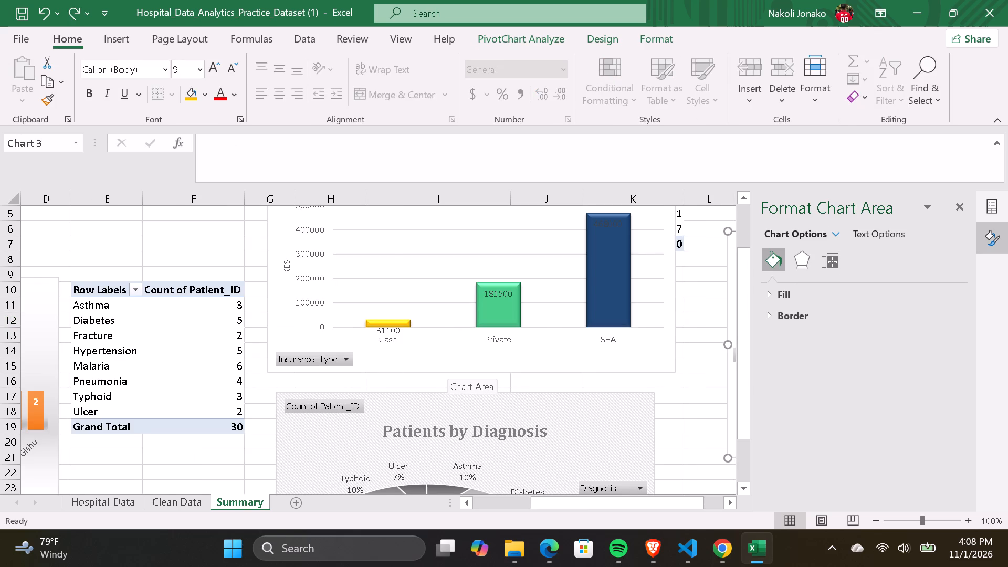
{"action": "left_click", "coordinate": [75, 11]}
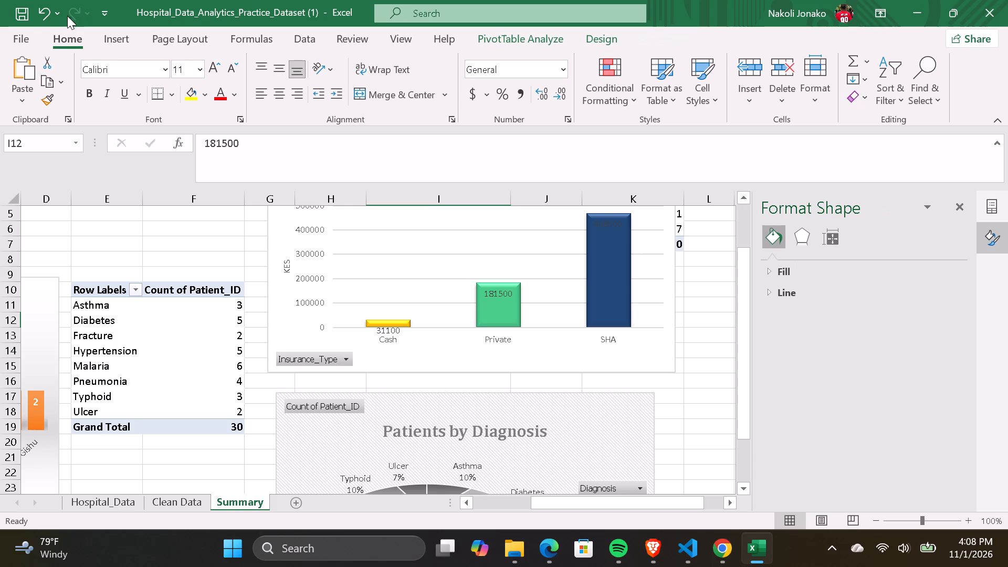
Look over the Summary sheet to check which charts are present around the pivot tables.
{"action": "scroll", "coordinate": [451, 391], "scroll_direction": "left", "scroll_amount": 2}
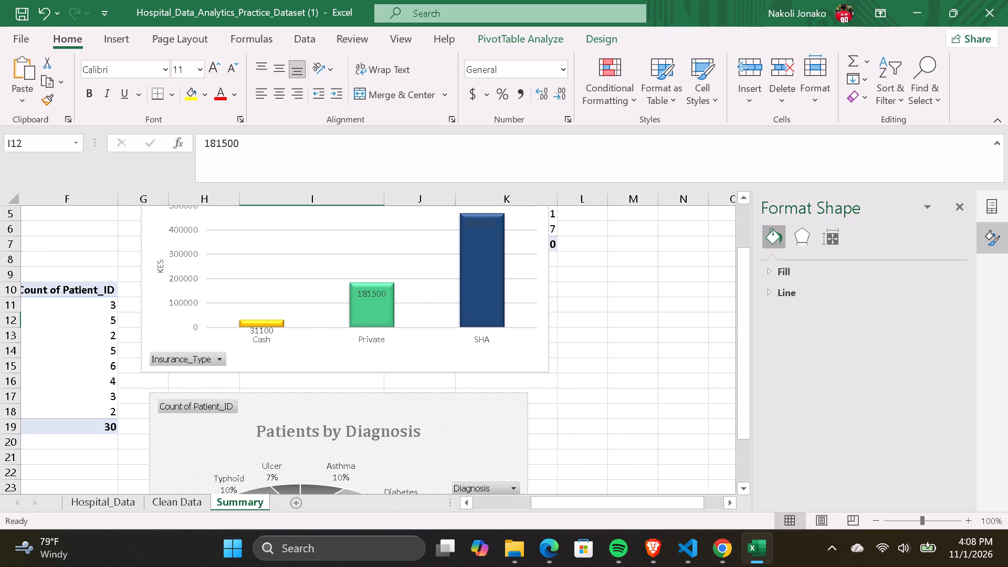
{"action": "scroll", "coordinate": [451, 391], "scroll_direction": "left", "scroll_amount": 1}
{"action": "scroll", "coordinate": [451, 391], "scroll_direction": "up", "scroll_amount": 4}
{"action": "scroll", "coordinate": [451, 391], "scroll_direction": "down", "scroll_amount": 3}
{"action": "scroll", "coordinate": [451, 391], "scroll_direction": "up", "scroll_amount": 1}
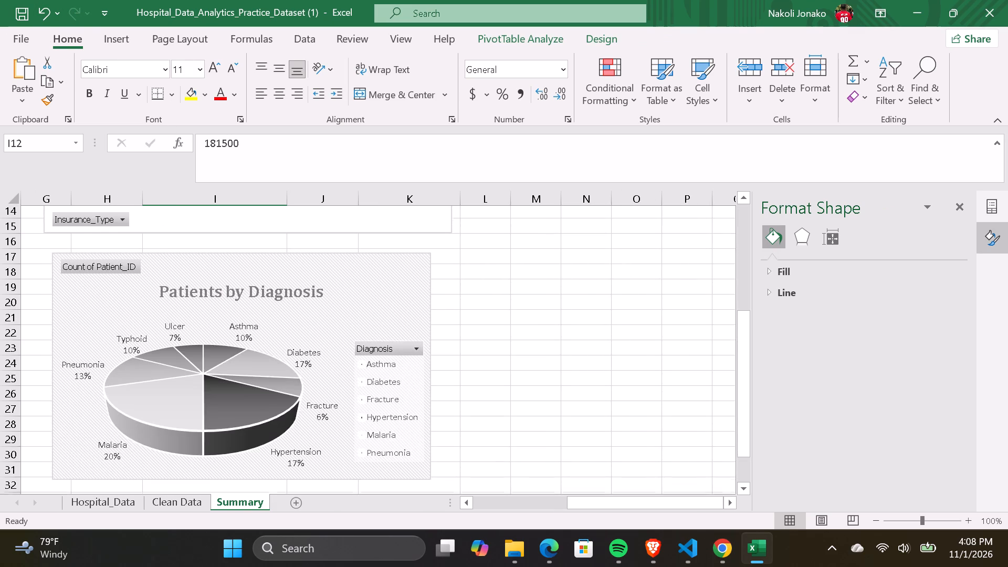
{"action": "scroll", "coordinate": [451, 391], "scroll_direction": "up", "scroll_amount": 1}
{"action": "scroll", "coordinate": [451, 391], "scroll_direction": "right", "scroll_amount": 3}
{"action": "scroll", "coordinate": [451, 391], "scroll_direction": "down", "scroll_amount": 5}
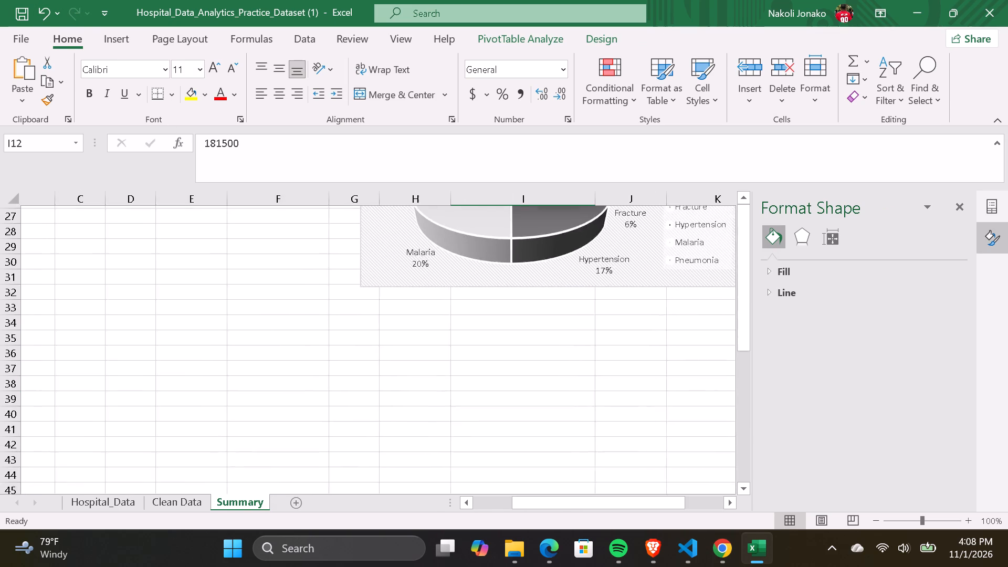
{"action": "scroll", "coordinate": [451, 391], "scroll_direction": "up", "scroll_amount": 1}
{"action": "scroll", "coordinate": [451, 391], "scroll_direction": "right", "scroll_amount": 5}
{"action": "scroll", "coordinate": [498, 395], "scroll_direction": "up", "scroll_amount": 5}
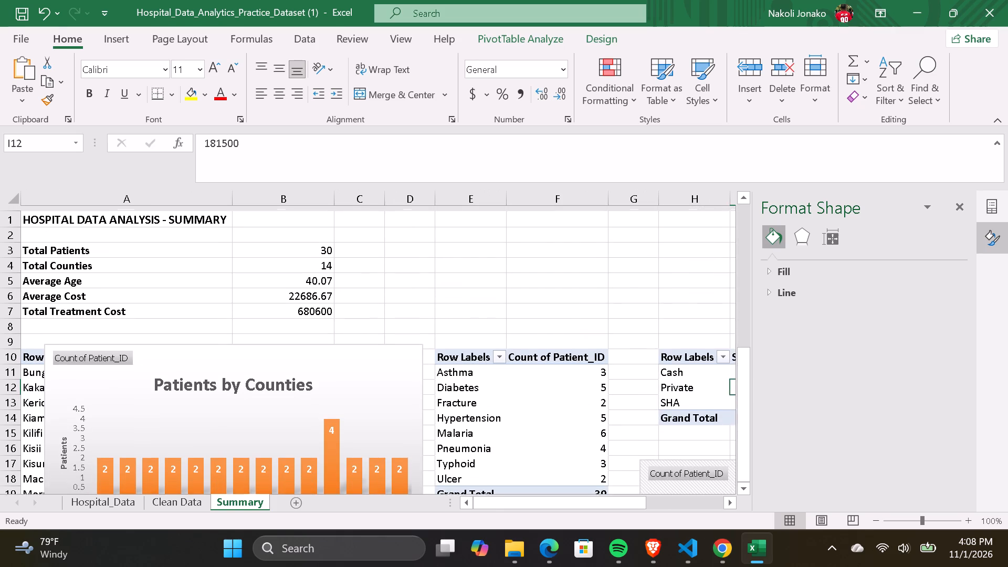
{"action": "scroll", "coordinate": [498, 395], "scroll_direction": "left", "scroll_amount": 3}
{"action": "scroll", "coordinate": [498, 395], "scroll_direction": "up", "scroll_amount": 2}
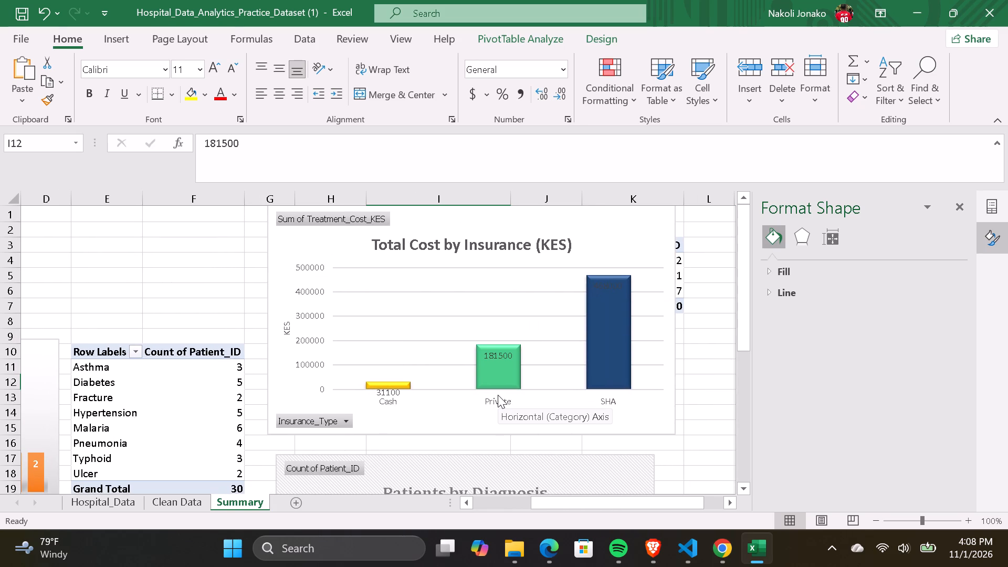
Undo the deletion of the age group chart and the axis title changes made before it.
{"action": "key", "text": "ctrl+z"}
{"action": "key", "text": "ctrl+z"}
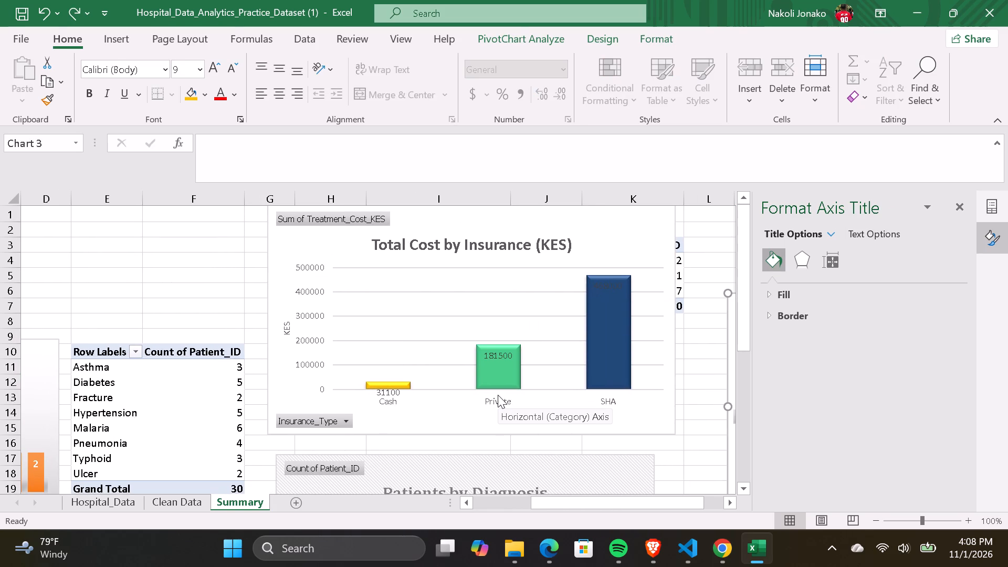
{"action": "key", "text": "ctrl+z"}
{"action": "key", "text": "ctrl+z"}
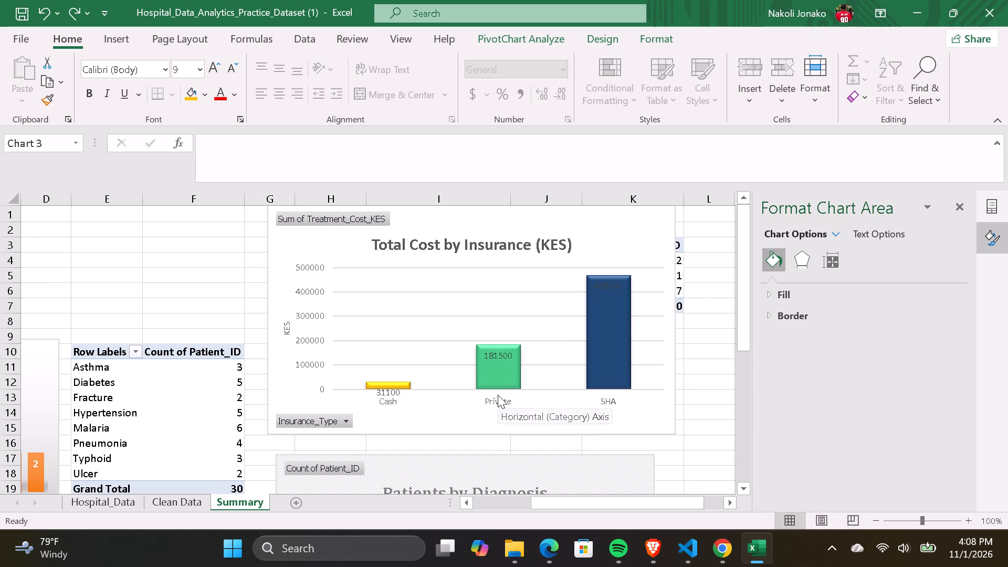
{"action": "key", "text": "ctrl+z"}
{"action": "key", "text": "ctrl+z"}
Add axis titles to the Age Group by Patient ID chart.
{"action": "scroll", "coordinate": [498, 395], "scroll_direction": "left", "scroll_amount": 4}
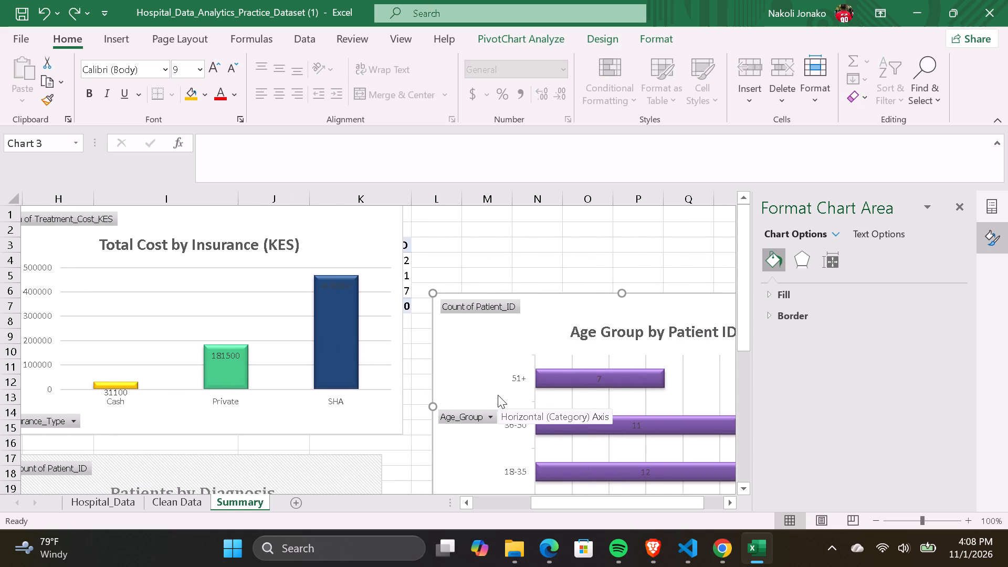
{"action": "scroll", "coordinate": [580, 389], "scroll_direction": "left", "scroll_amount": 3}
{"action": "scroll", "coordinate": [511, 370], "scroll_direction": "down", "scroll_amount": 1}
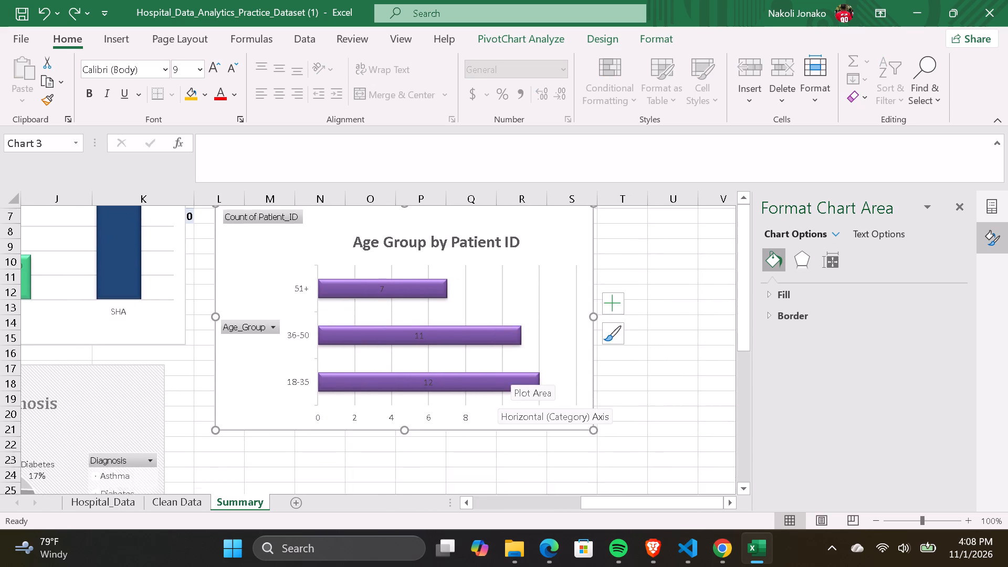
{"action": "scroll", "coordinate": [511, 370], "scroll_direction": "down", "scroll_amount": 1}
{"action": "scroll", "coordinate": [571, 356], "scroll_direction": "up", "scroll_amount": 1}
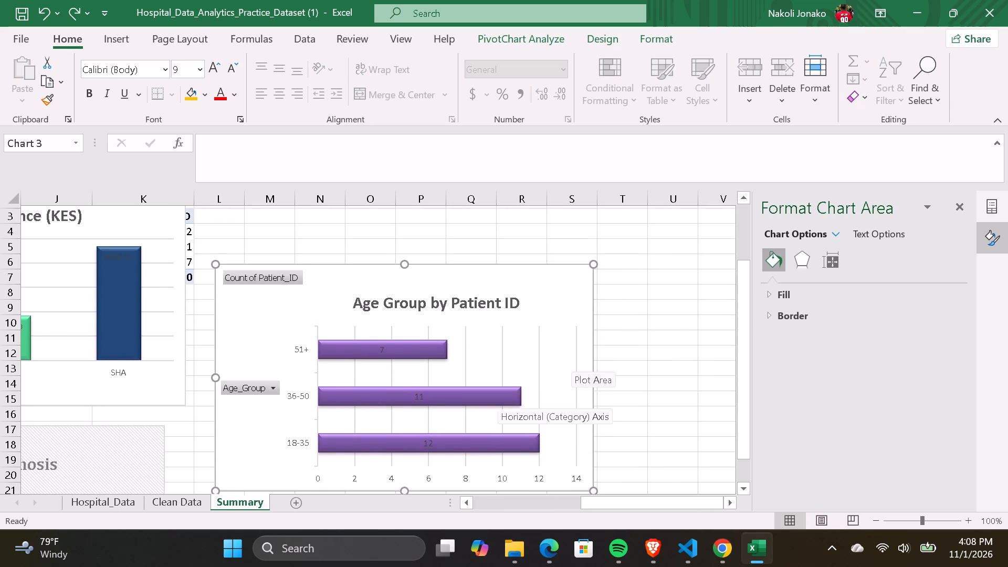
{"action": "scroll", "coordinate": [571, 356], "scroll_direction": "up", "scroll_amount": 1}
{"action": "scroll", "coordinate": [571, 356], "scroll_direction": "left", "scroll_amount": 1}
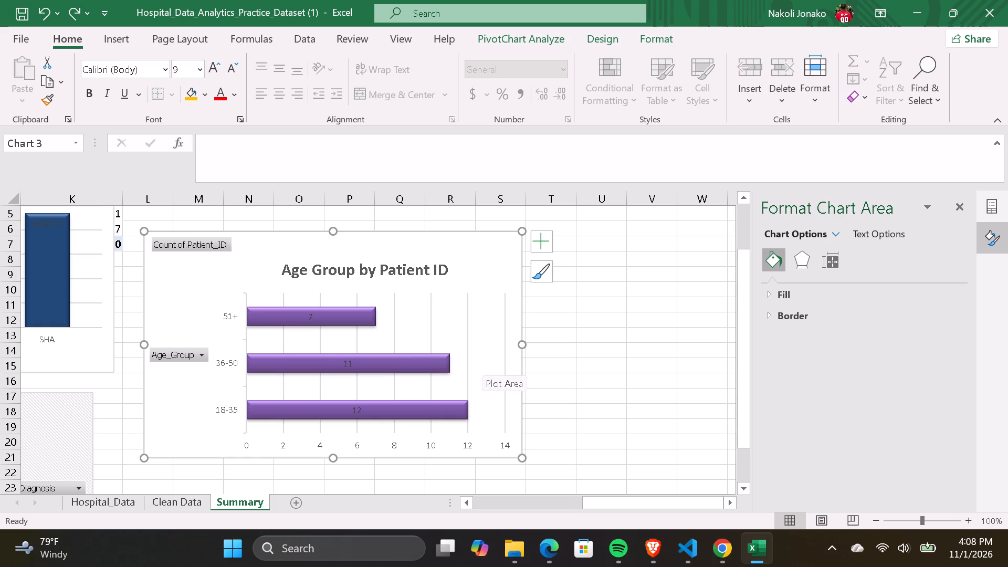
{"action": "left_click", "coordinate": [544, 243]}
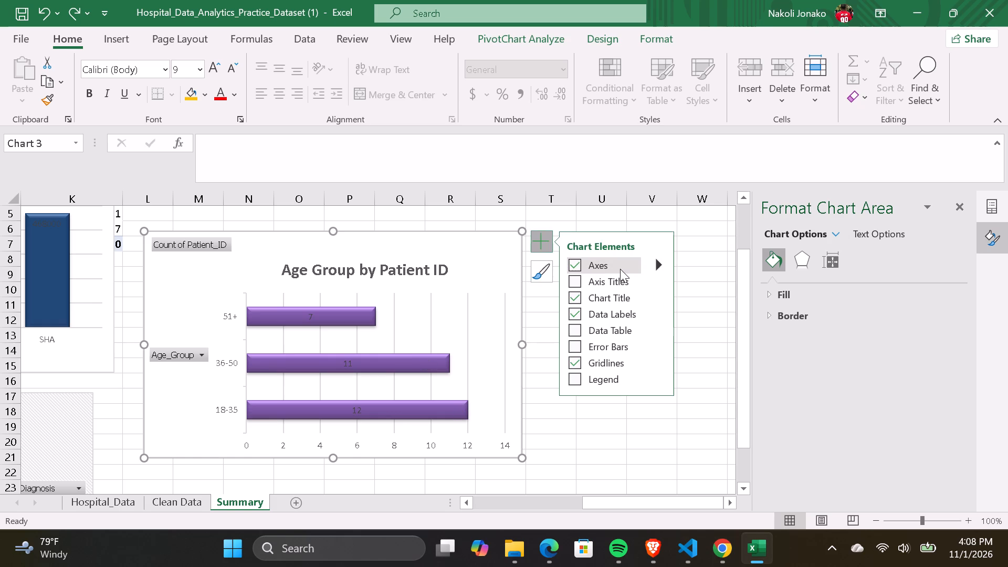
{"action": "left_click", "coordinate": [579, 280]}
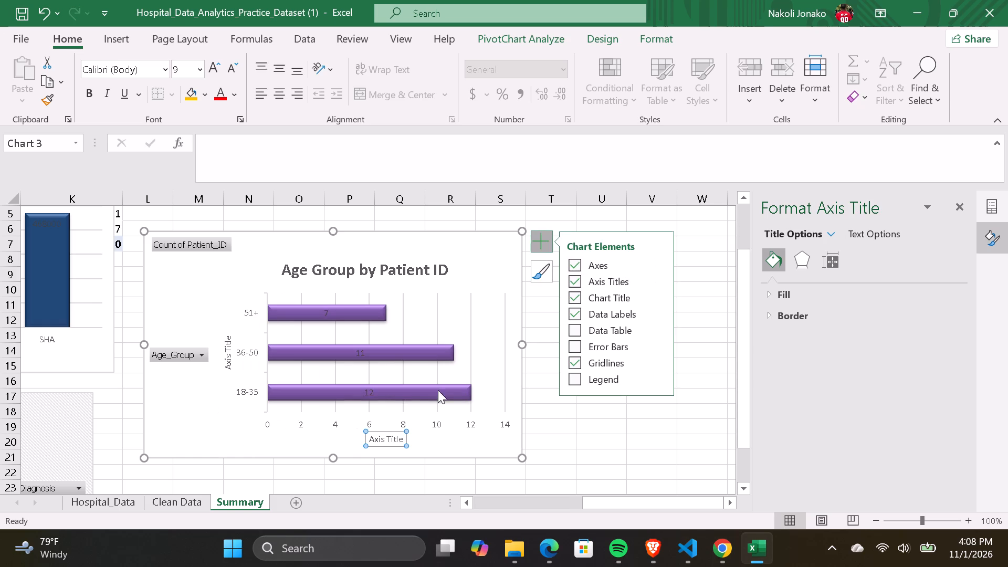
Replace the horizontal axis title's placeholder text with "Patients" on the Age Group by Patient ID chart.
{"action": "left_click", "coordinate": [396, 434]}
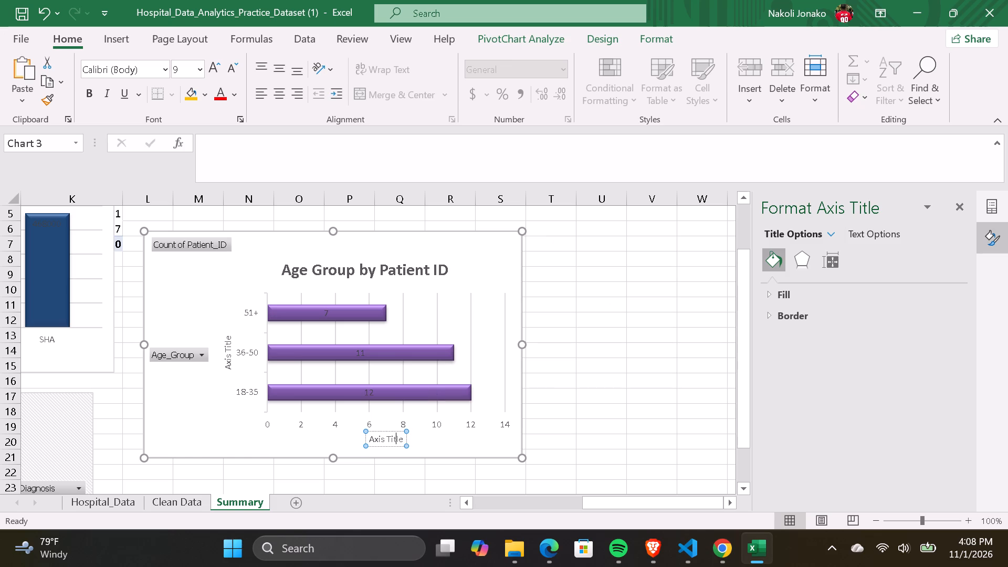
{"action": "key", "text": "Right"}
{"action": "key", "text": "Right"}
{"action": "key", "text": "BackSpace"}
{"action": "key", "text": "BackSpace"}
{"action": "key", "text": "BackSpace"}
{"action": "key", "text": "BackSpace"}
{"action": "key", "text": "BackSpace"}
{"action": "key", "text": "BackSpace"}
{"action": "key", "text": "BackSpace"}
{"action": "key", "text": "BackSpace"}
{"action": "key", "text": "BackSpace"}
{"action": "key", "text": "BackSpace"}
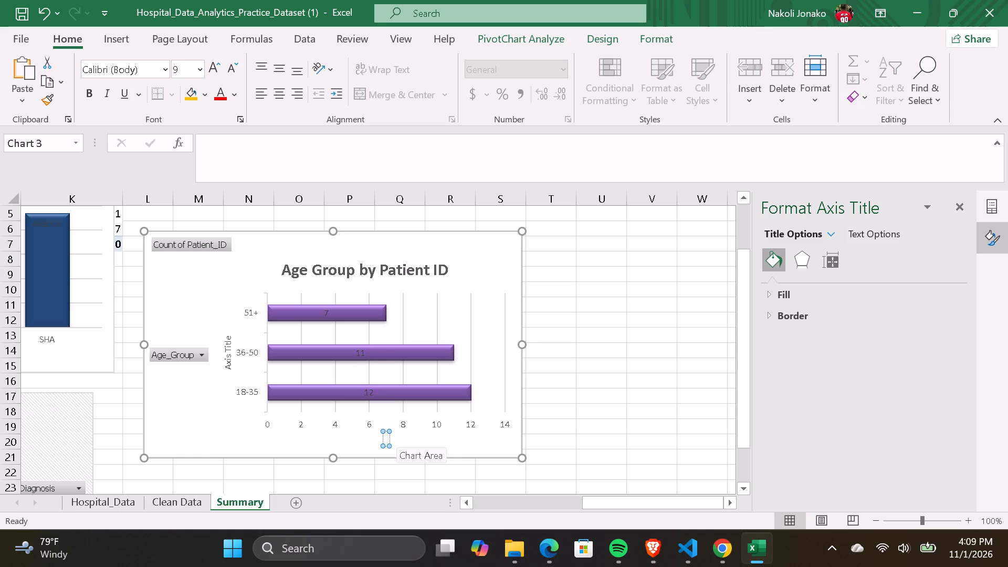
{"action": "type", "text": "Pa"}
{"action": "type", "text": "tients"}
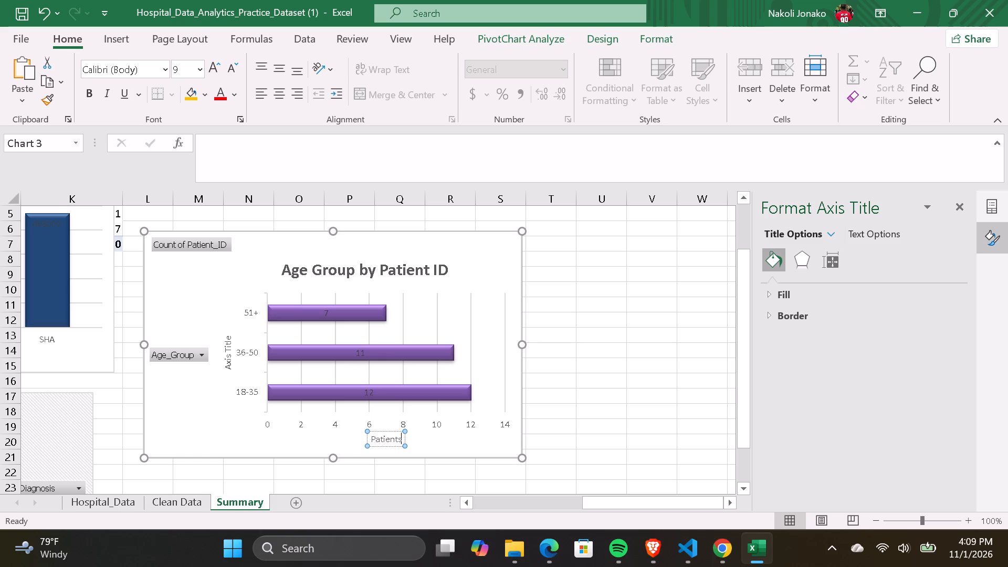
{"action": "left_click", "coordinate": [468, 443]}
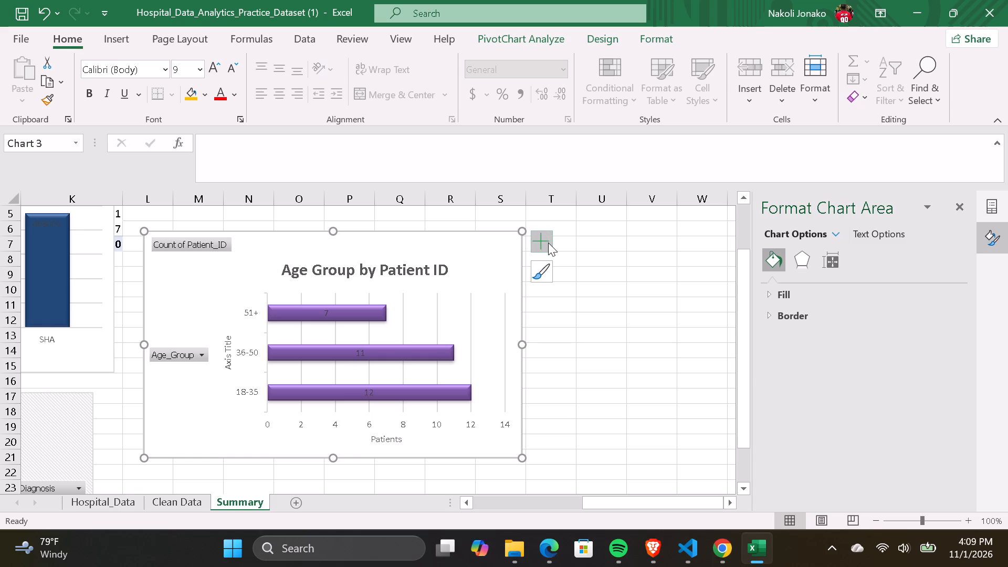
Apply the first chart style, with flat purple bars, to the Age Group by Patient ID chart.
{"action": "left_click", "coordinate": [548, 243]}
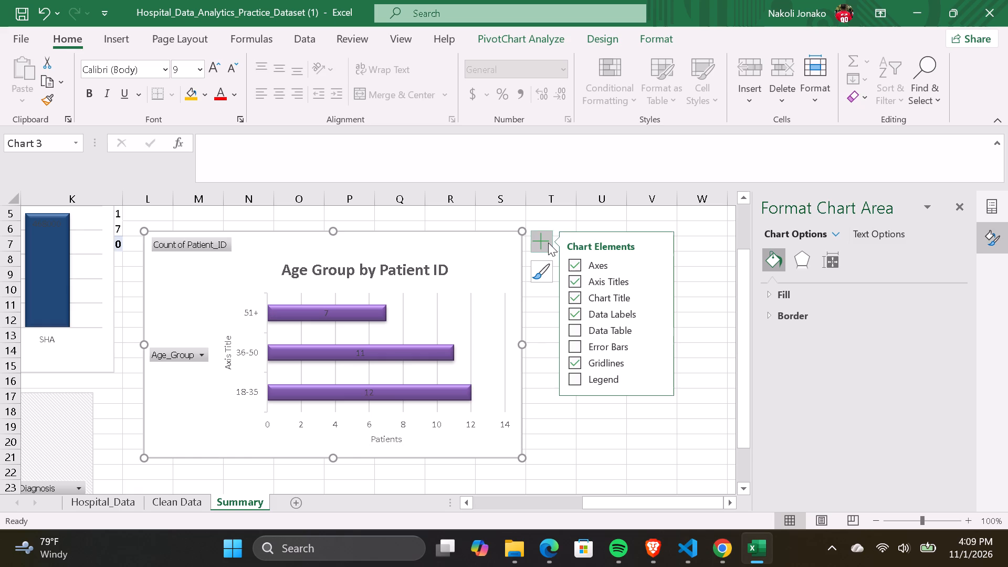
{"action": "left_click", "coordinate": [544, 268]}
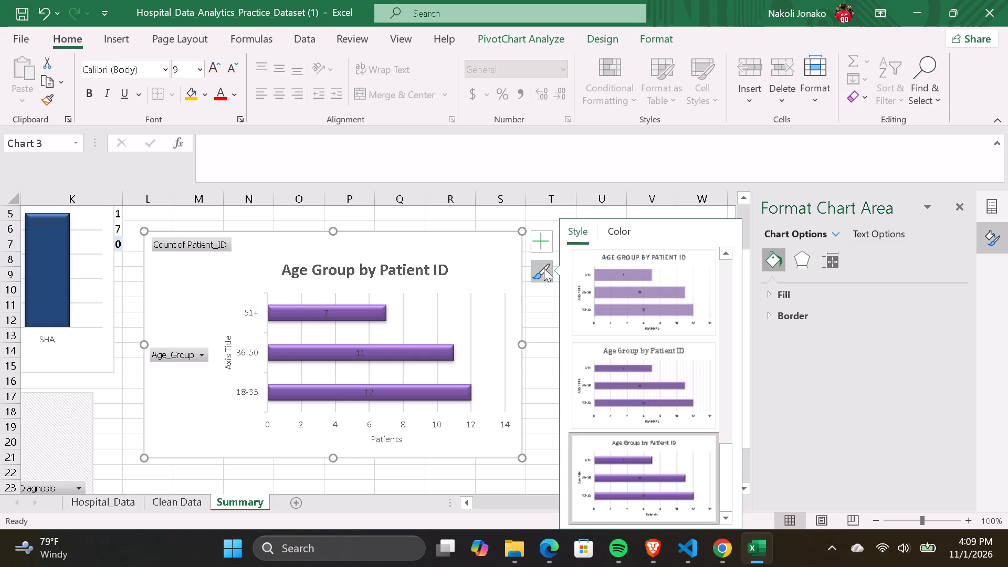
{"action": "scroll", "coordinate": [624, 345], "scroll_direction": "up", "scroll_amount": 3}
{"action": "scroll", "coordinate": [638, 261], "scroll_direction": "up", "scroll_amount": 3}
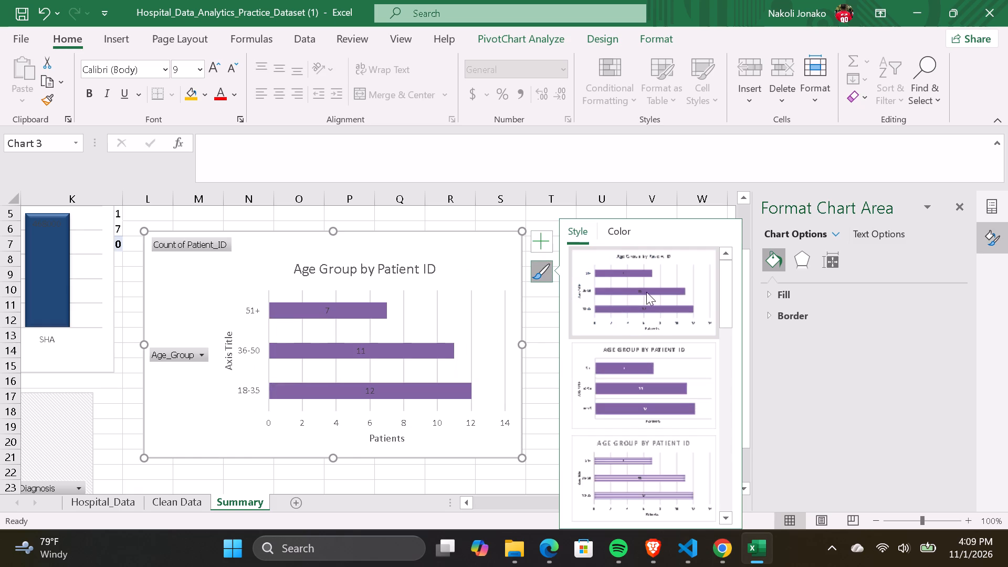
{"action": "left_click", "coordinate": [637, 280]}
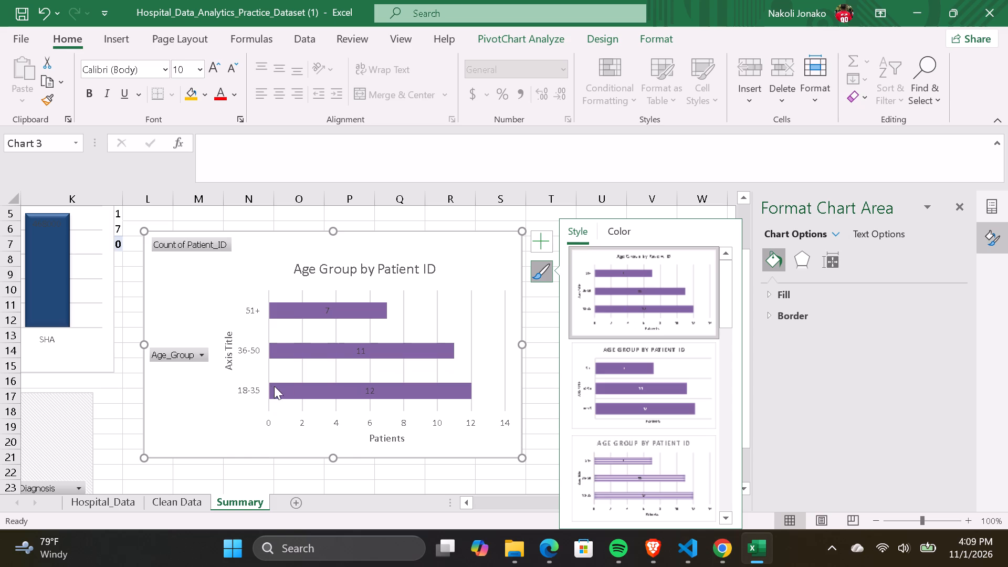
Remove the vertical axis title from the Age Group by Patient ID chart by clearing all its placeholder text.
{"action": "left_click", "coordinate": [228, 359]}
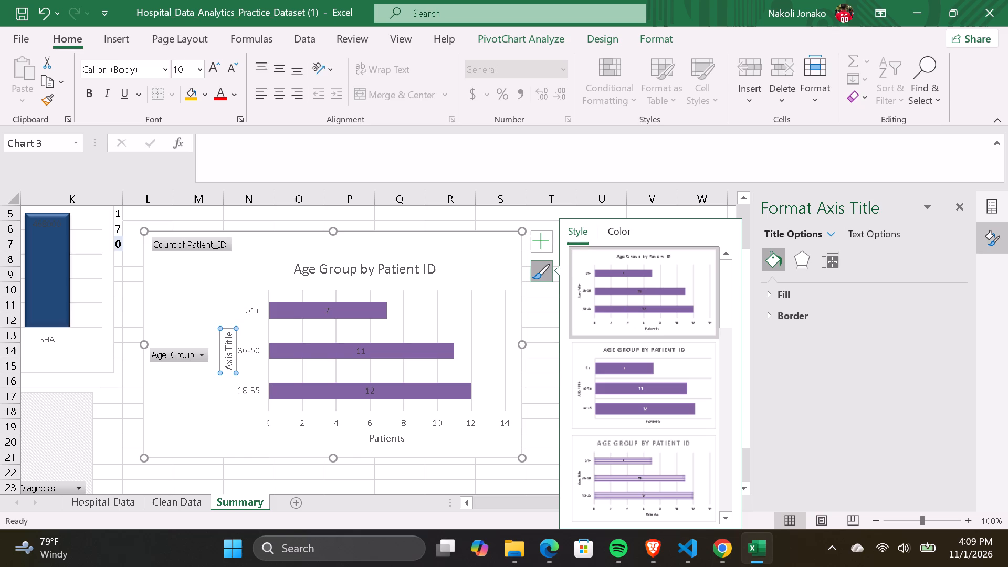
{"action": "left_click", "coordinate": [228, 334]}
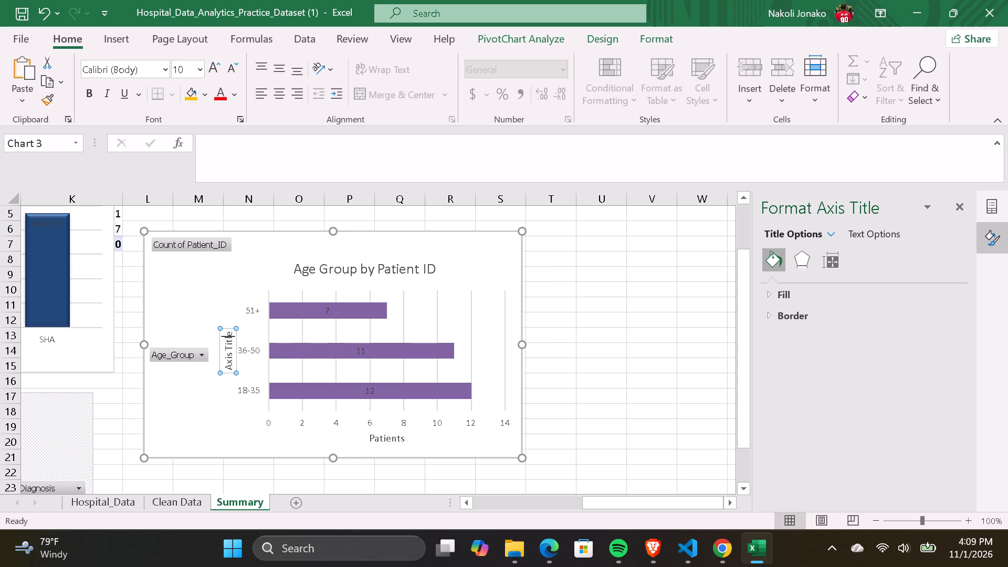
{"action": "key", "text": "Right"}
{"action": "key", "text": "Up"}
{"action": "key", "text": "BackSpace"}
{"action": "key", "text": "BackSpace"}
{"action": "key", "text": "BackSpace"}
{"action": "key", "text": "BackSpace"}
{"action": "key", "text": "BackSpace"}
{"action": "key", "text": "BackSpace"}
{"action": "key", "text": "BackSpace"}
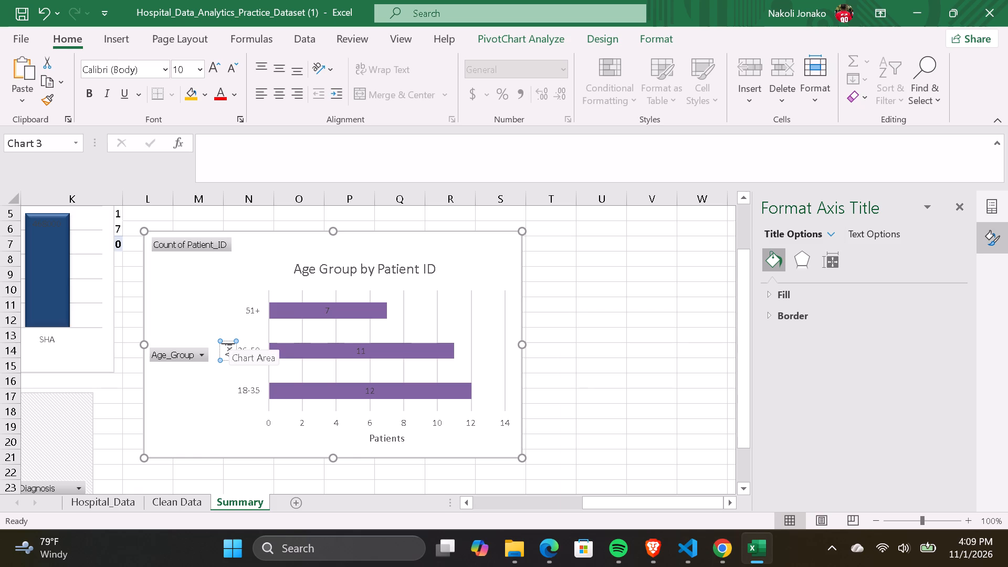
{"action": "key", "text": "BackSpace"}
{"action": "key", "text": "BackSpace"}
{"action": "key", "text": "BackSpace"}
{"action": "key", "text": "BackSpace"}
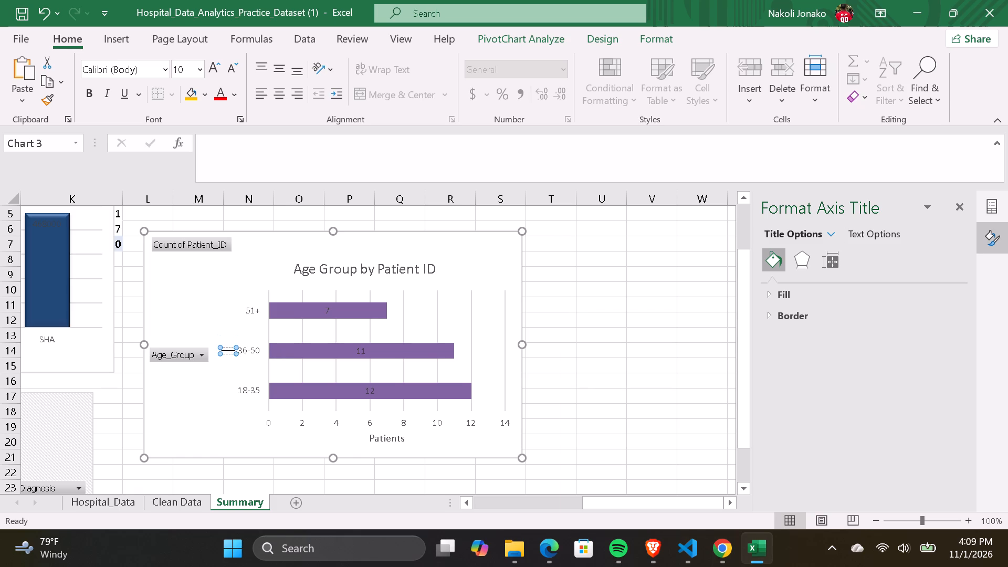
{"action": "left_click", "coordinate": [198, 312]}
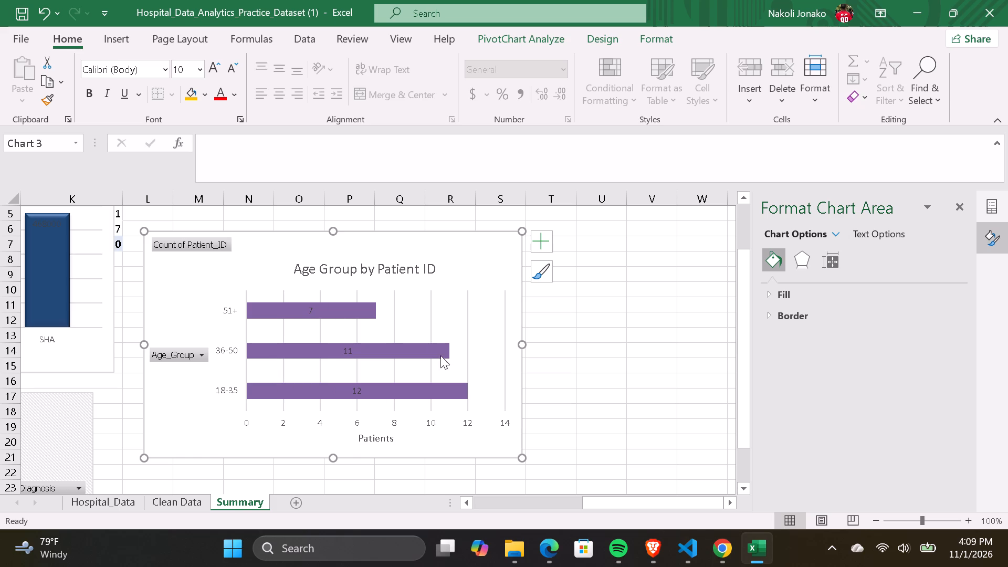
Widen the Age Group by Patient ID chart by extending its right edge into column T.
{"action": "left_click_drag", "start_coordinate": [519, 348], "coordinate": [541, 347]}
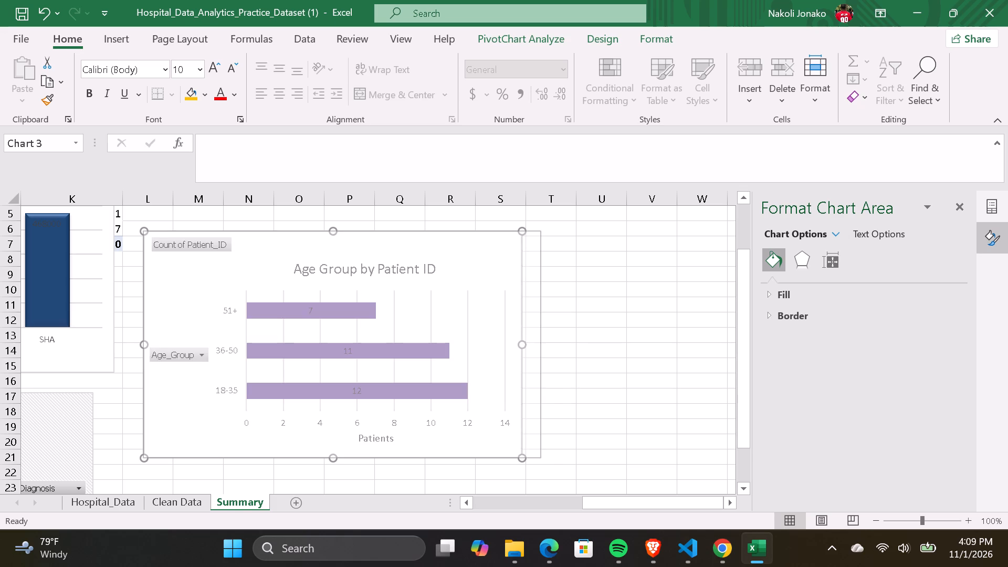
{"action": "left_click_drag", "start_coordinate": [541, 347], "coordinate": [543, 347]}
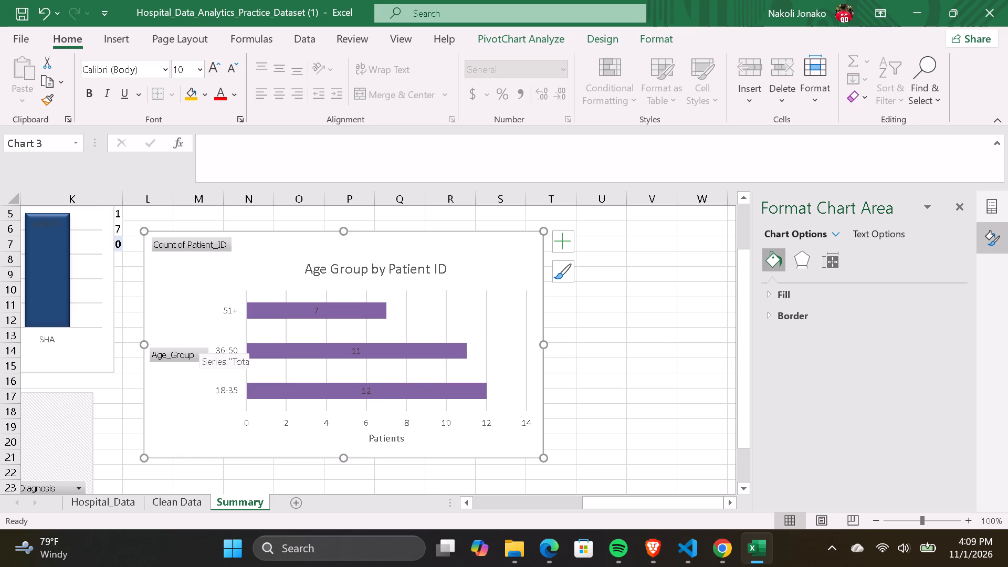
{"action": "left_click", "coordinate": [195, 299]}
Change the Patients by Diagnosis chart from 3-D pie to the flat Pie chart type.
{"action": "scroll", "coordinate": [619, 339], "scroll_direction": "left", "scroll_amount": 4}
{"action": "scroll", "coordinate": [619, 339], "scroll_direction": "up", "scroll_amount": 3}
{"action": "scroll", "coordinate": [457, 387], "scroll_direction": "right", "scroll_amount": 6}
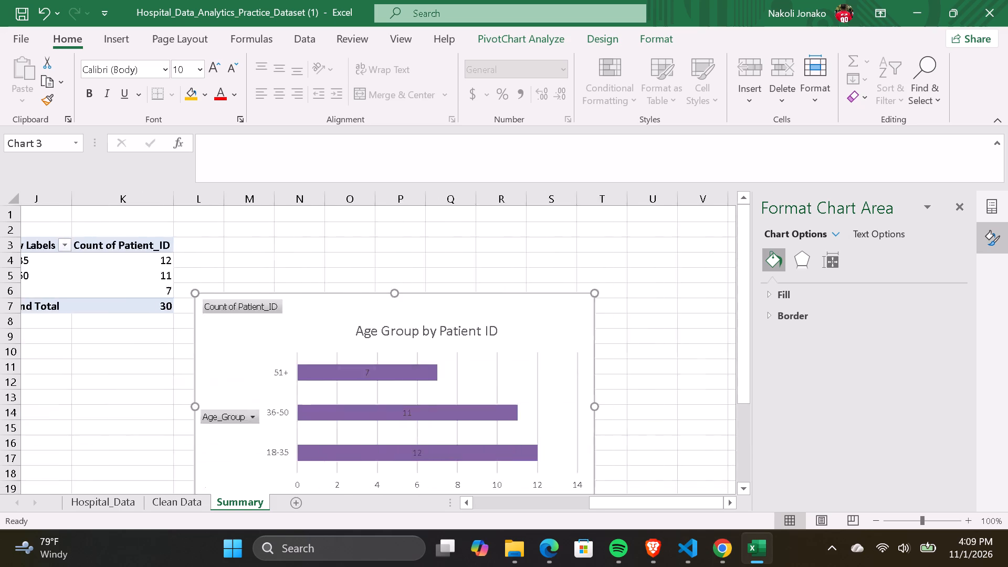
{"action": "scroll", "coordinate": [412, 361], "scroll_direction": "left", "scroll_amount": 2}
{"action": "scroll", "coordinate": [486, 329], "scroll_direction": "down", "scroll_amount": 3}
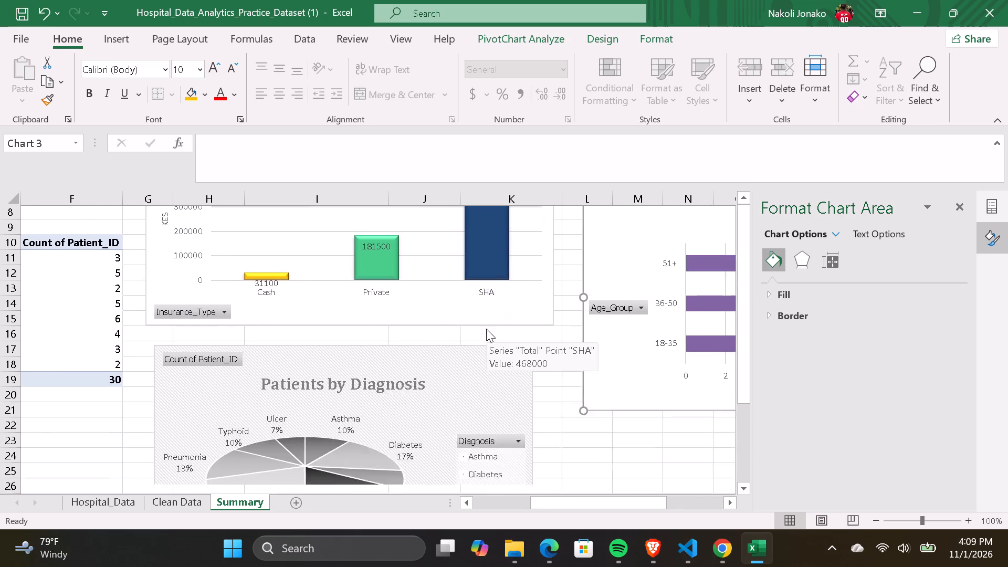
{"action": "scroll", "coordinate": [486, 329], "scroll_direction": "down", "scroll_amount": 3}
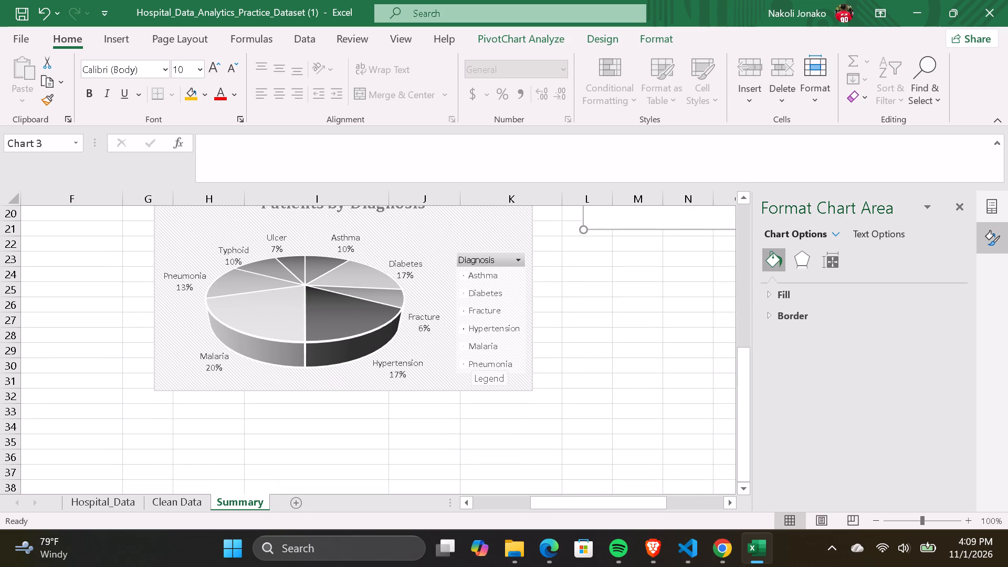
{"action": "scroll", "coordinate": [453, 371], "scroll_direction": "up", "scroll_amount": 2}
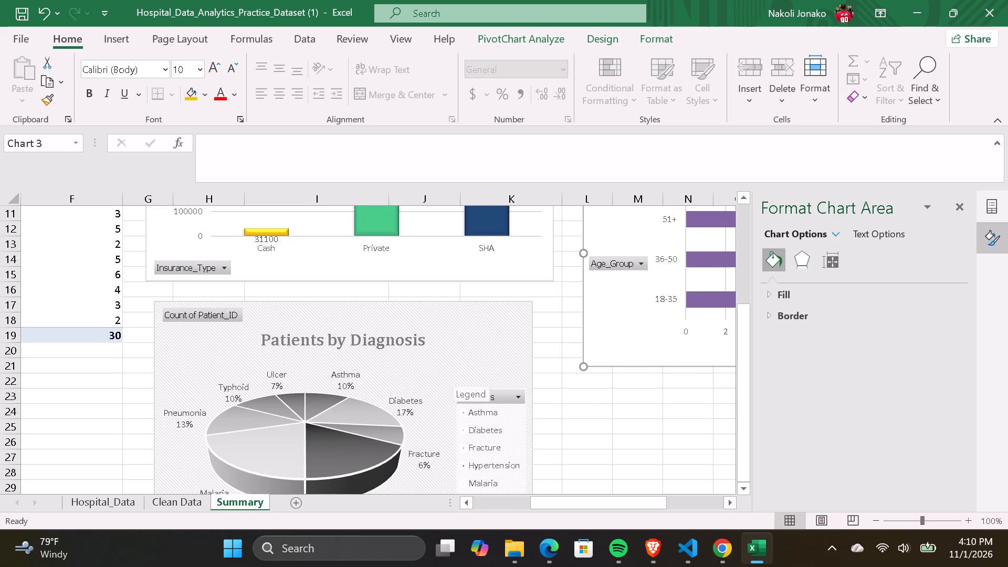
{"action": "double_click", "coordinate": [506, 325]}
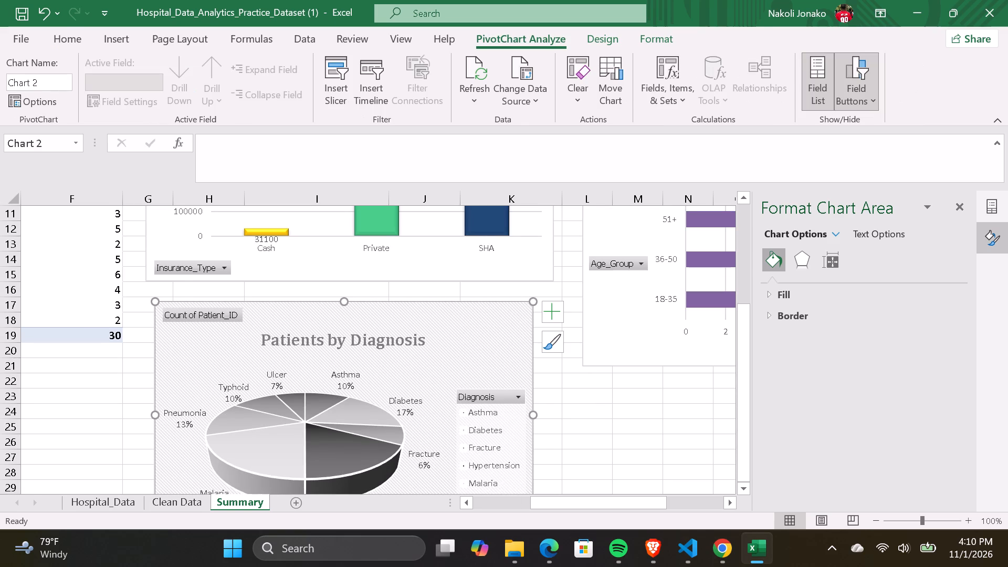
{"action": "scroll", "coordinate": [482, 331], "scroll_direction": "down", "scroll_amount": 1}
{"action": "triple_click", "coordinate": [457, 296]}
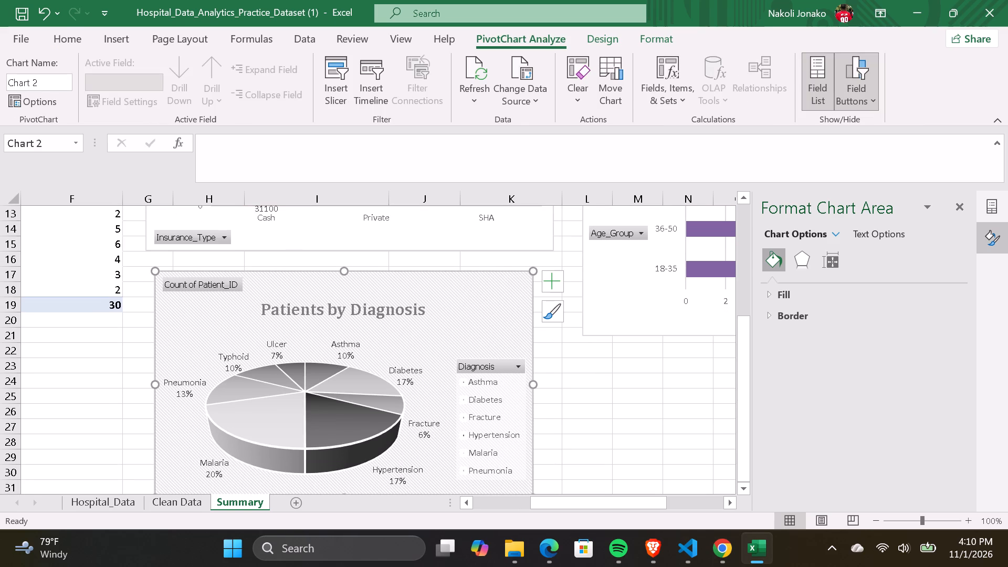
{"action": "right_click", "coordinate": [448, 298]}
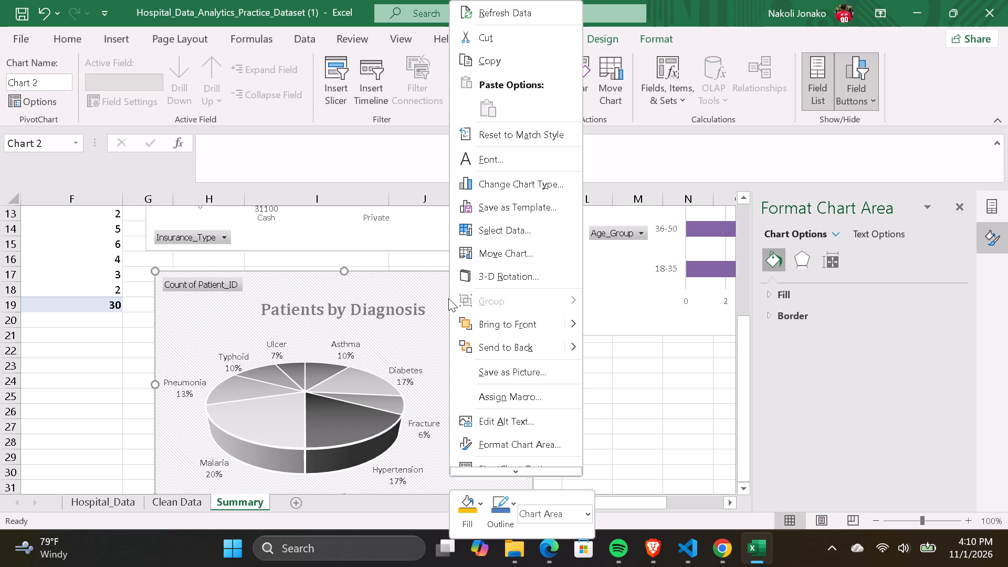
{"action": "left_click", "coordinate": [520, 174]}
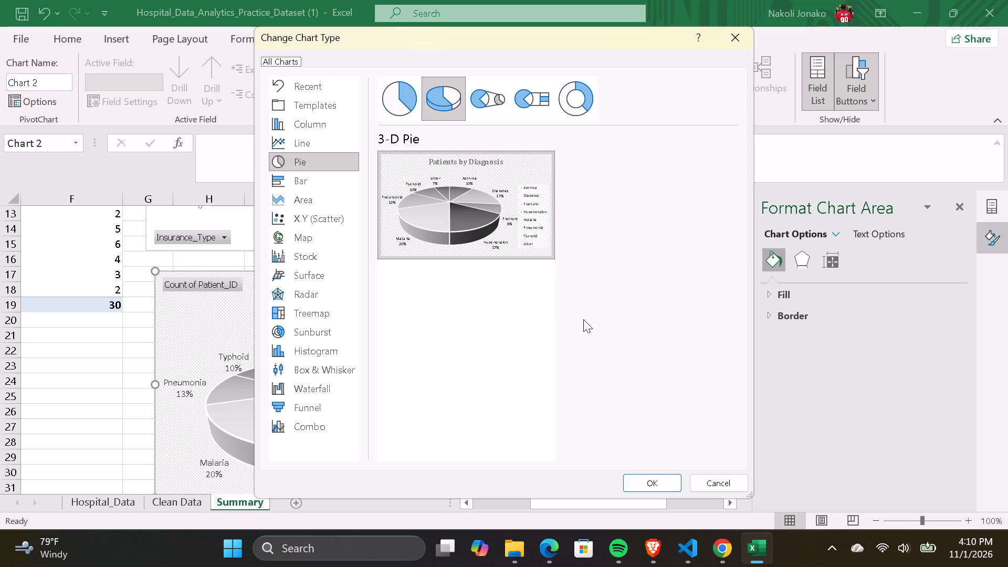
{"action": "left_click", "coordinate": [405, 97]}
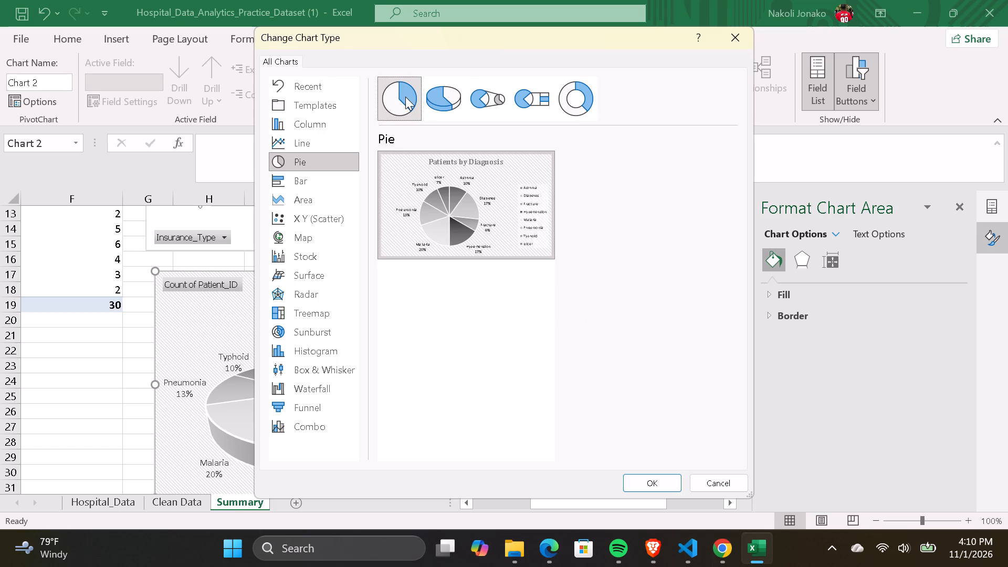
{"action": "left_click", "coordinate": [654, 482]}
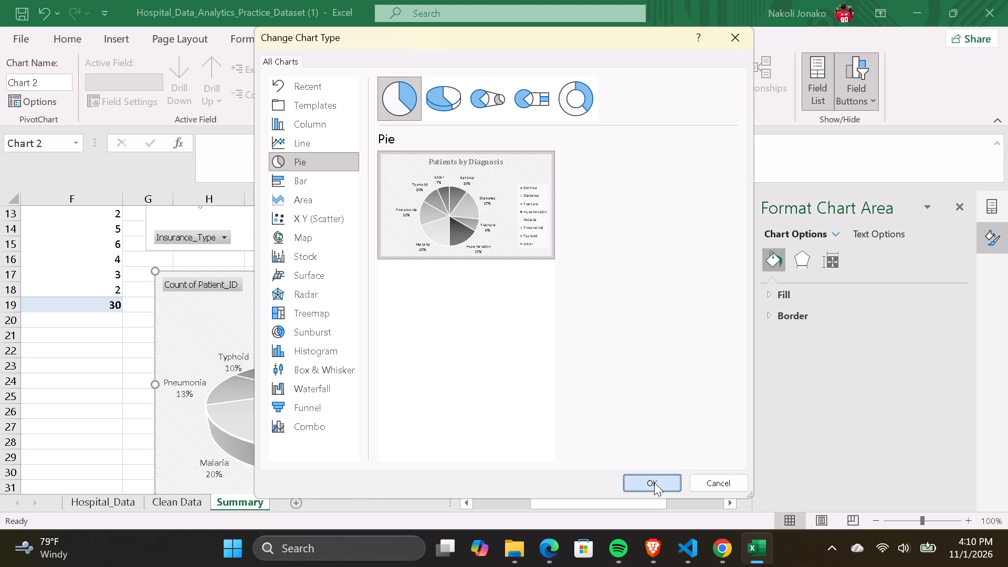
Remove the legend from the Patients by Diagnosis pie chart.
{"action": "scroll", "coordinate": [513, 395], "scroll_direction": "down", "scroll_amount": 1}
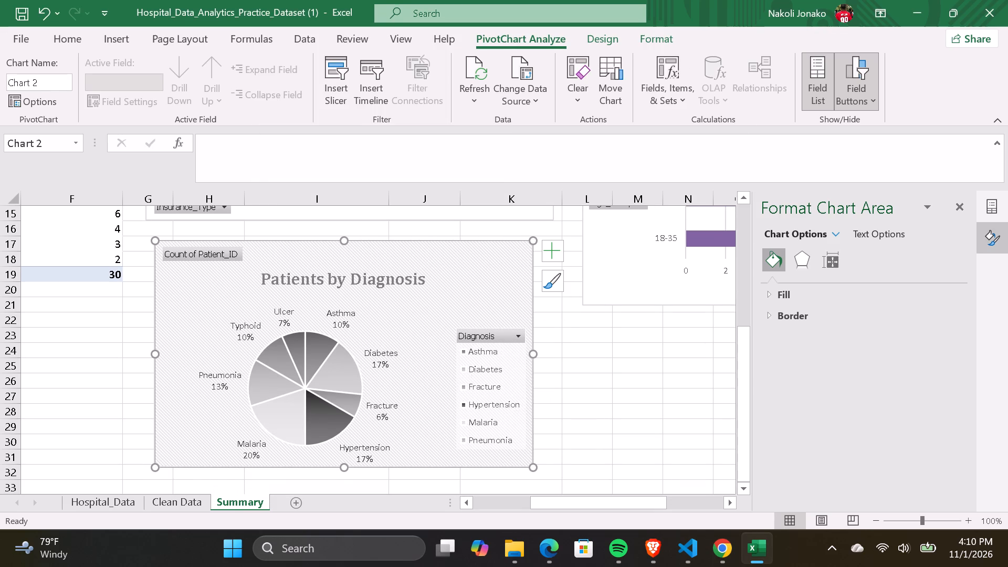
{"action": "left_click", "coordinate": [480, 292]}
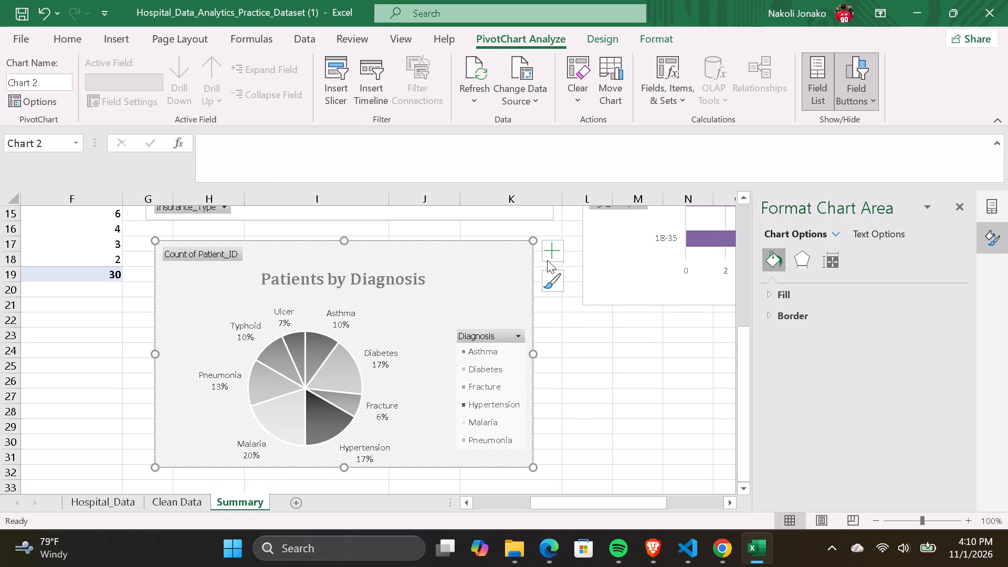
{"action": "left_click", "coordinate": [552, 256]}
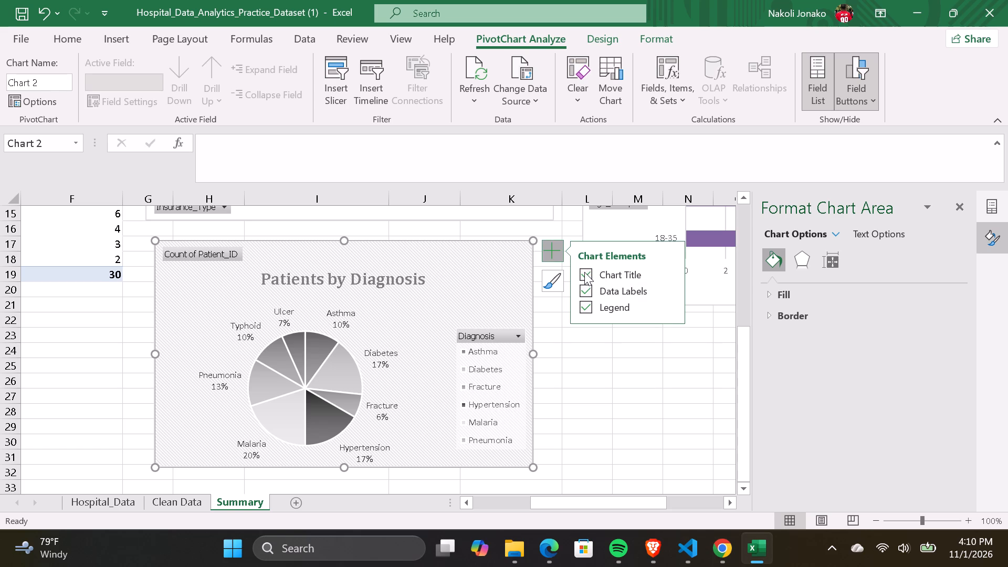
{"action": "left_click", "coordinate": [586, 304]}
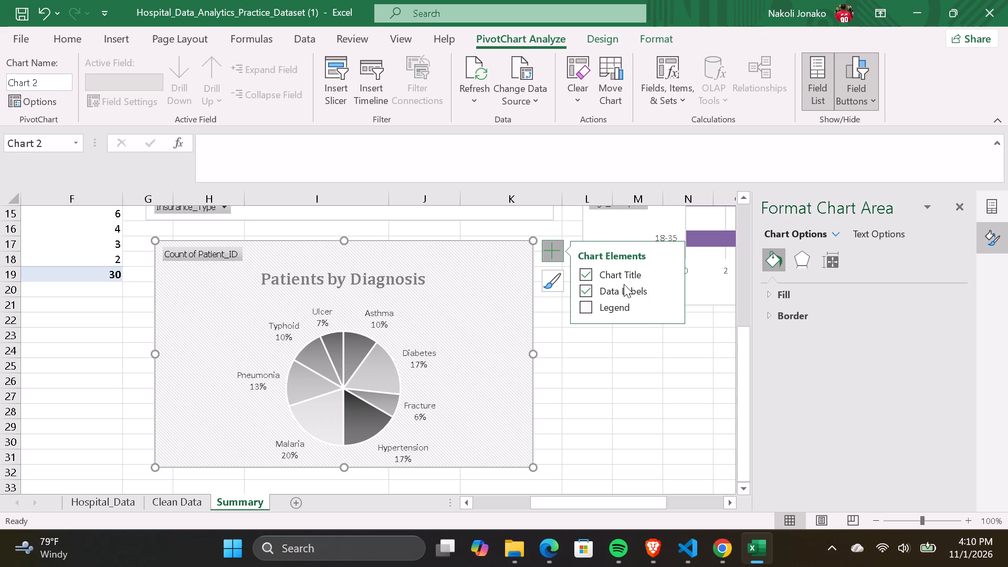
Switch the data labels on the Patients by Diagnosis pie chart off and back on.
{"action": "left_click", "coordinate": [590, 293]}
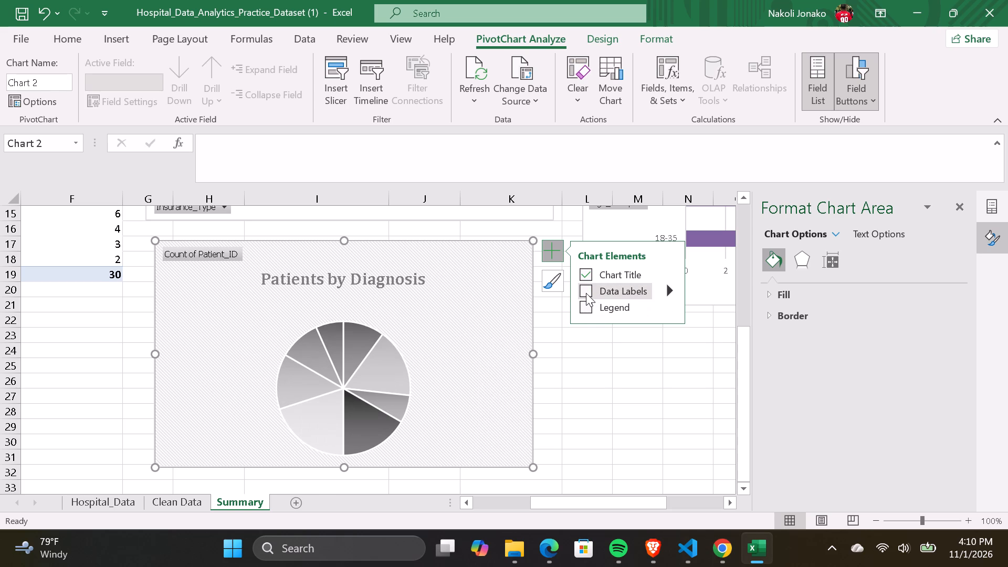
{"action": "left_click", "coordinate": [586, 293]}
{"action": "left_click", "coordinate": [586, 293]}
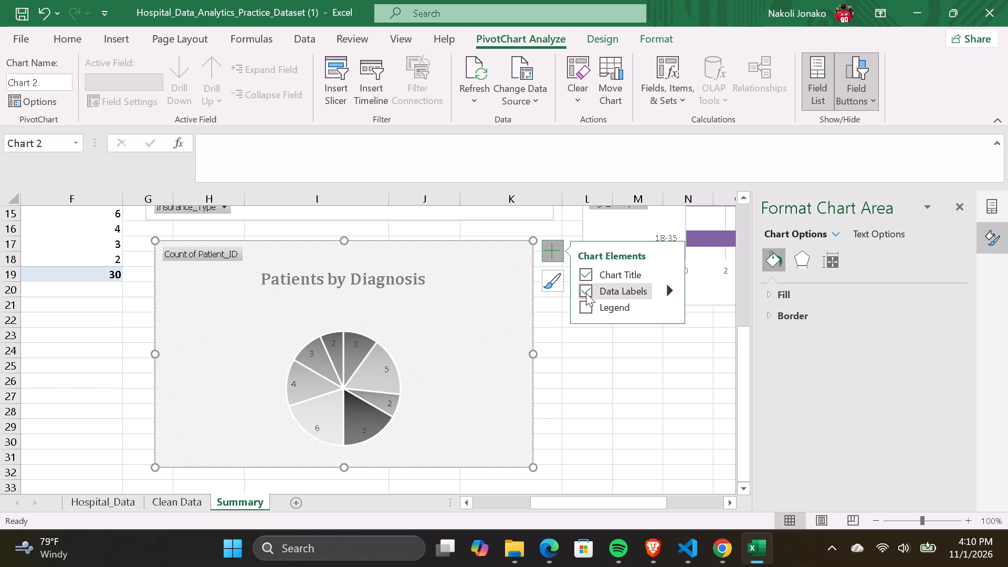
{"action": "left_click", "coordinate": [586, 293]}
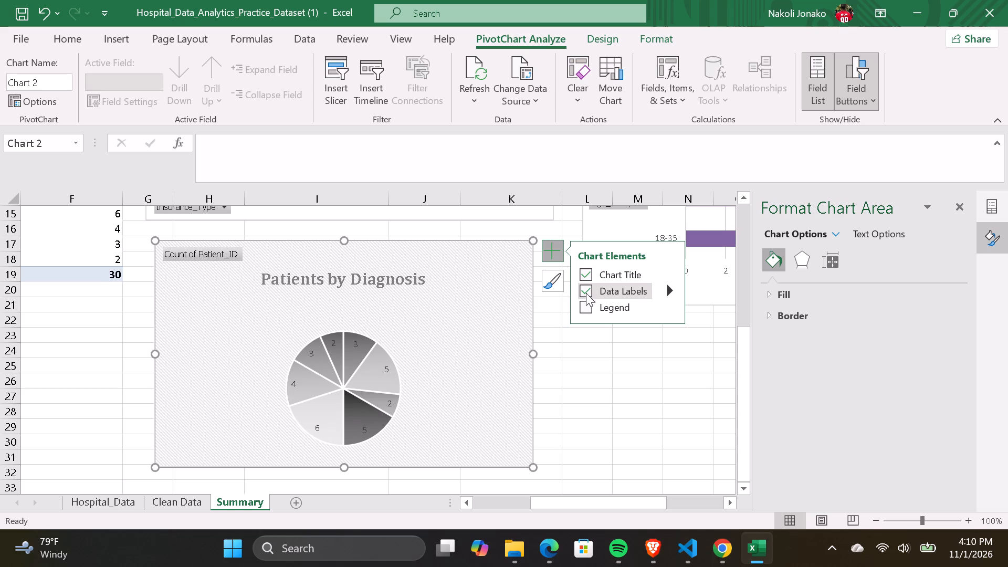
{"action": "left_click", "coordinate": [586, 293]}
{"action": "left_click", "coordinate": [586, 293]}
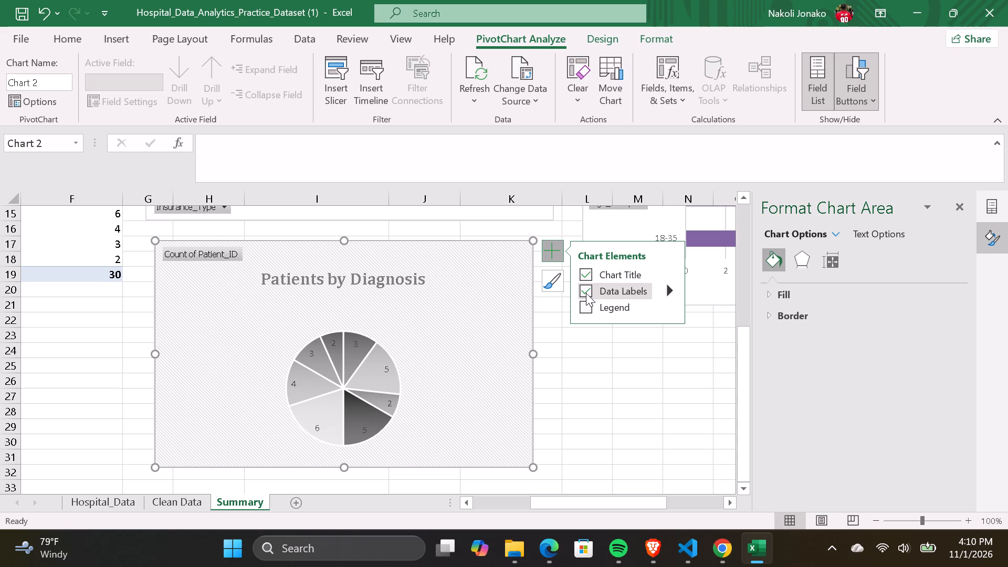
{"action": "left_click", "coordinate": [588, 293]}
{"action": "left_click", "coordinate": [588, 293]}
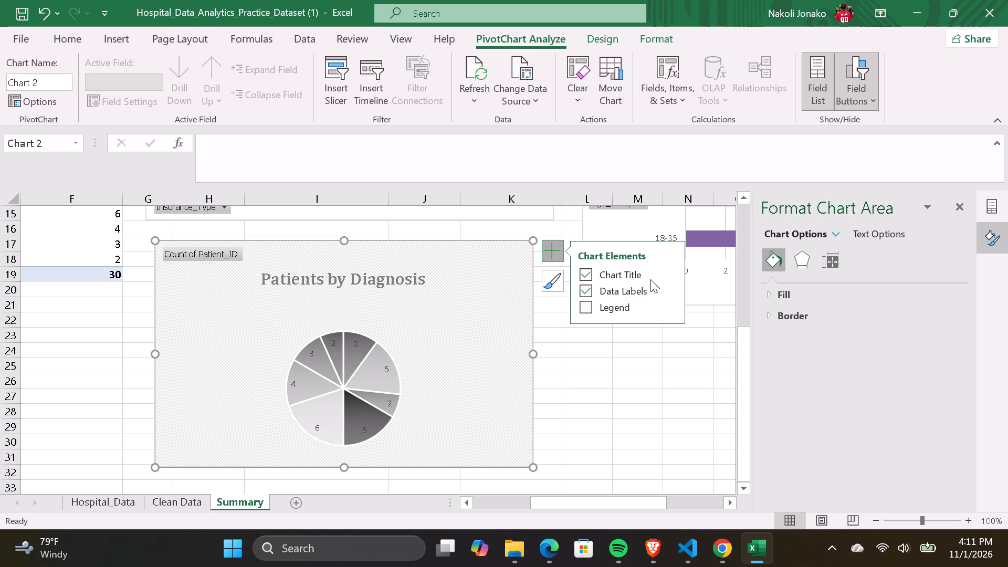
Try the Outside End, Inside End and Best Fit label placements on the Patients by Diagnosis pie, settling on Data Callout labels.
{"action": "left_click", "coordinate": [669, 288]}
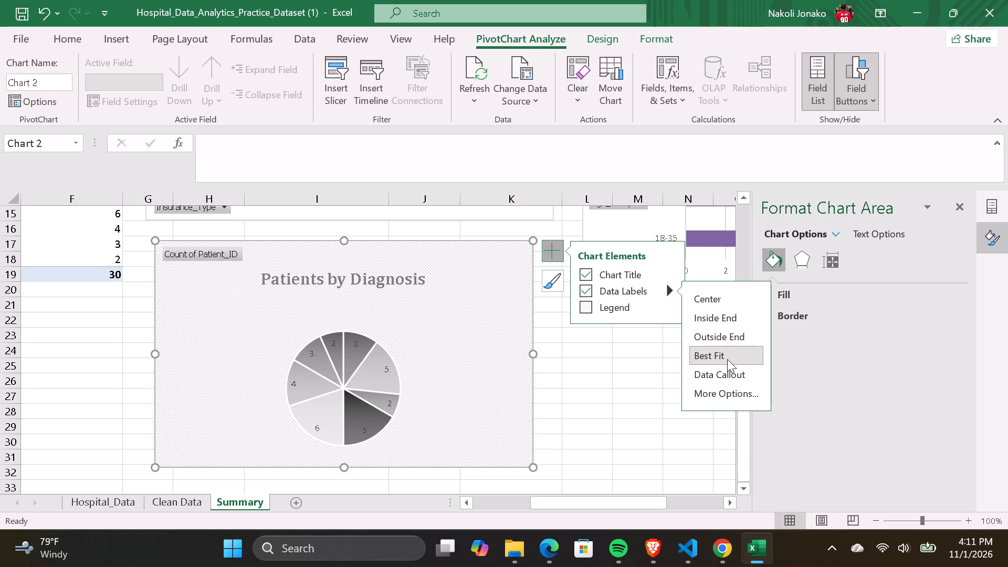
{"action": "left_click", "coordinate": [738, 338]}
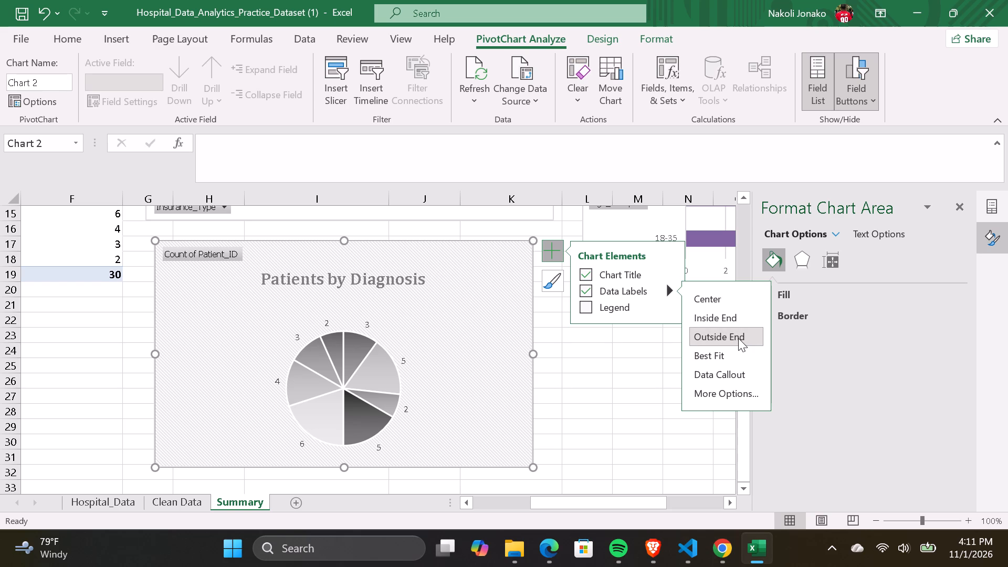
{"action": "left_click", "coordinate": [728, 362]}
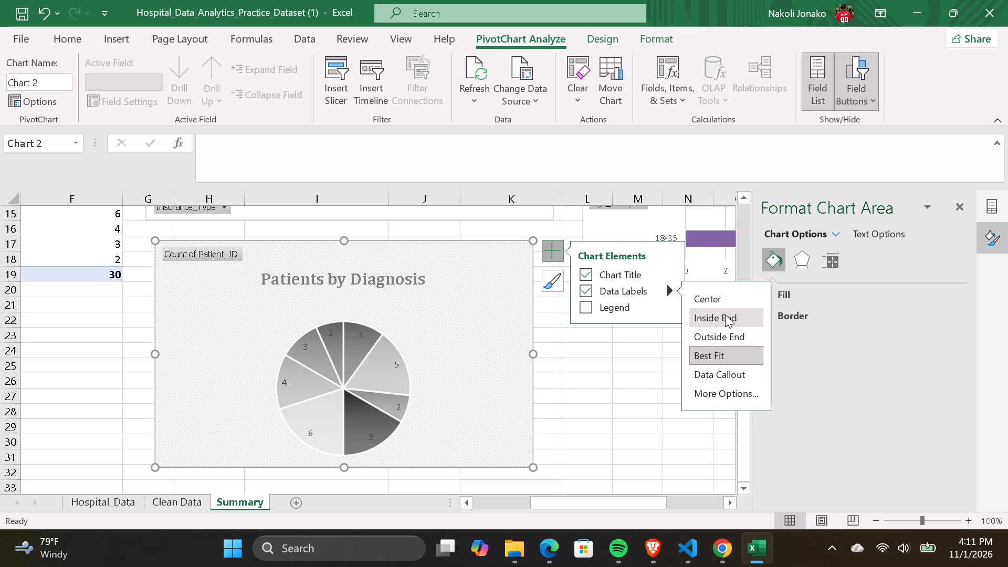
{"action": "left_click", "coordinate": [730, 377]}
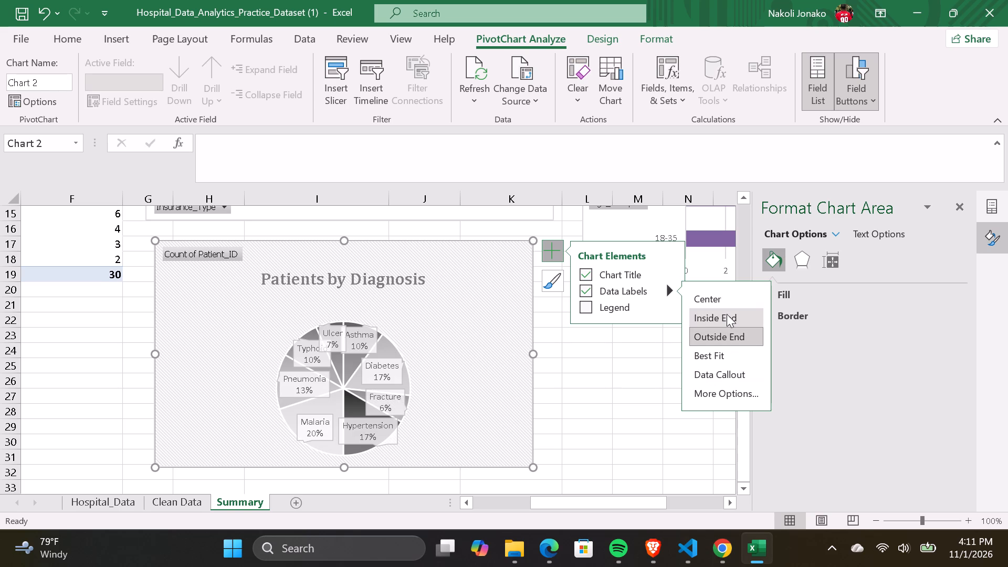
{"action": "left_click", "coordinate": [727, 314]}
{"action": "left_click", "coordinate": [728, 342]}
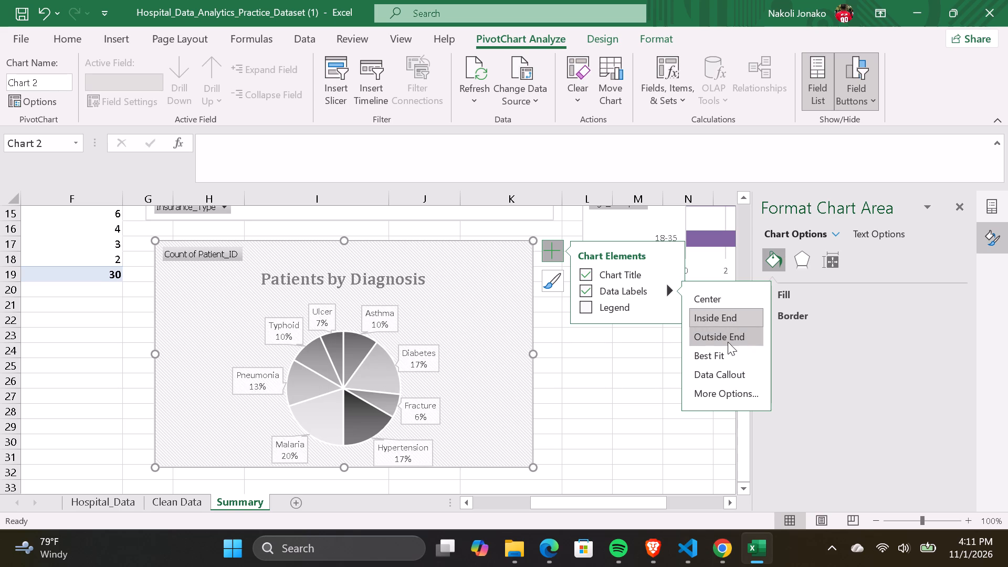
{"action": "left_click", "coordinate": [723, 358]}
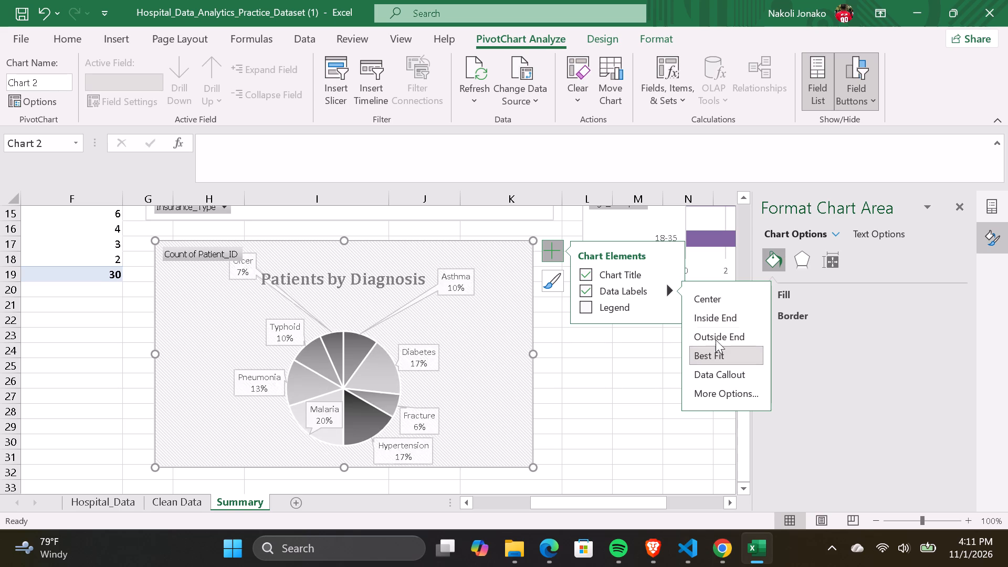
{"action": "left_click", "coordinate": [723, 319]}
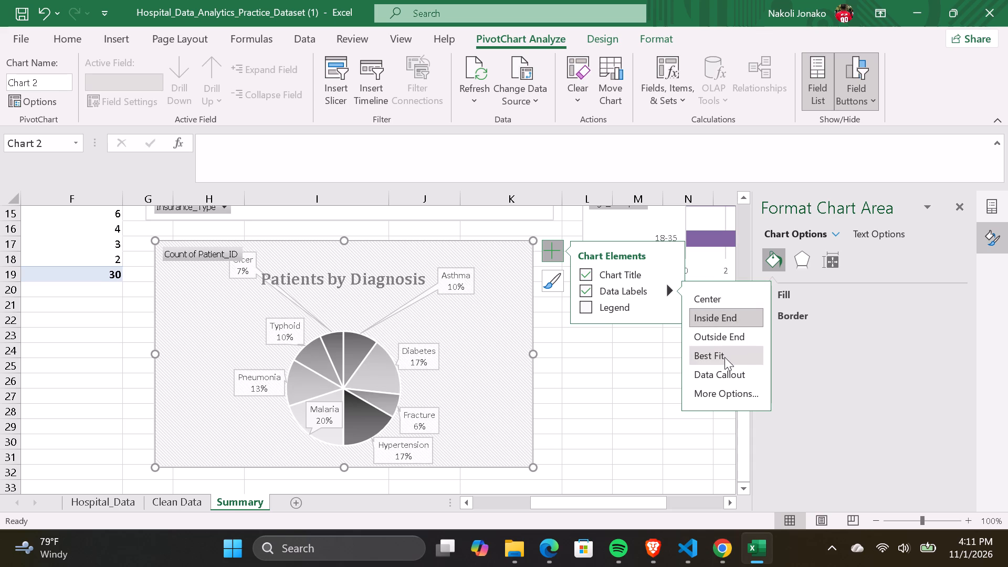
{"action": "left_click", "coordinate": [724, 357]}
{"action": "left_click", "coordinate": [727, 375]}
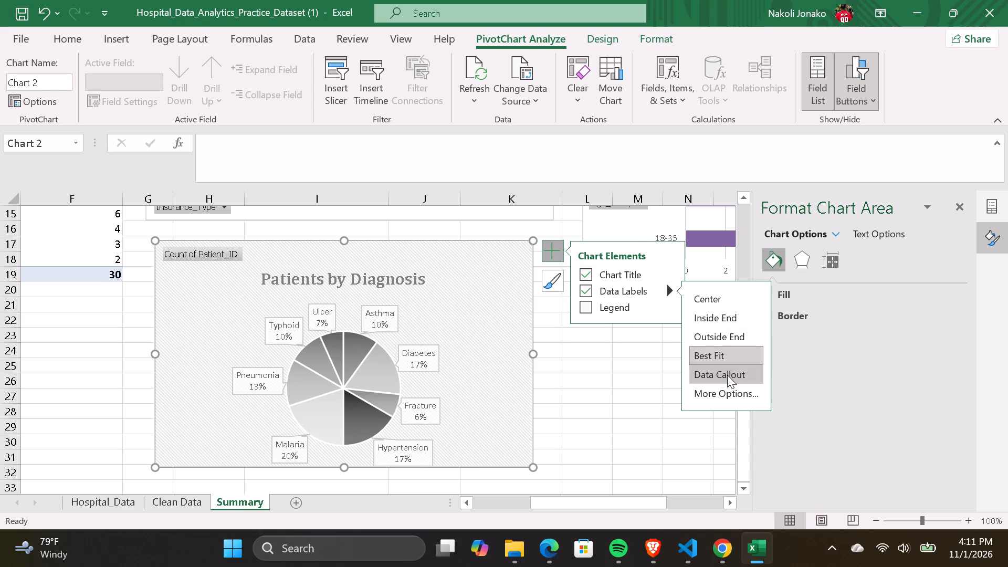
Remove the percentage from the Patients by Diagnosis chart's data labels, keeping only the category name.
{"action": "left_click", "coordinate": [734, 391]}
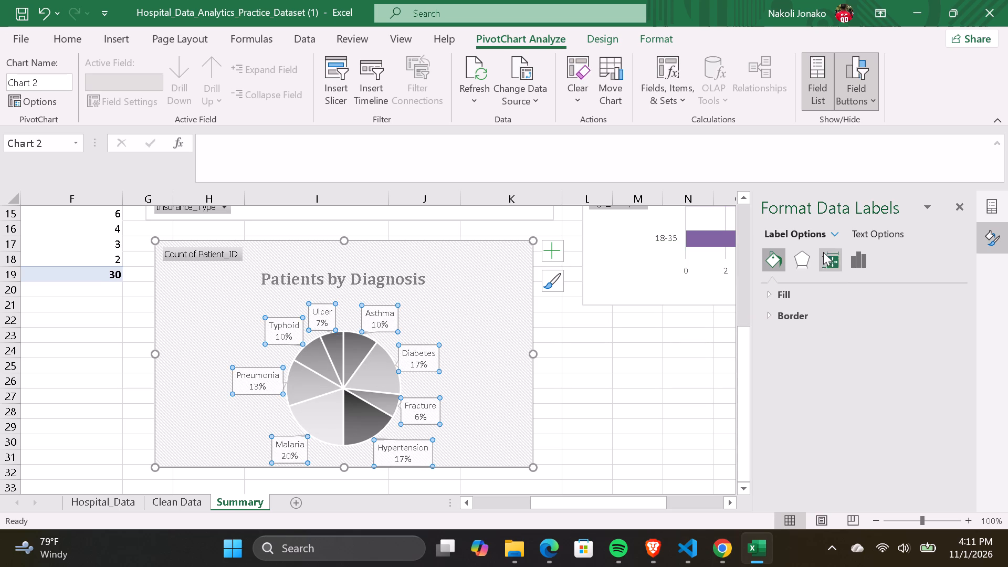
{"action": "left_click", "coordinate": [835, 258]}
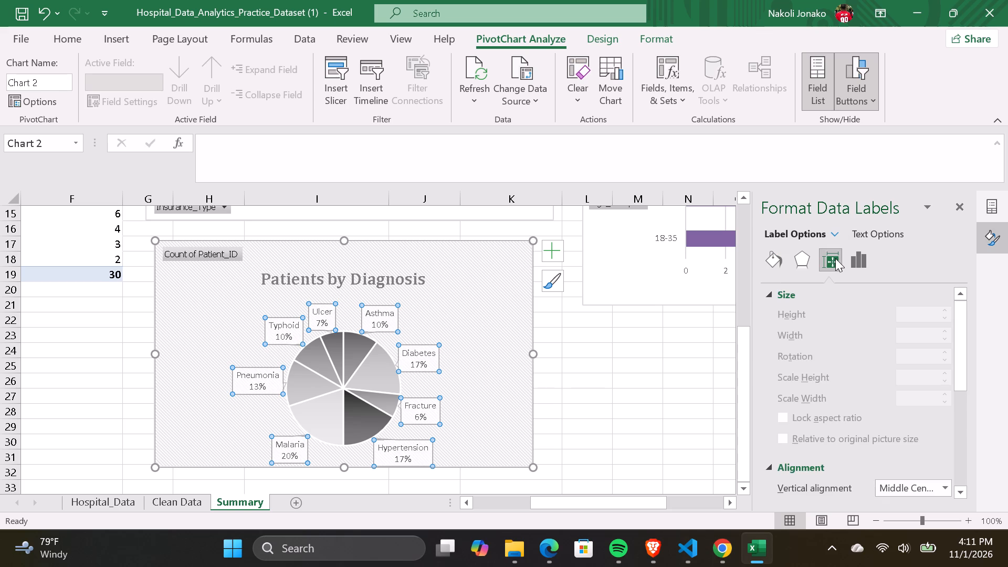
{"action": "scroll", "coordinate": [828, 387], "scroll_direction": "down", "scroll_amount": 2}
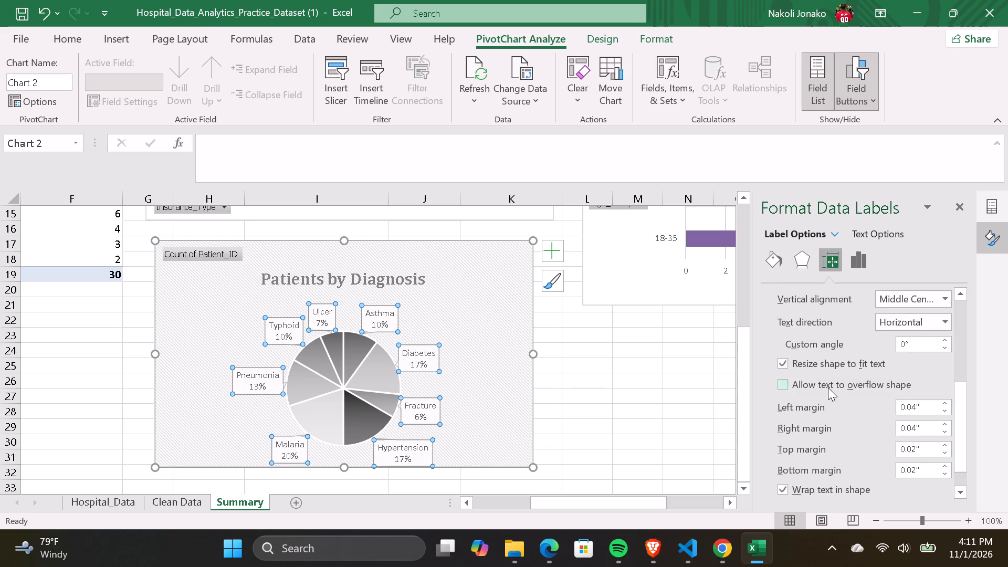
{"action": "scroll", "coordinate": [828, 387], "scroll_direction": "down", "scroll_amount": 1}
{"action": "scroll", "coordinate": [828, 387], "scroll_direction": "up", "scroll_amount": 3}
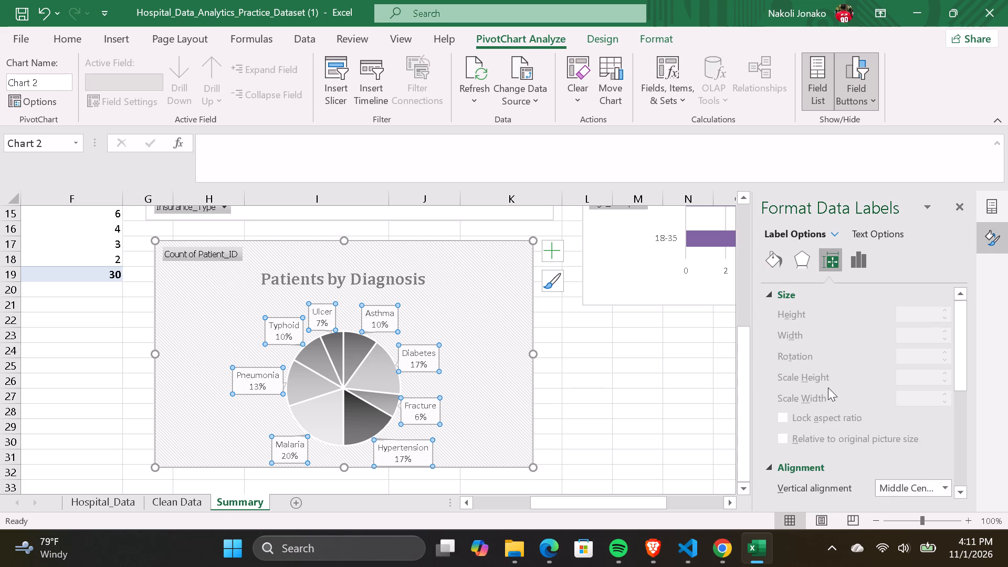
{"action": "scroll", "coordinate": [828, 387], "scroll_direction": "up", "scroll_amount": 1}
{"action": "left_click", "coordinate": [860, 258]}
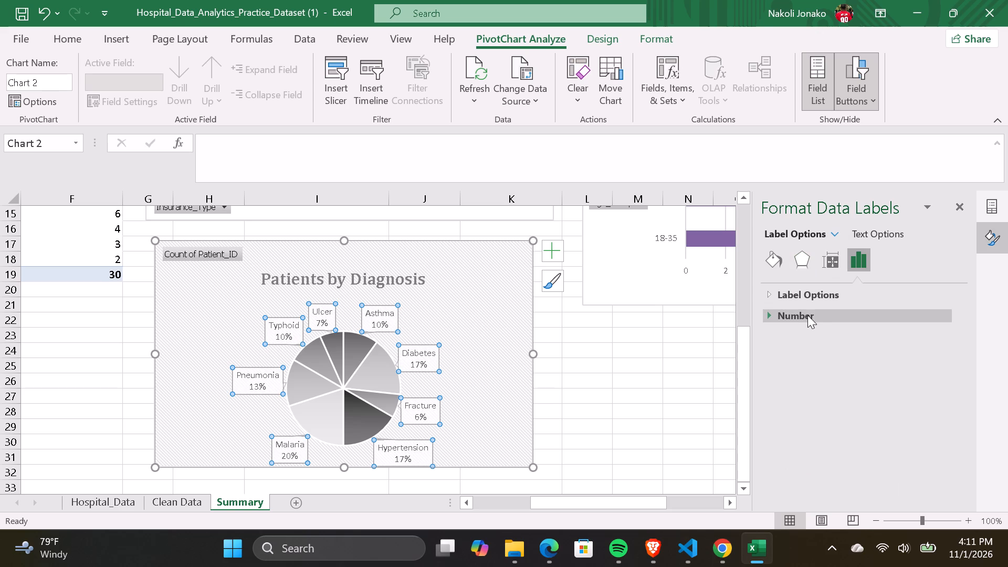
{"action": "left_click", "coordinate": [823, 299]}
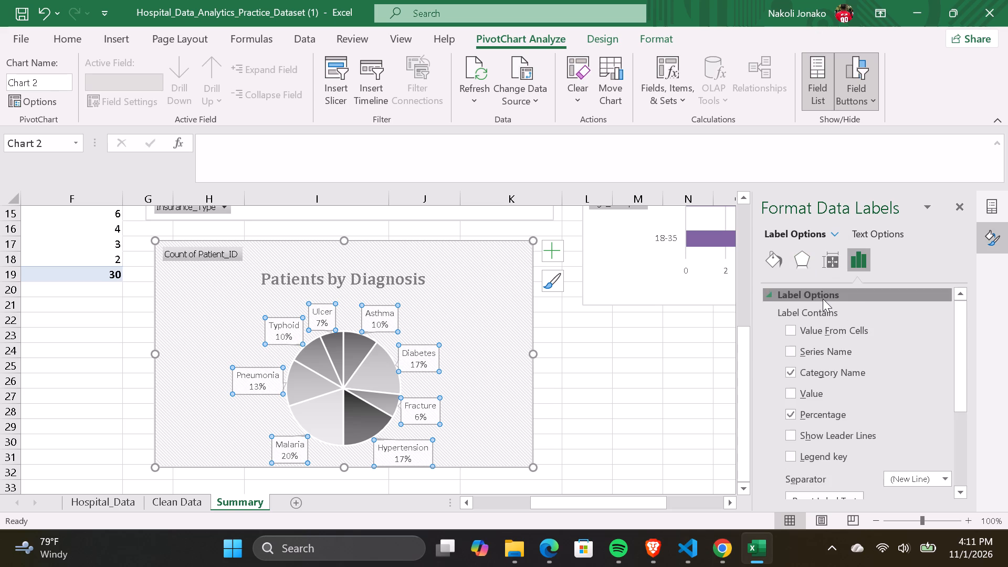
{"action": "left_click", "coordinate": [790, 415]}
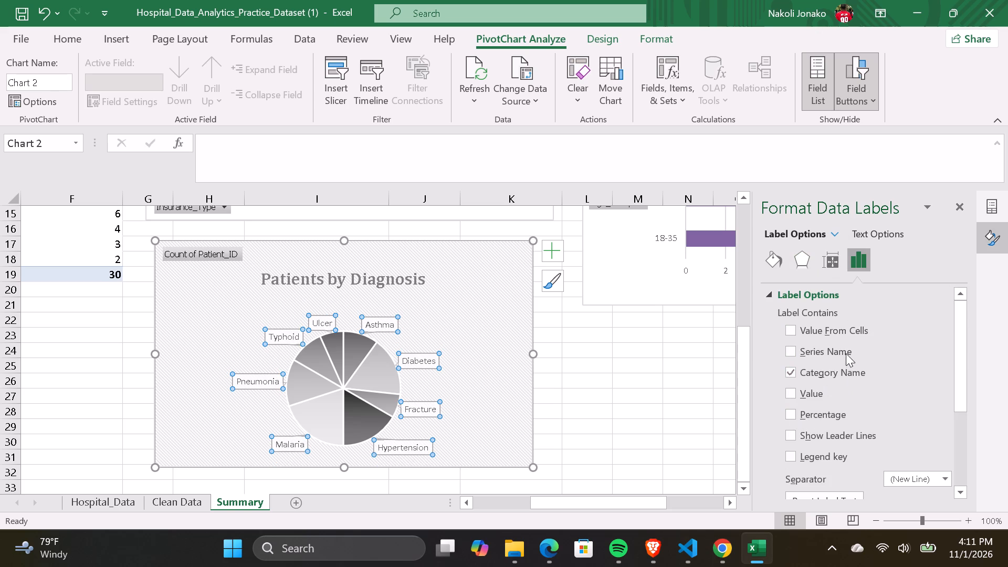
{"action": "scroll", "coordinate": [853, 354], "scroll_direction": "down", "scroll_amount": 2}
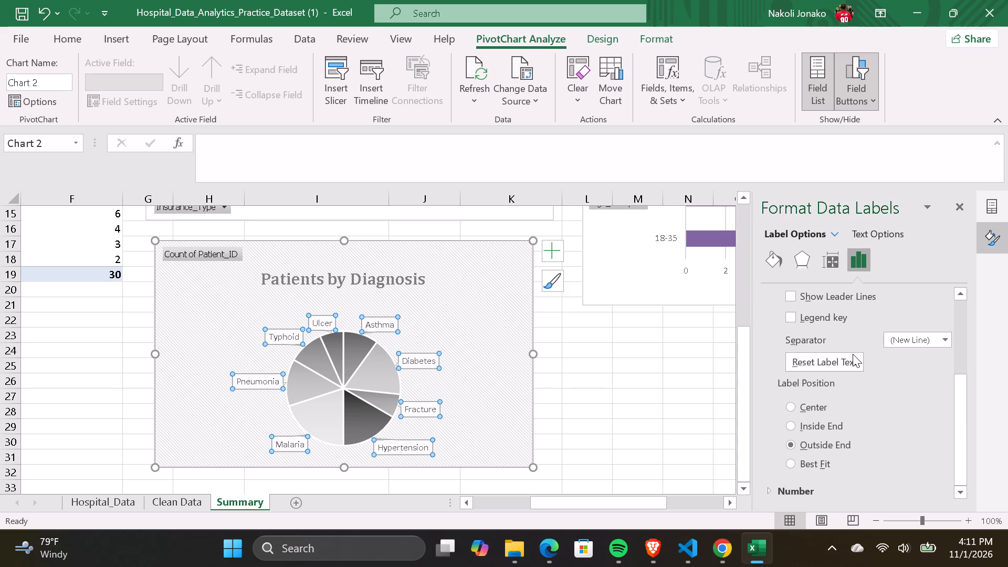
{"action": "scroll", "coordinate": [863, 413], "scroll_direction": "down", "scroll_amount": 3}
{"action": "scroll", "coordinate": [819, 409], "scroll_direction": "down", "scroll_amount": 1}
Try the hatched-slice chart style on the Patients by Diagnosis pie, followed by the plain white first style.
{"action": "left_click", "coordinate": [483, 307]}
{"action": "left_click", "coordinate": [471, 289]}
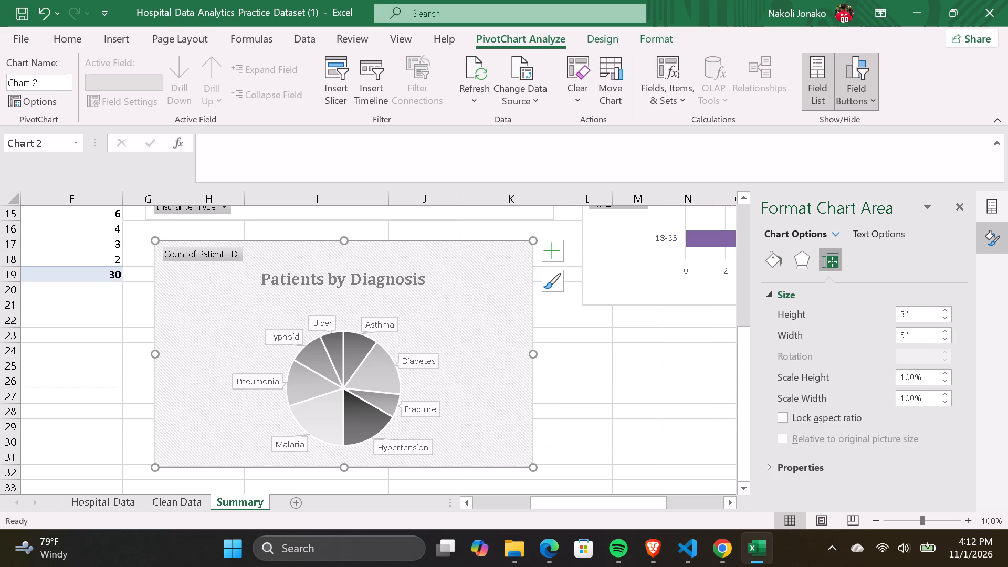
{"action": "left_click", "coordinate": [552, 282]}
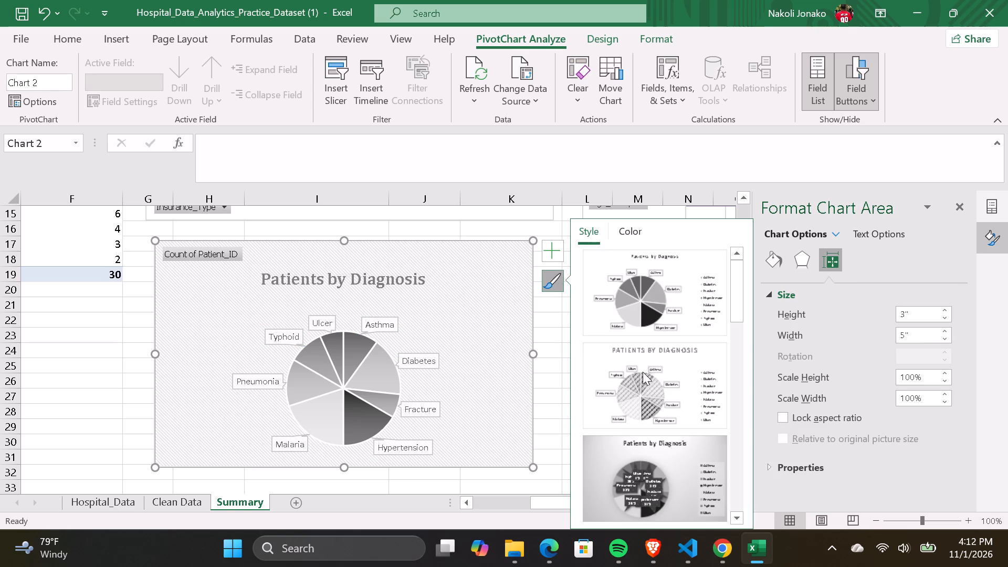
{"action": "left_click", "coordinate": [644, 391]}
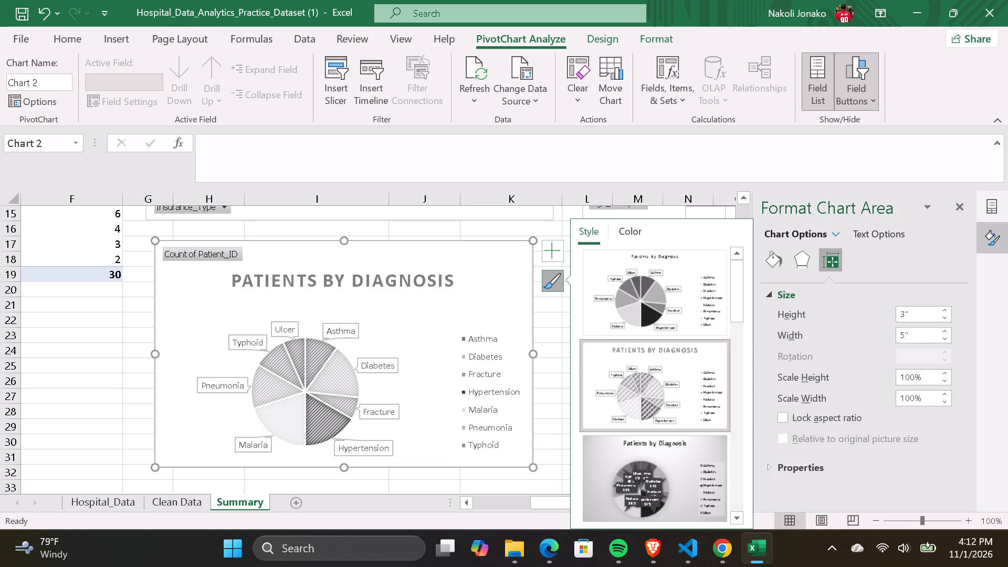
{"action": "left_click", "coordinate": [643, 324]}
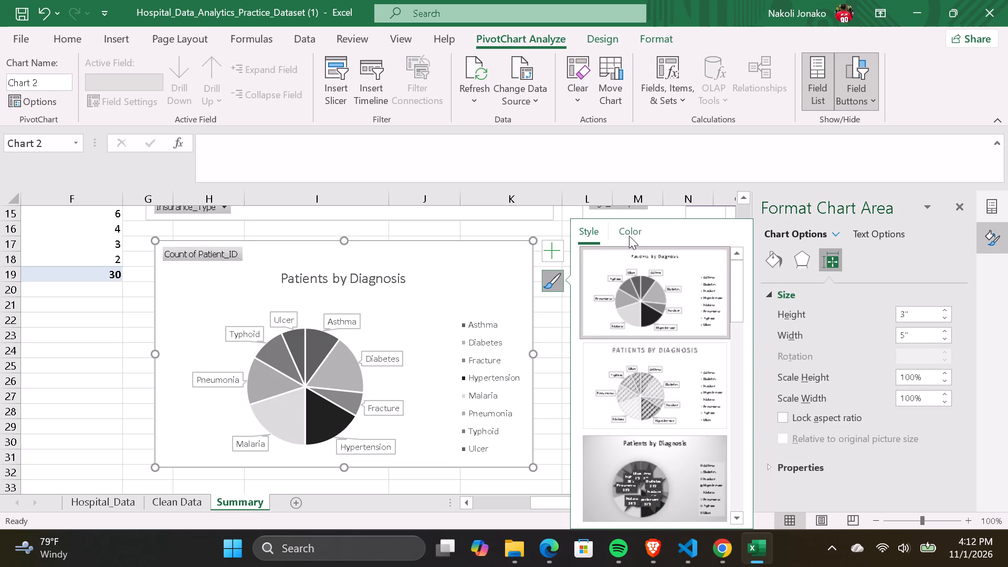
Recolour the Patients by Diagnosis pie, trying the teal monochromatic palette before applying the first Colorful palette.
{"action": "left_click", "coordinate": [629, 236]}
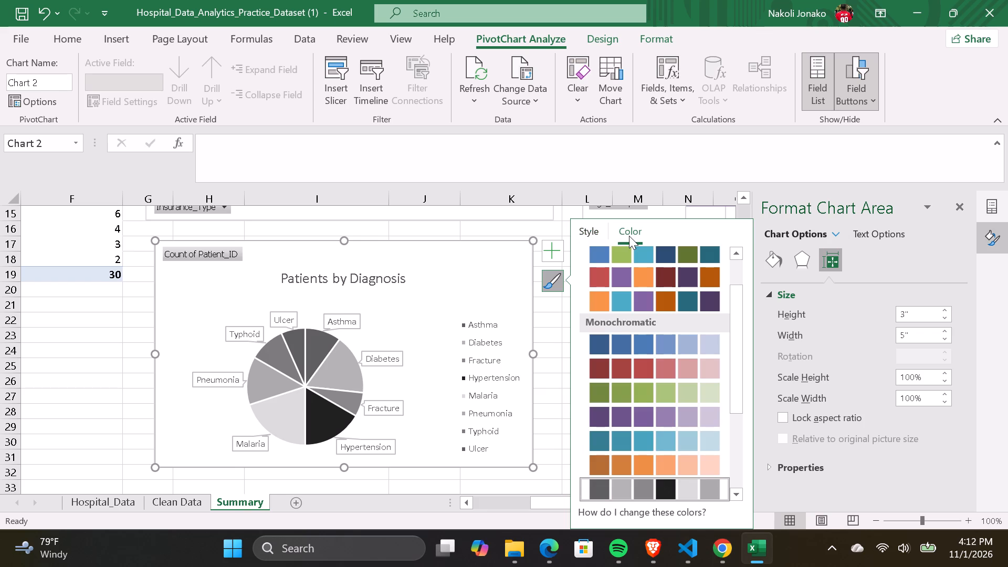
{"action": "left_click", "coordinate": [661, 445]}
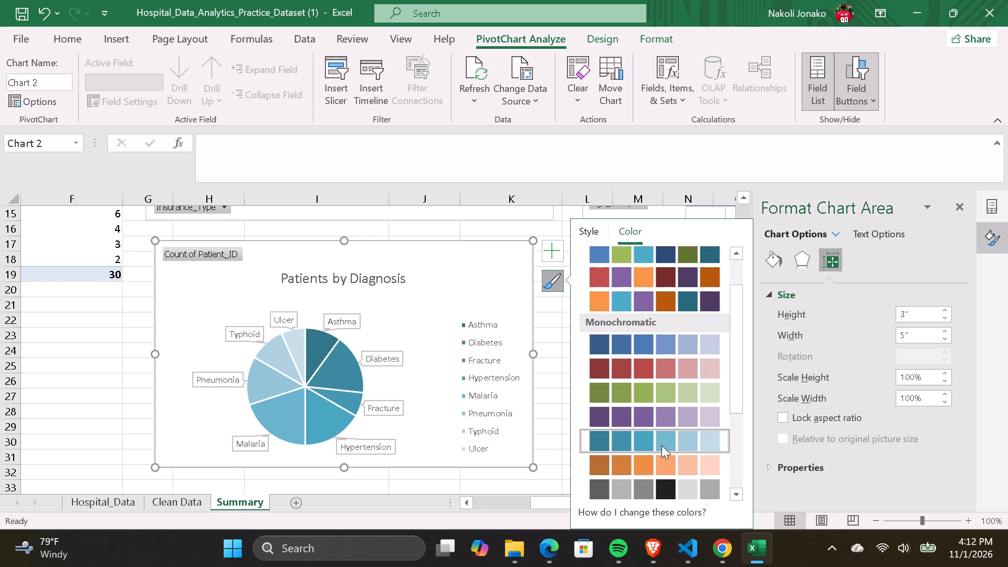
{"action": "scroll", "coordinate": [668, 415], "scroll_direction": "up", "scroll_amount": 6}
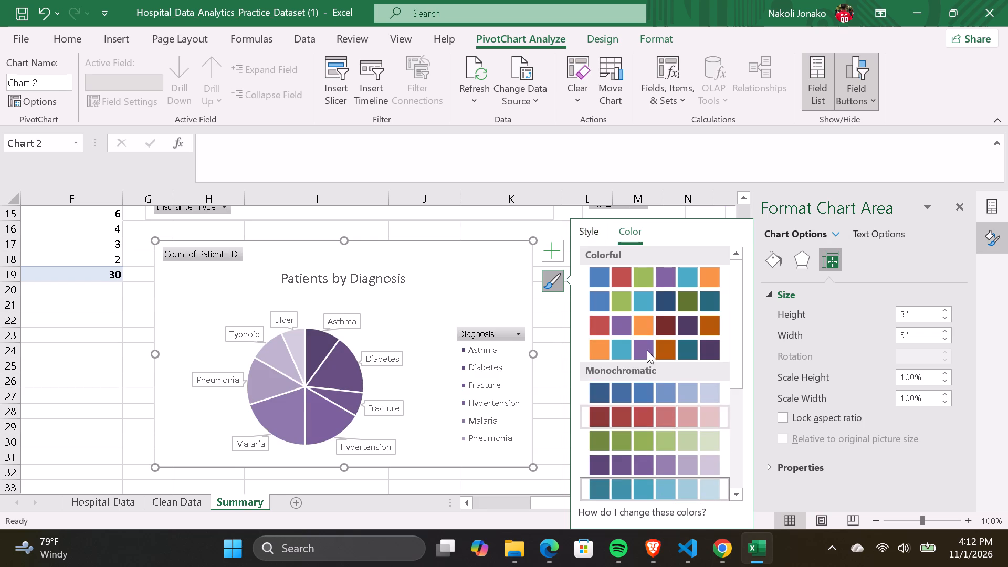
{"action": "left_click", "coordinate": [665, 278]}
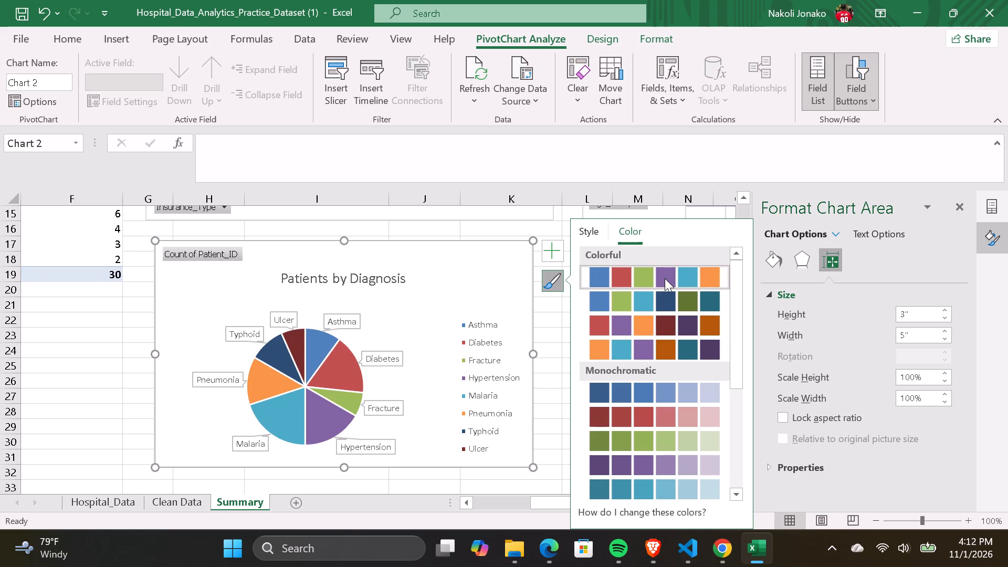
{"action": "left_click", "coordinate": [665, 278]}
{"action": "scroll", "coordinate": [676, 411], "scroll_direction": "down", "scroll_amount": 1}
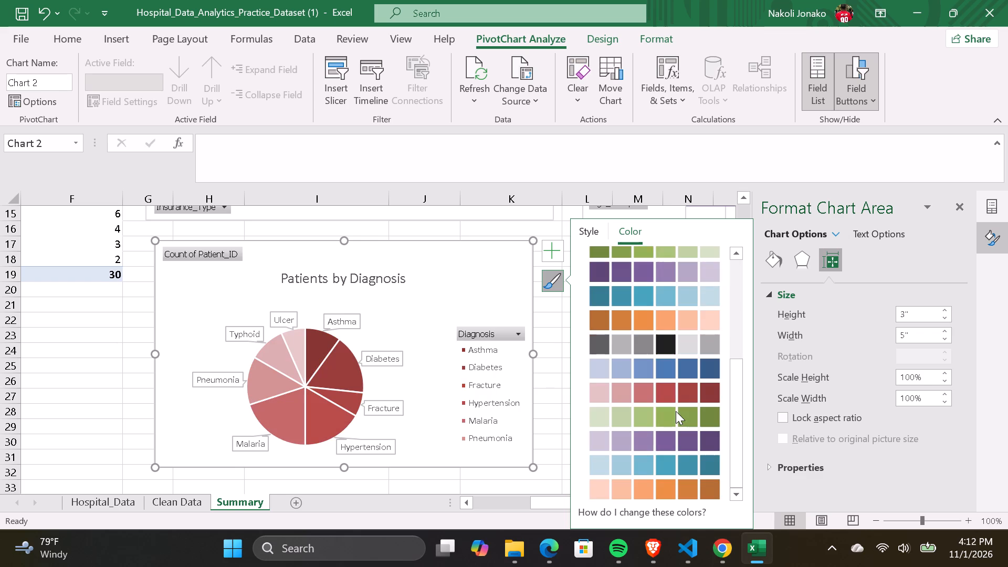
{"action": "scroll", "coordinate": [676, 411], "scroll_direction": "down", "scroll_amount": 5}
{"action": "scroll", "coordinate": [676, 411], "scroll_direction": "up", "scroll_amount": 3}
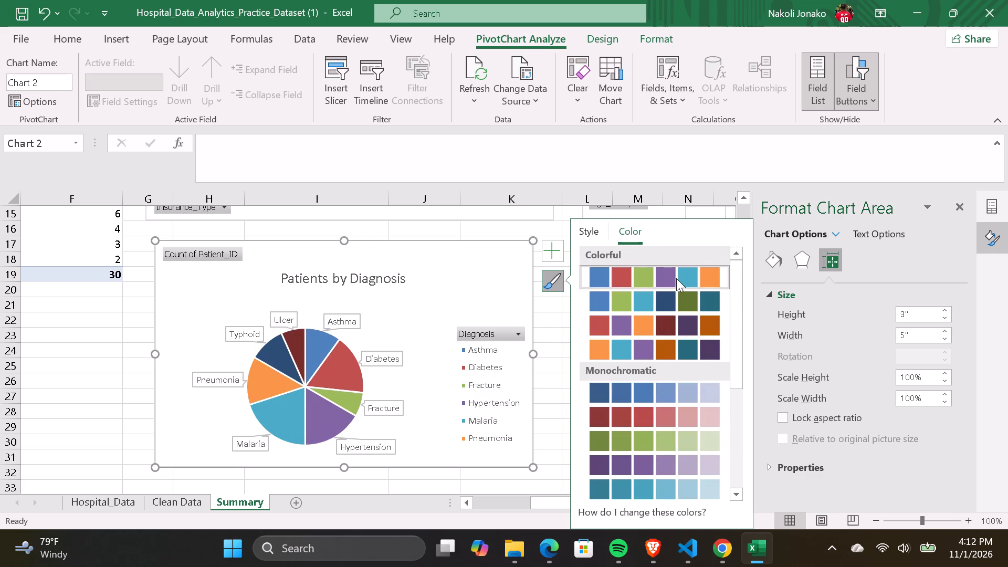
{"action": "left_click", "coordinate": [676, 278]}
{"action": "left_click", "coordinate": [669, 278]}
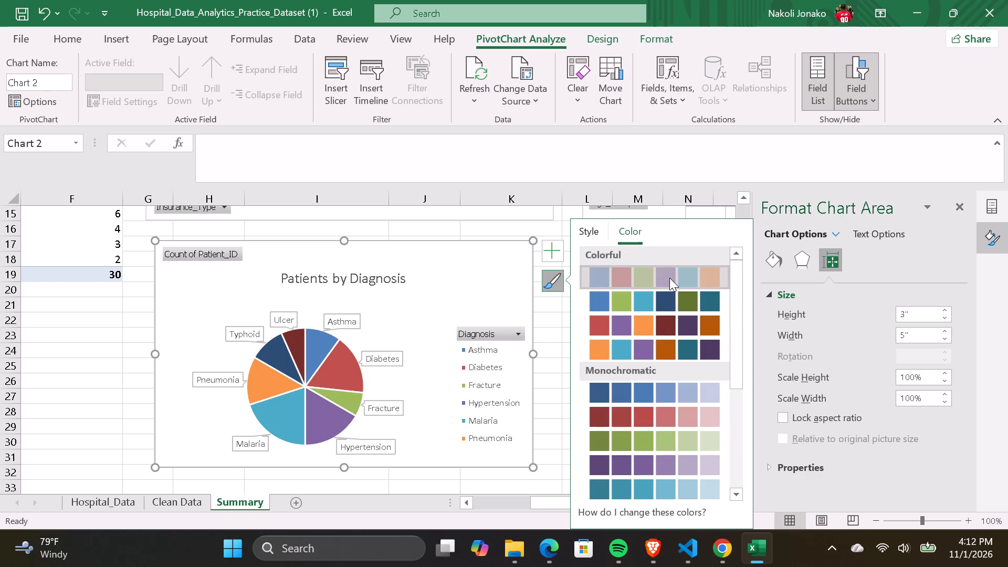
{"action": "left_click", "coordinate": [648, 274]}
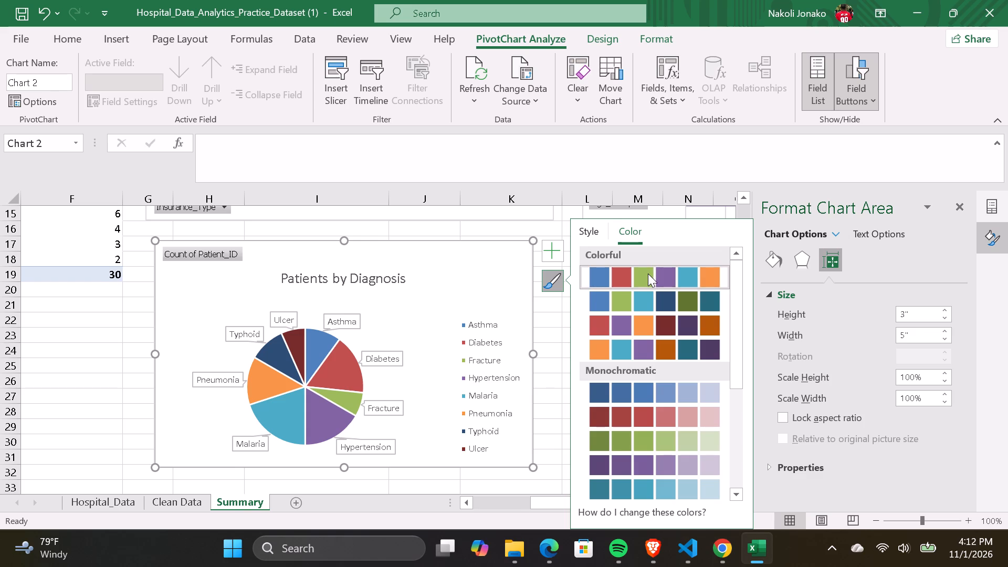
{"action": "left_click", "coordinate": [647, 275]}
{"action": "left_click", "coordinate": [647, 275]}
Try the hatched and grey-gradient styles on the Patients by Diagnosis pie, settling on the legend-free white style with slice-coloured callout labels and uppercase title.
{"action": "left_click", "coordinate": [595, 234]}
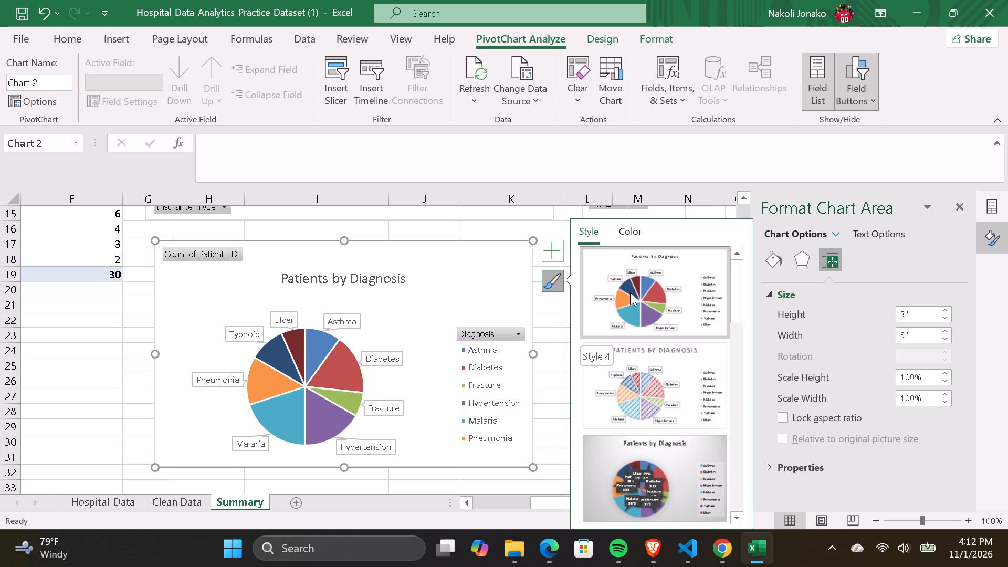
{"action": "left_click", "coordinate": [675, 365]}
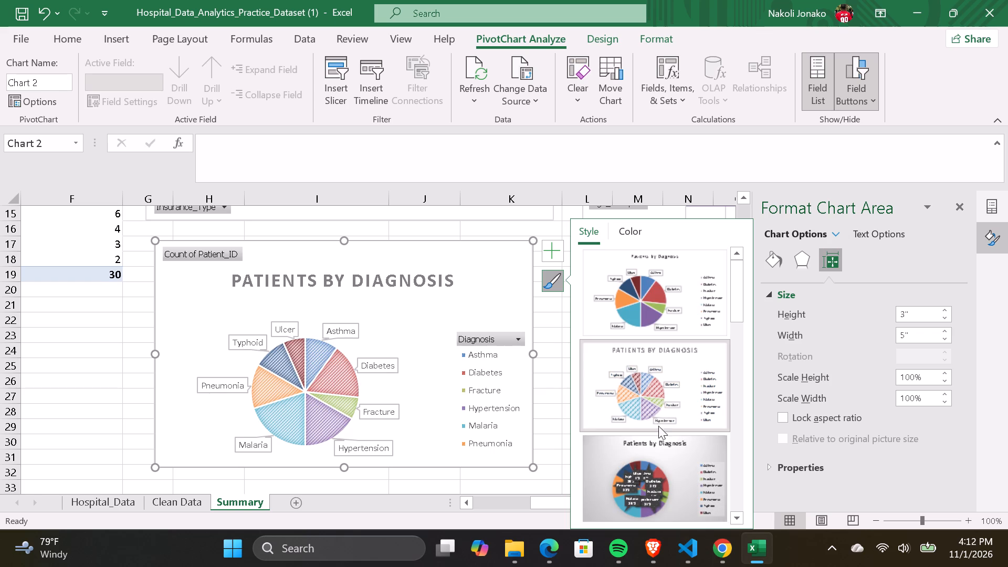
{"action": "left_click", "coordinate": [657, 458]}
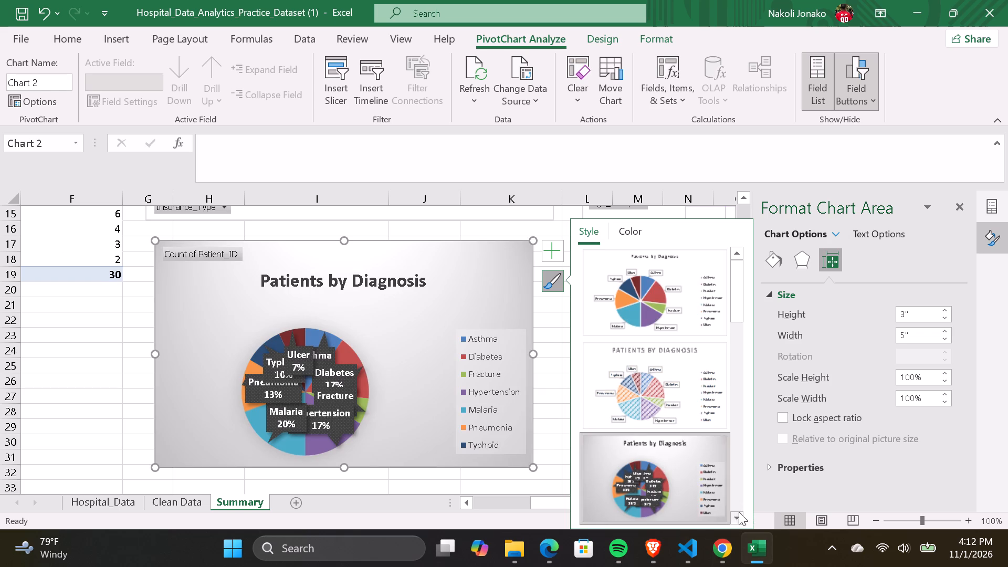
{"action": "left_click", "coordinate": [737, 518]}
{"action": "left_click", "coordinate": [737, 518]}
{"action": "left_click", "coordinate": [737, 518]}
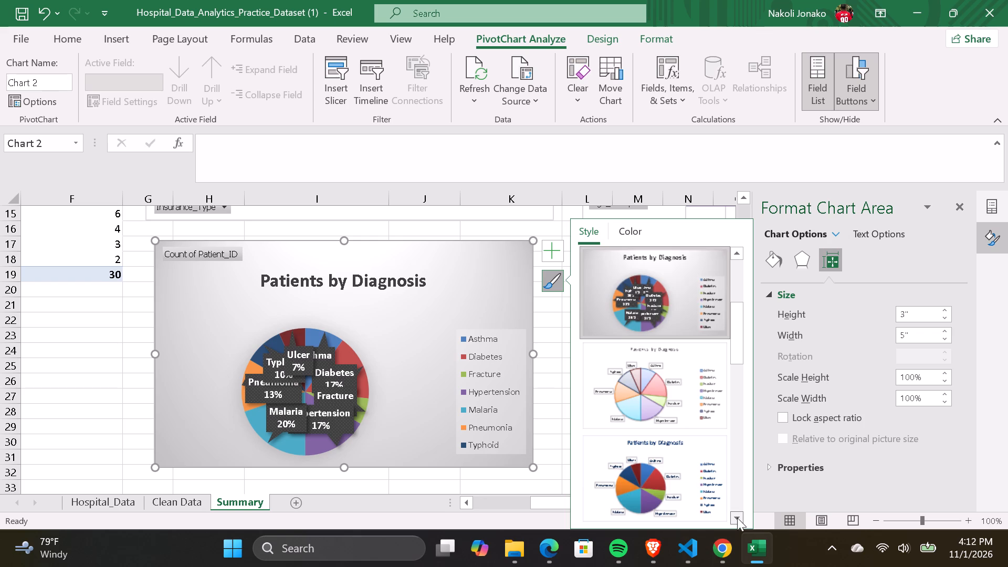
{"action": "left_click", "coordinate": [737, 518]}
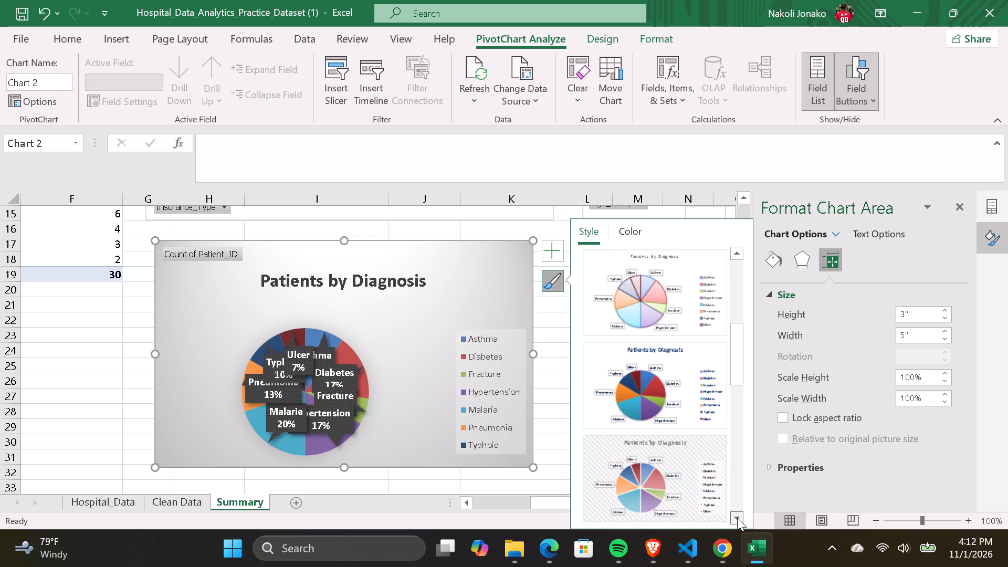
{"action": "left_click", "coordinate": [737, 518]}
{"action": "left_click", "coordinate": [737, 518]}
{"action": "left_click", "coordinate": [737, 518]}
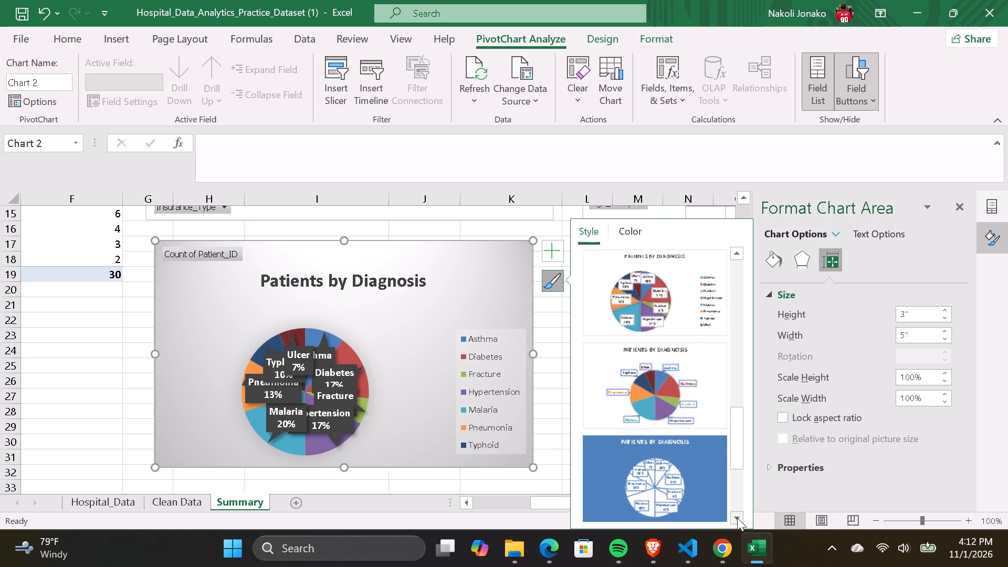
{"action": "left_click", "coordinate": [686, 403]}
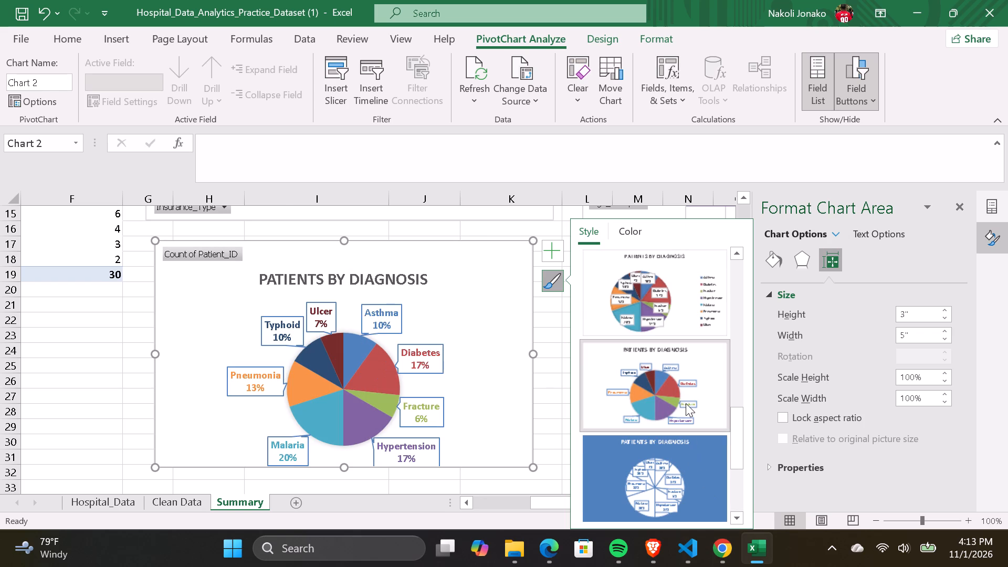
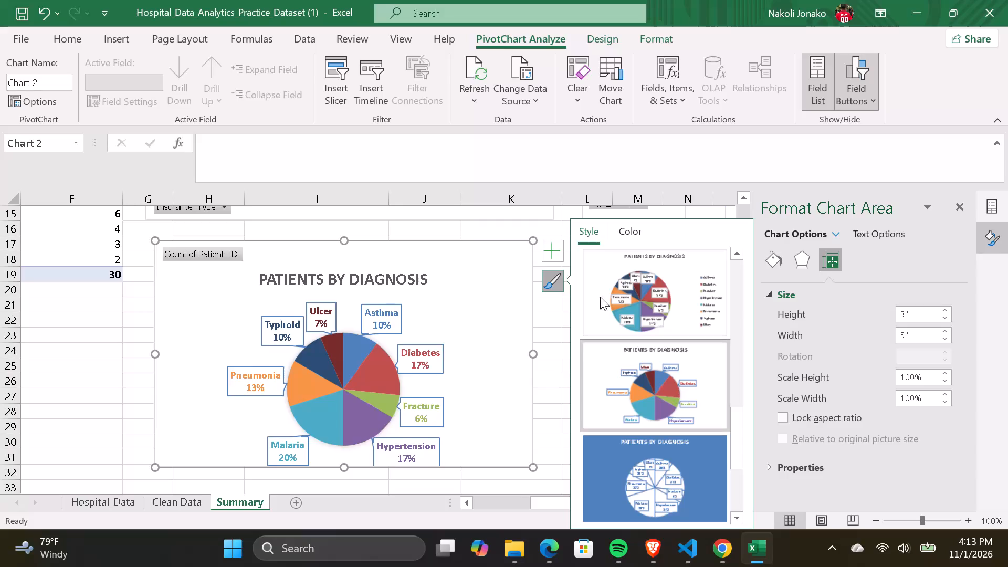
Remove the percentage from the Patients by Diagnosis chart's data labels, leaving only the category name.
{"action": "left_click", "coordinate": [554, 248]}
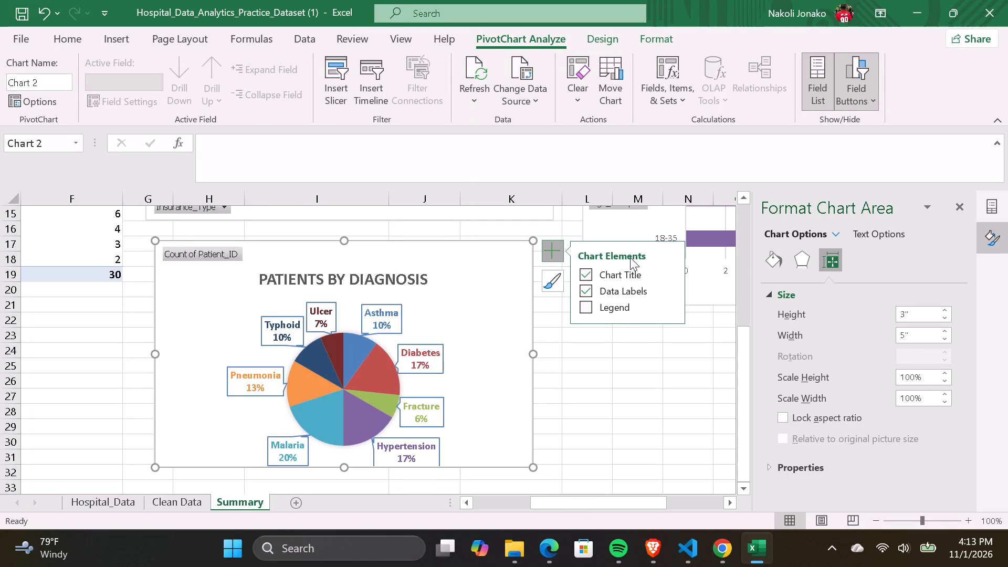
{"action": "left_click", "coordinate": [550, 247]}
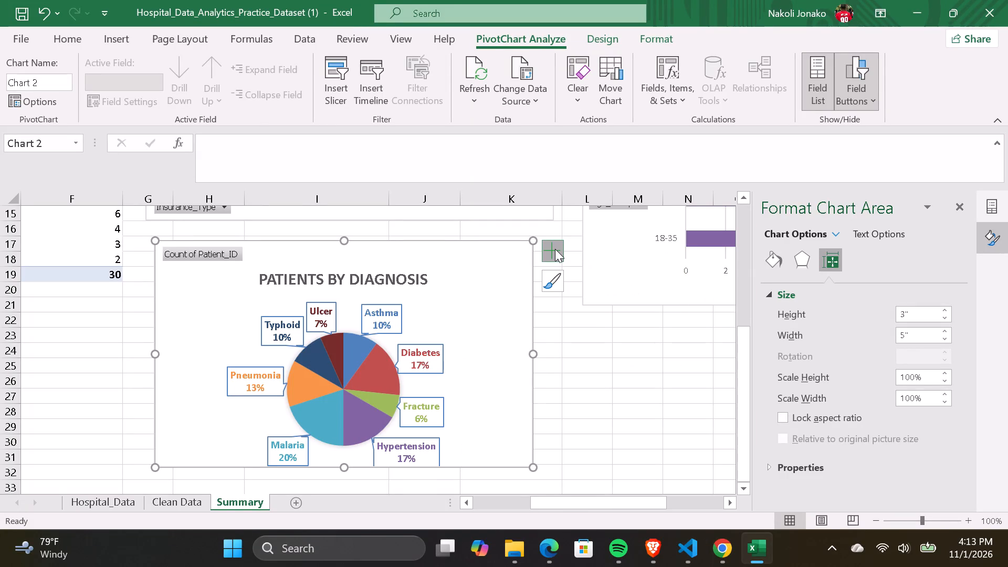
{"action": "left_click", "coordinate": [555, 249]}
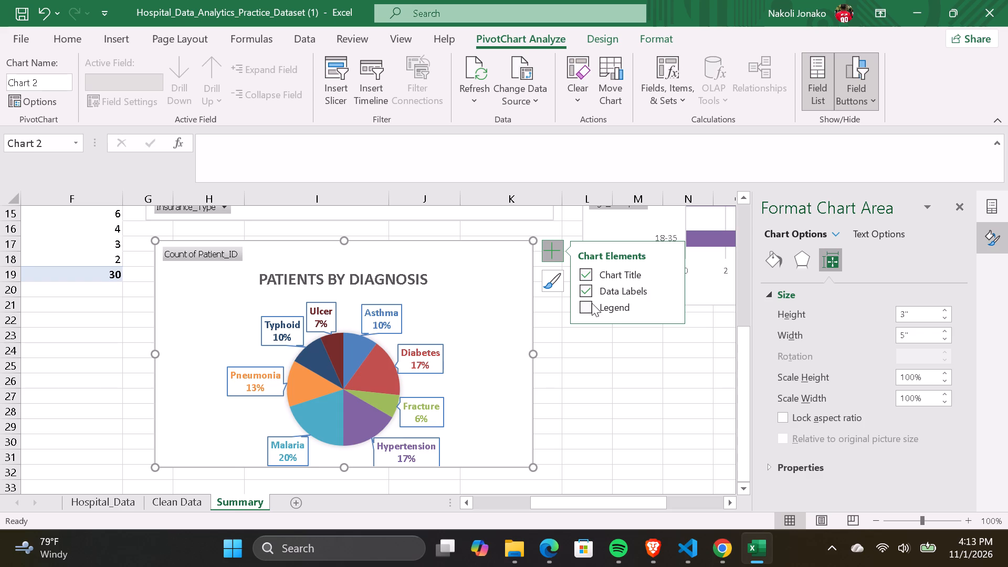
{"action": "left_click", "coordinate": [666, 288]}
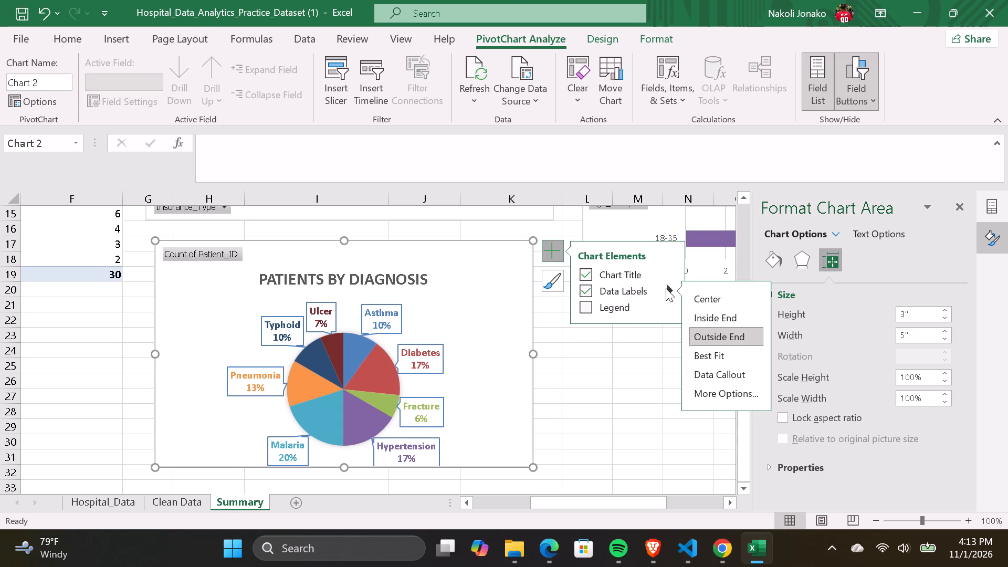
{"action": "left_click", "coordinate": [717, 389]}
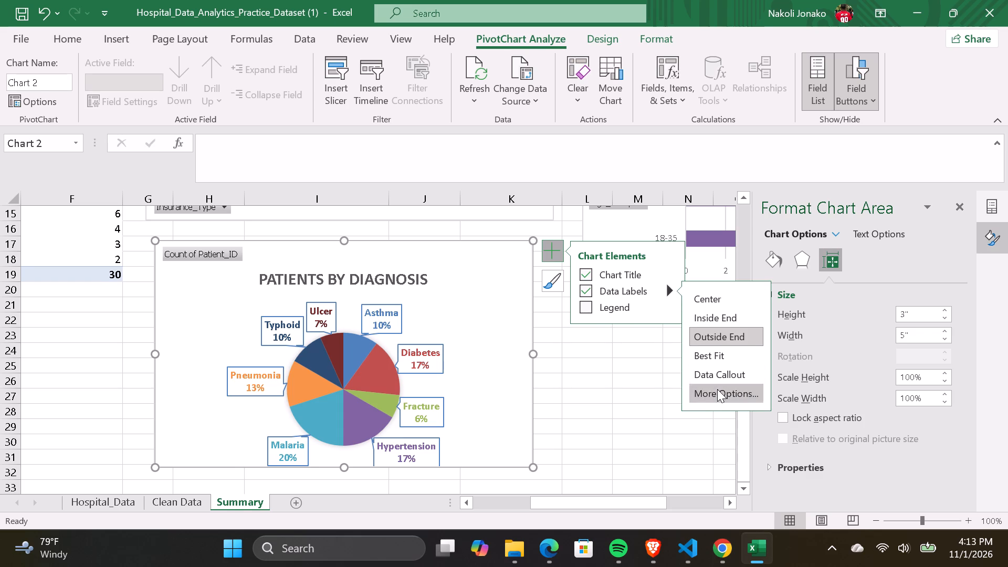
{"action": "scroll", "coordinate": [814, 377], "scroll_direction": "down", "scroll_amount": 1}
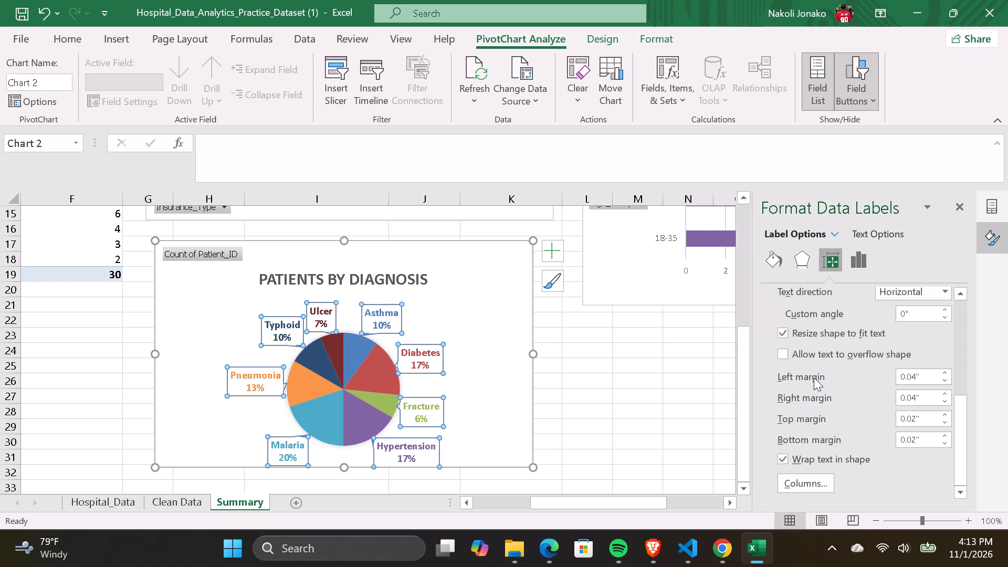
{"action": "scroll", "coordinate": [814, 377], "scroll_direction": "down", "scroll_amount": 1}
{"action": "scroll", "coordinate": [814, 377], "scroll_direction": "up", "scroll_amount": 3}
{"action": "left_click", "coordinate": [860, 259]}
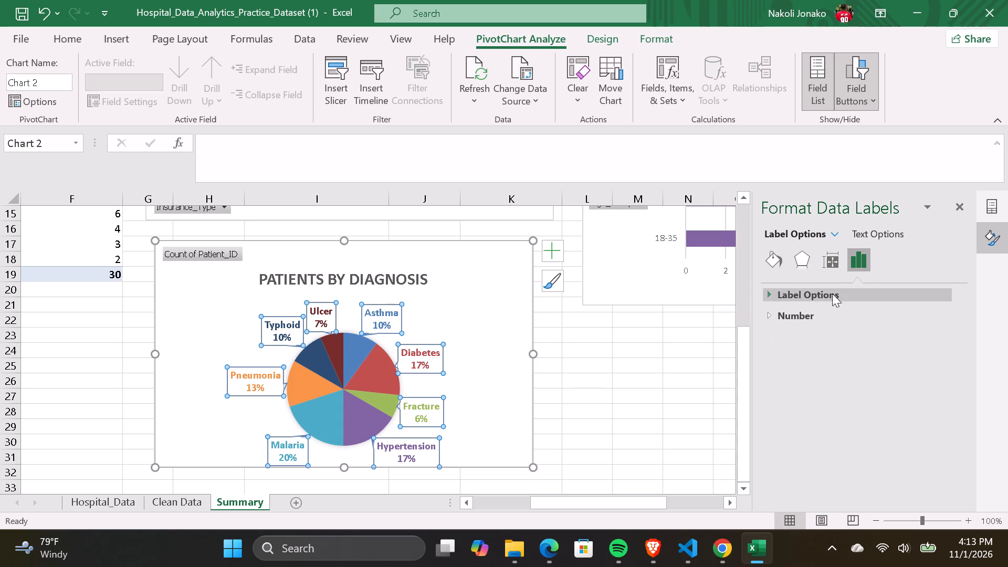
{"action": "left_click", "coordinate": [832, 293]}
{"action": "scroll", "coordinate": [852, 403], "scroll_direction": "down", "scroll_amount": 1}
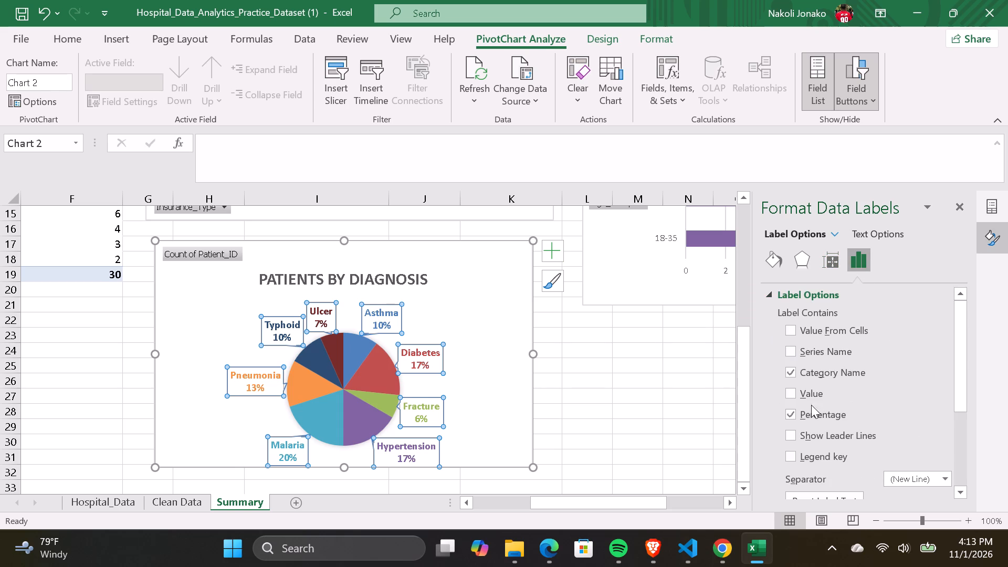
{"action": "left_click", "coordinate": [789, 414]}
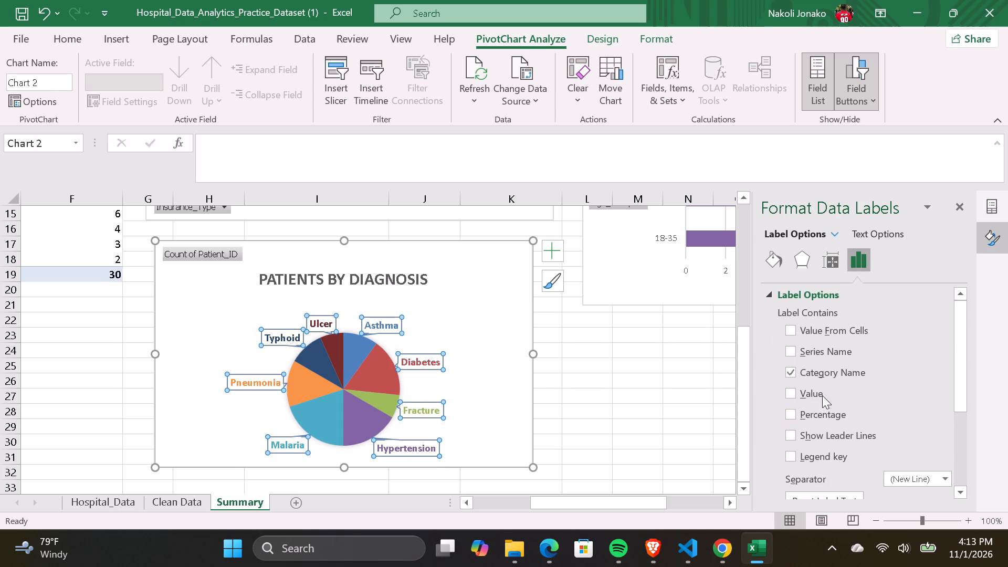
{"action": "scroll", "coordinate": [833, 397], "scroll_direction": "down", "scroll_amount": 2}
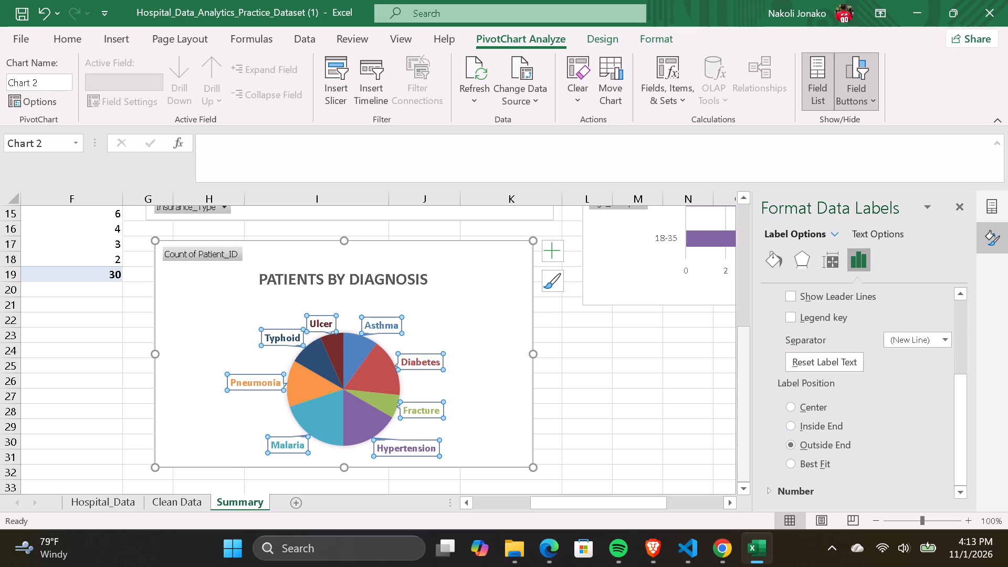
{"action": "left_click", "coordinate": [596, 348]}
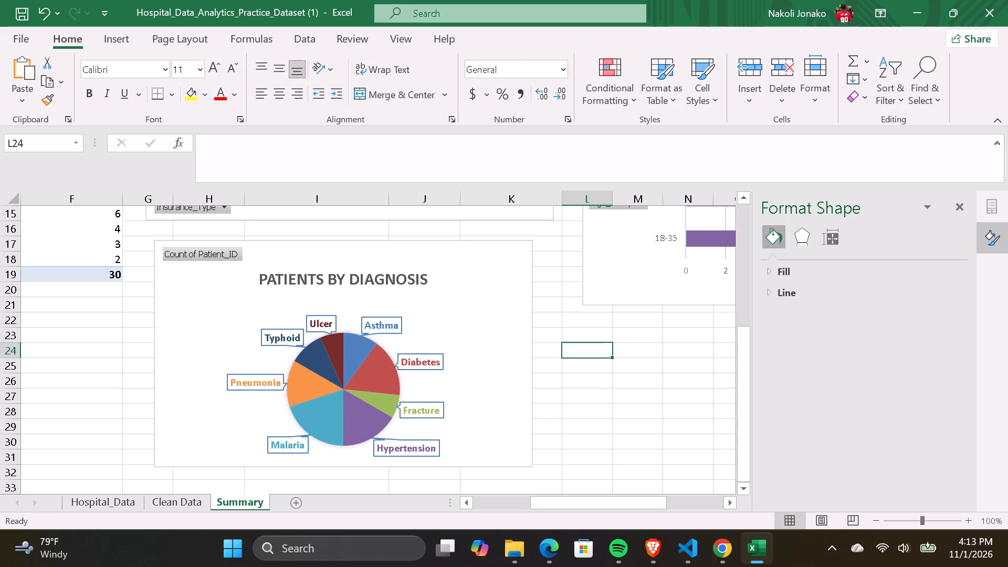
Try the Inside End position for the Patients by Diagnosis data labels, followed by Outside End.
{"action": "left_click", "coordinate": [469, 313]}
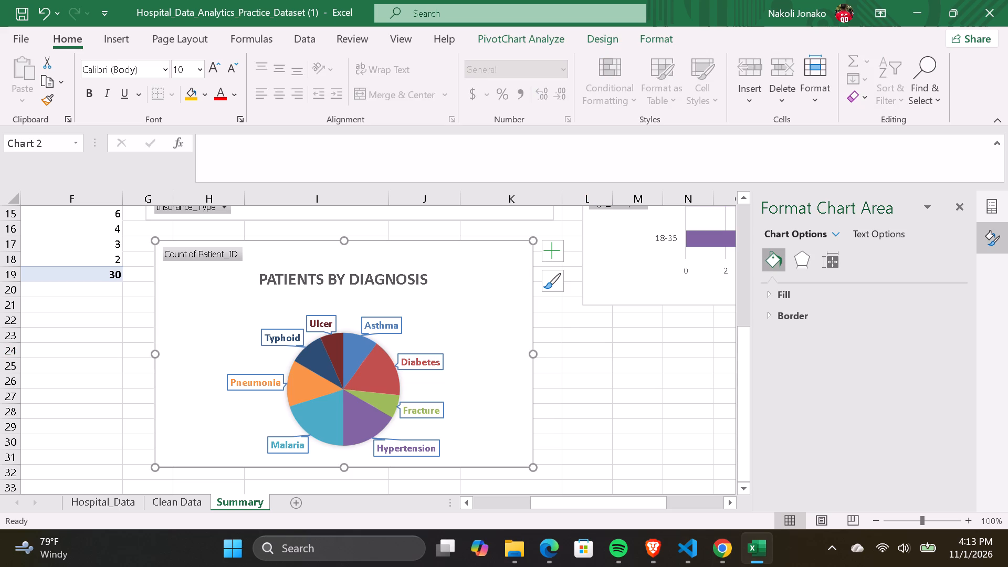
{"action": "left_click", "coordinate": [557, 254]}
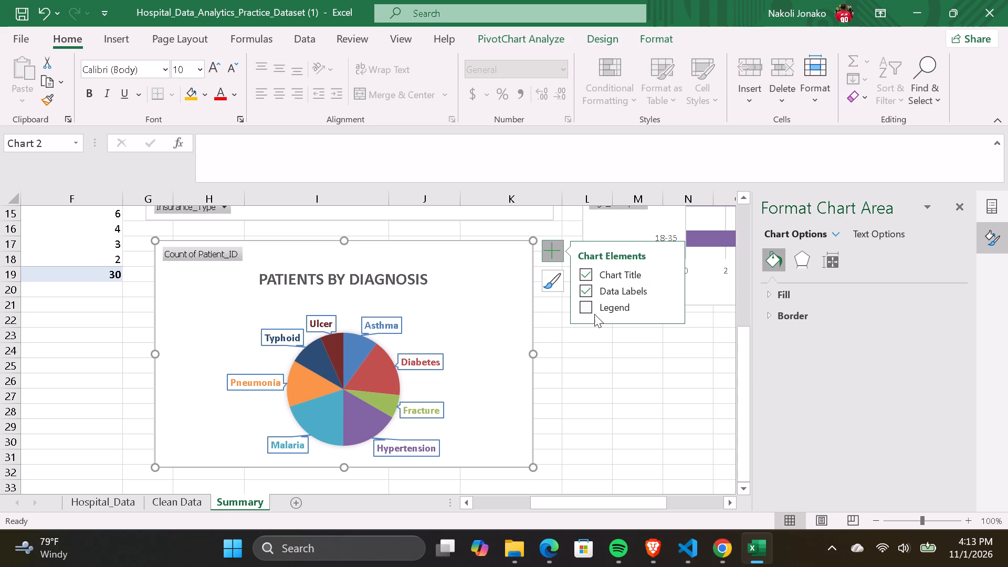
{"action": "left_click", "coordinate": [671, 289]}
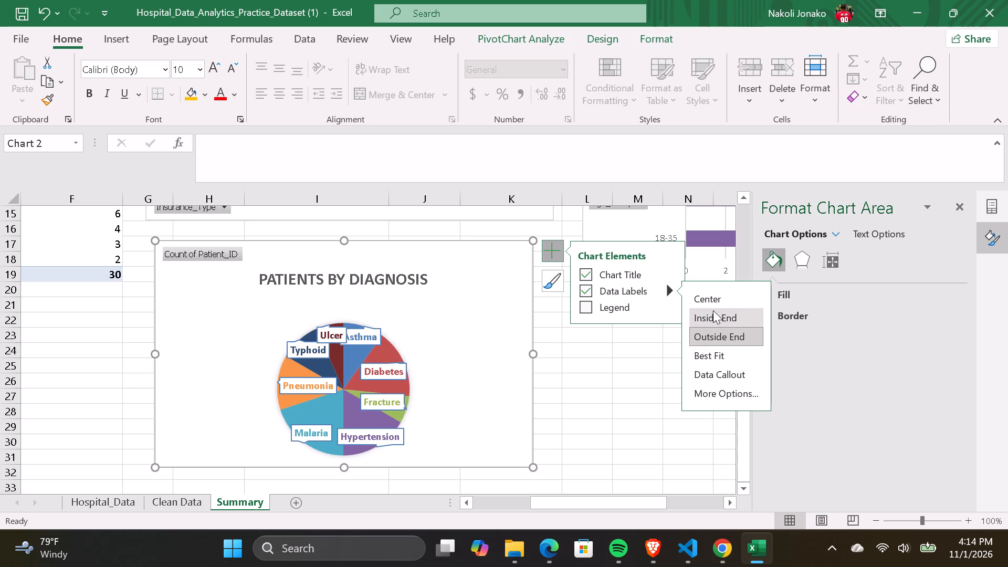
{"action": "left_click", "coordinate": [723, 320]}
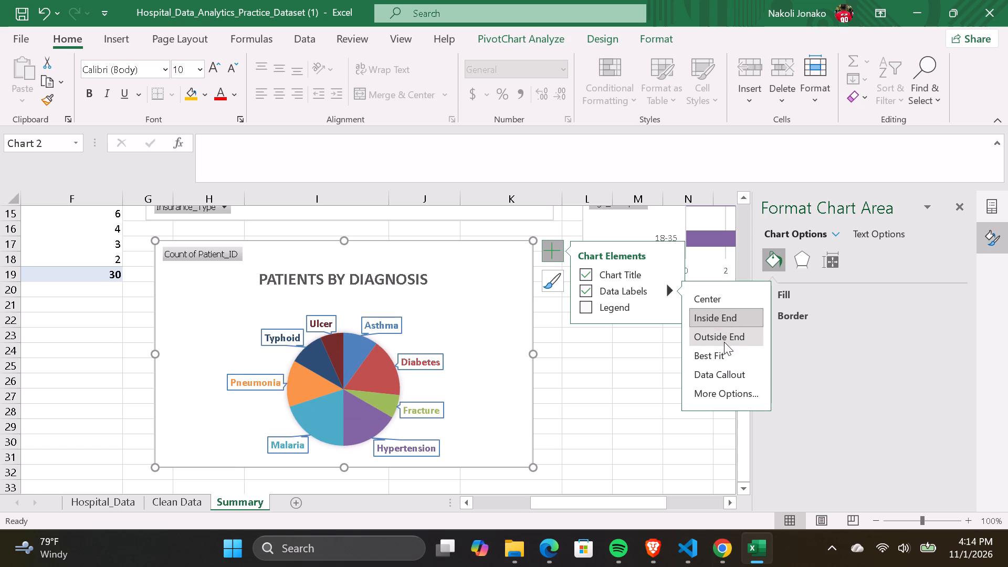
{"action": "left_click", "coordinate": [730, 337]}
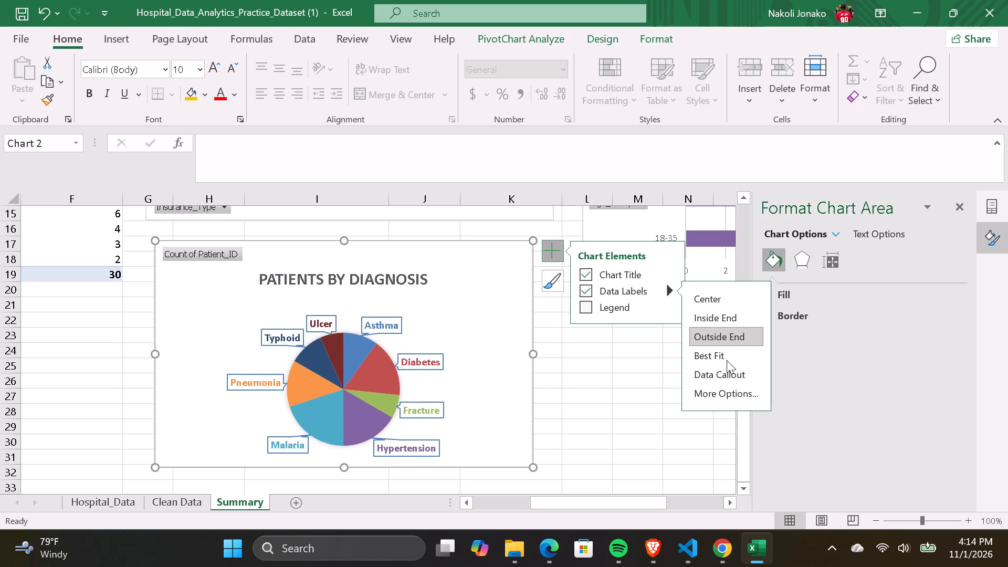
Set the number format category of the Patients by Diagnosis data labels to Percentage.
{"action": "left_click", "coordinate": [723, 391]}
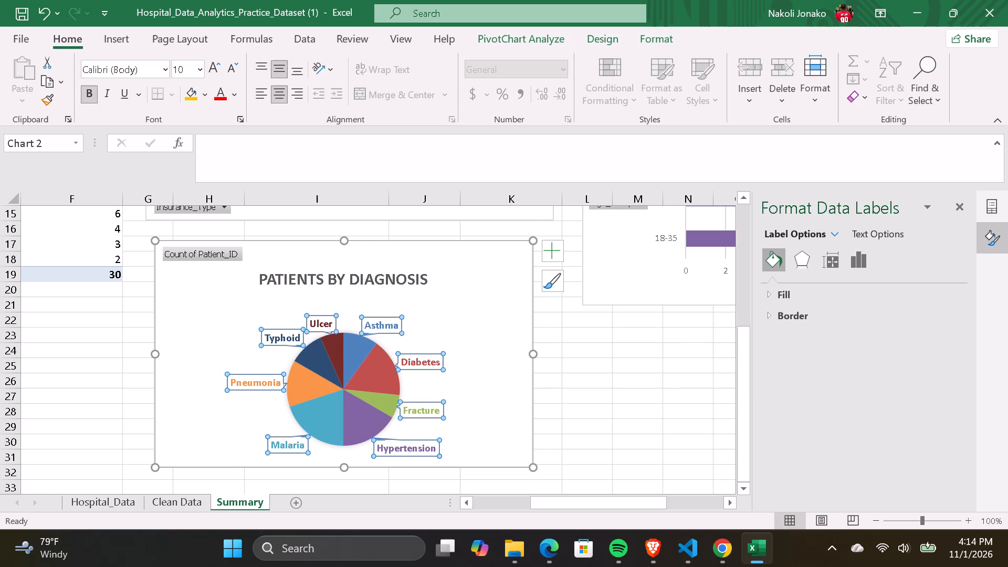
{"action": "left_click", "coordinate": [860, 248]}
{"action": "left_click", "coordinate": [860, 251]}
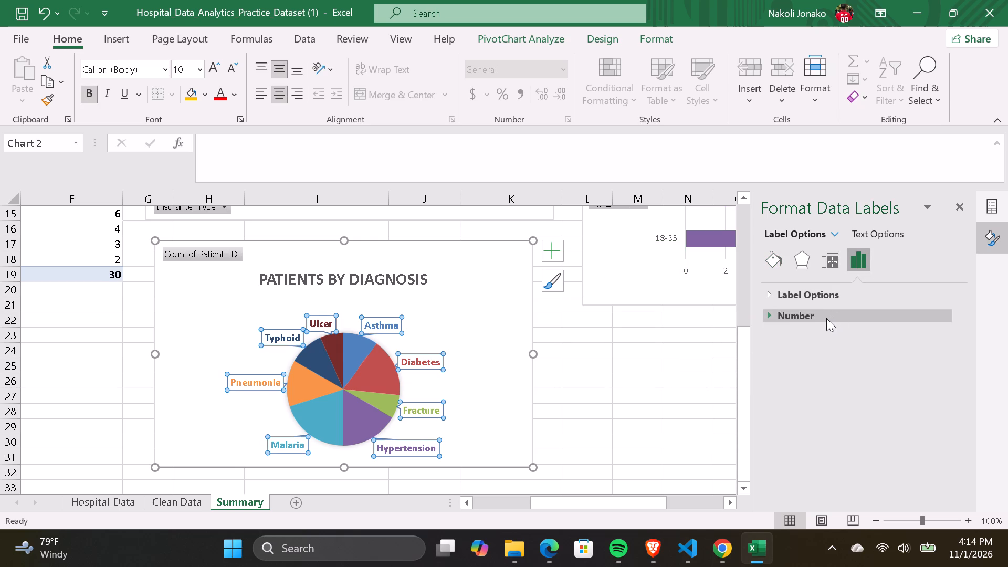
{"action": "left_click", "coordinate": [826, 318]}
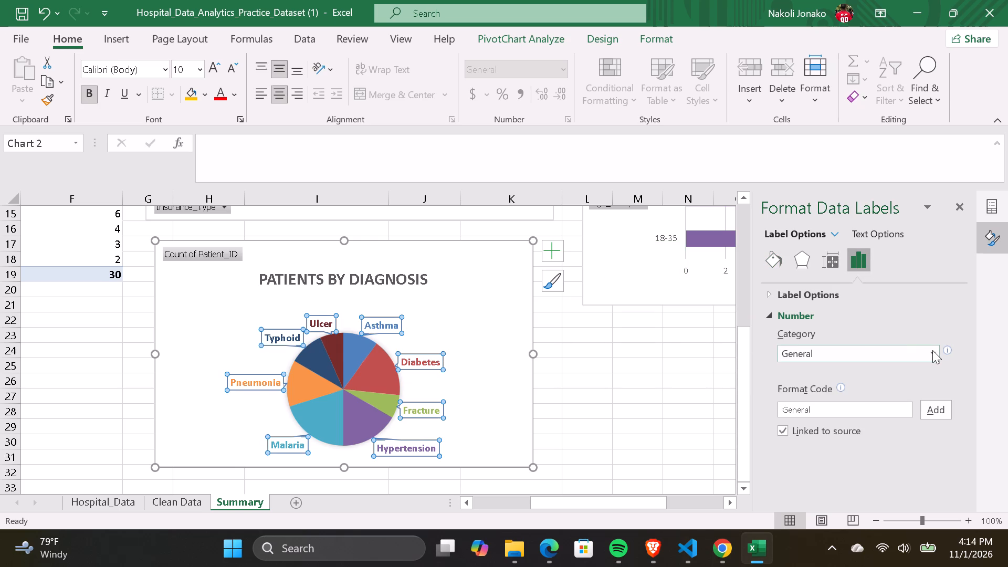
{"action": "left_click", "coordinate": [932, 351]}
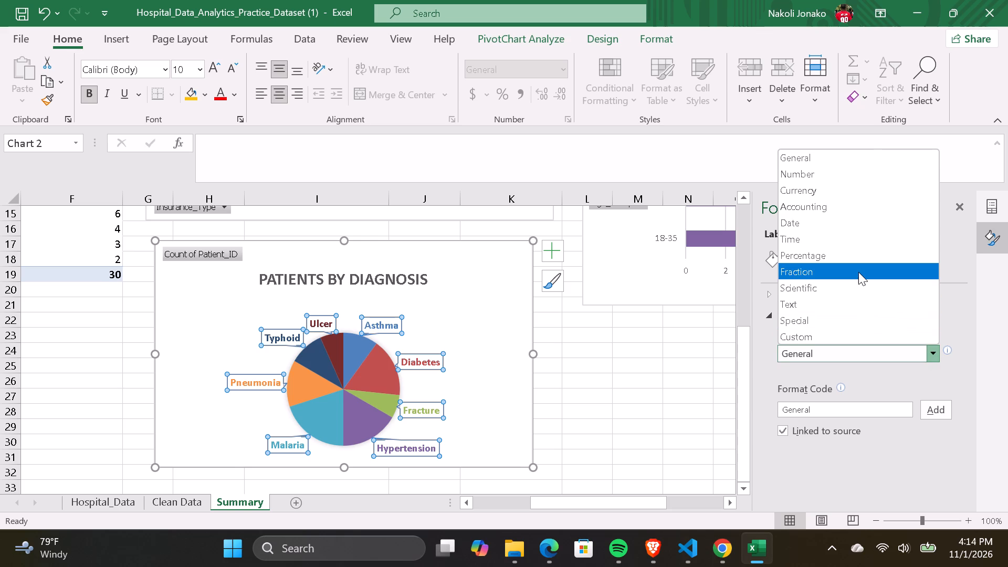
{"action": "scroll", "coordinate": [858, 272], "scroll_direction": "down", "scroll_amount": 1}
{"action": "scroll", "coordinate": [858, 272], "scroll_direction": "up", "scroll_amount": 1}
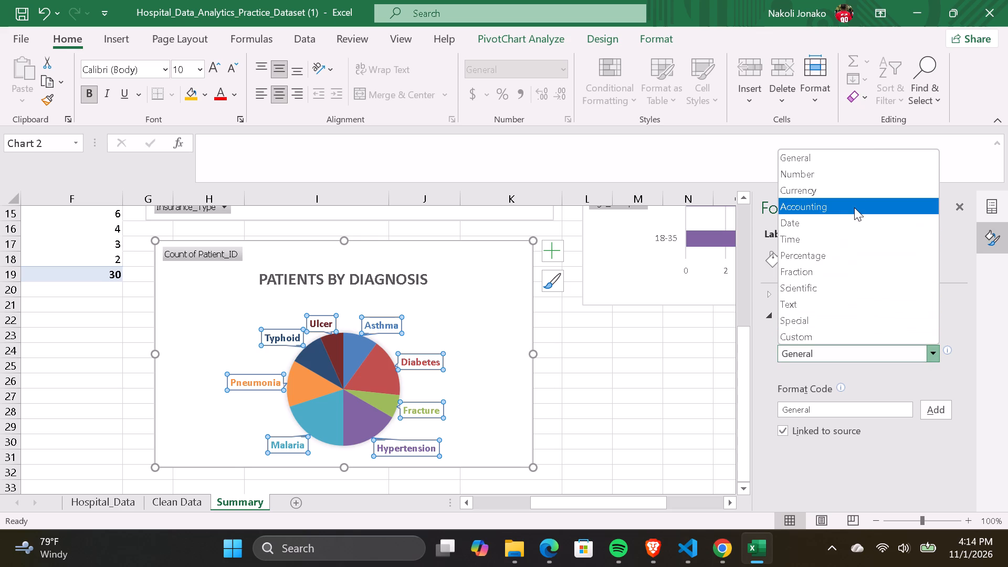
{"action": "scroll", "coordinate": [874, 242], "scroll_direction": "down", "scroll_amount": 1}
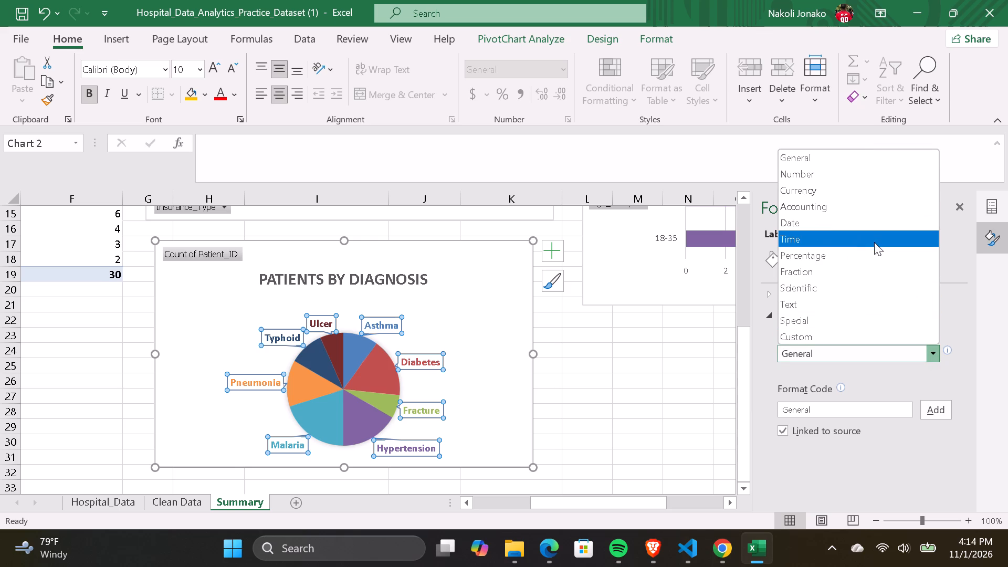
{"action": "scroll", "coordinate": [874, 242], "scroll_direction": "down", "scroll_amount": 1}
{"action": "left_click", "coordinate": [858, 260]}
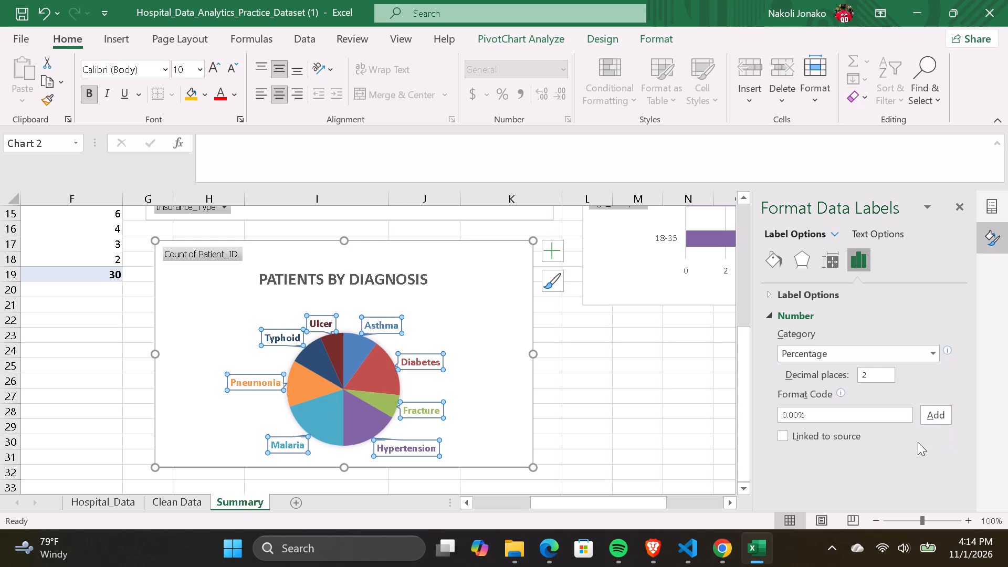
{"action": "scroll", "coordinate": [918, 442], "scroll_direction": "down", "scroll_amount": 1}
{"action": "scroll", "coordinate": [845, 313], "scroll_direction": "up", "scroll_amount": 1}
Show the percentage alongside the category name in the Patients by Diagnosis data labels.
{"action": "left_click", "coordinate": [807, 314]}
{"action": "left_click", "coordinate": [807, 314]}
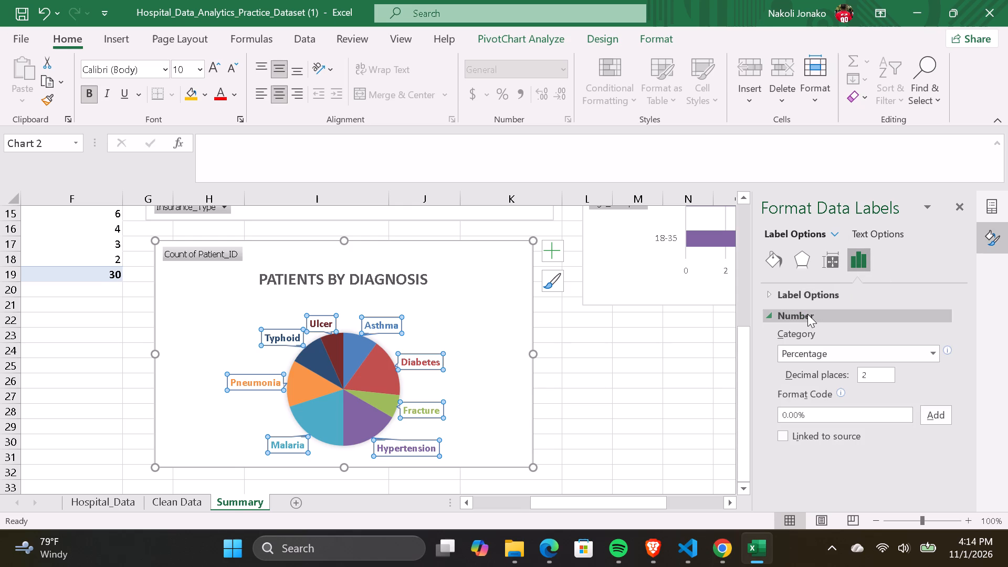
{"action": "left_click", "coordinate": [828, 301]}
{"action": "left_click", "coordinate": [822, 298]}
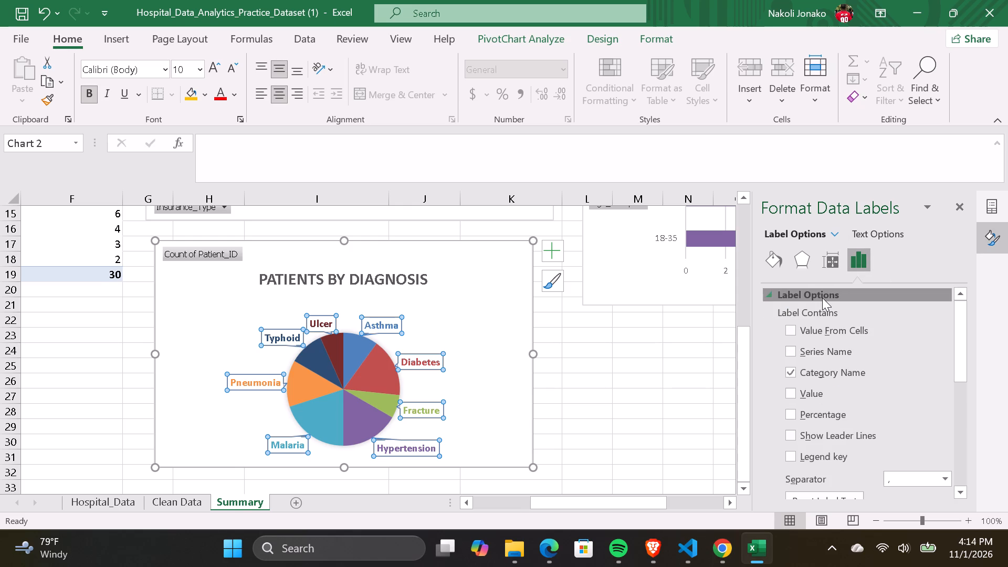
{"action": "left_click", "coordinate": [792, 418]}
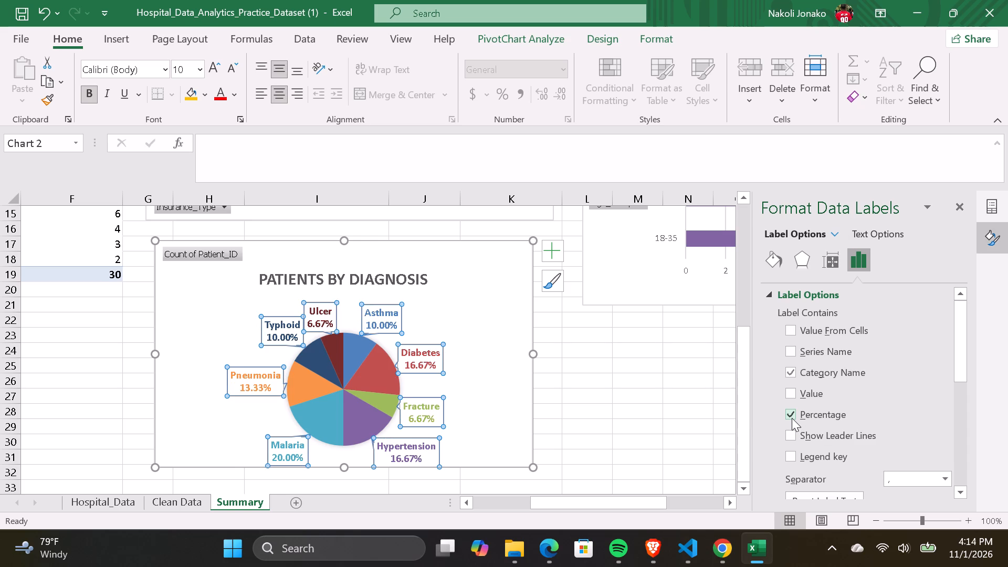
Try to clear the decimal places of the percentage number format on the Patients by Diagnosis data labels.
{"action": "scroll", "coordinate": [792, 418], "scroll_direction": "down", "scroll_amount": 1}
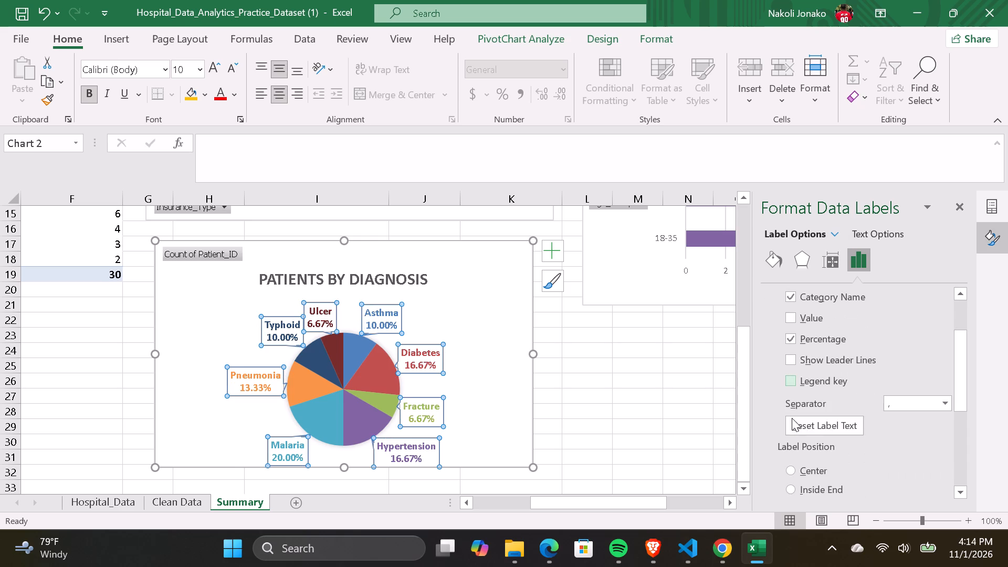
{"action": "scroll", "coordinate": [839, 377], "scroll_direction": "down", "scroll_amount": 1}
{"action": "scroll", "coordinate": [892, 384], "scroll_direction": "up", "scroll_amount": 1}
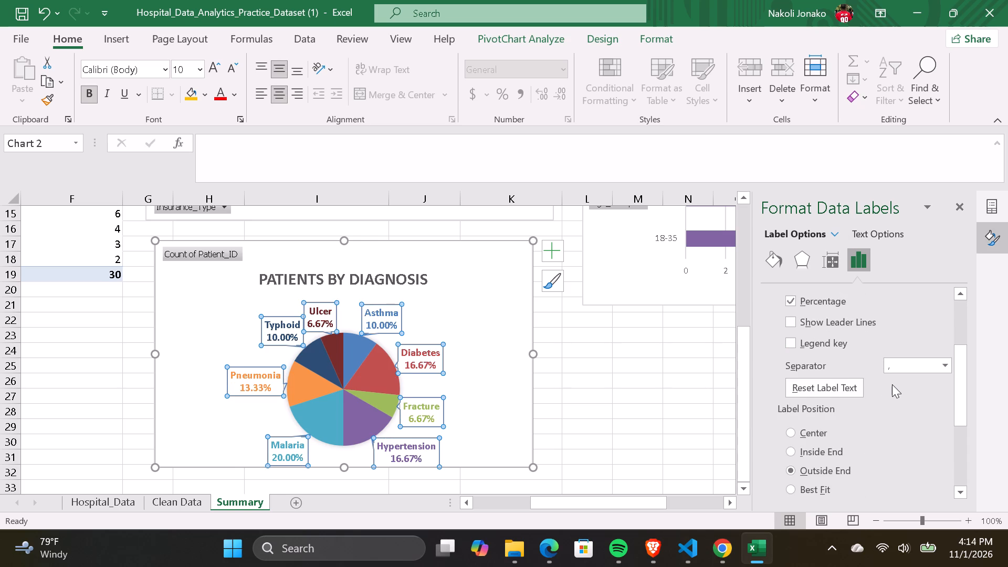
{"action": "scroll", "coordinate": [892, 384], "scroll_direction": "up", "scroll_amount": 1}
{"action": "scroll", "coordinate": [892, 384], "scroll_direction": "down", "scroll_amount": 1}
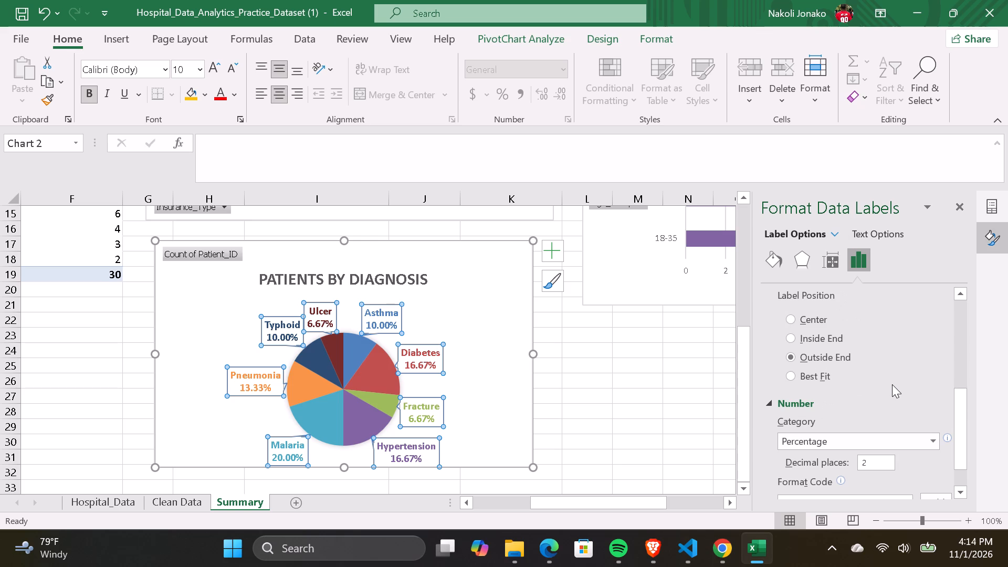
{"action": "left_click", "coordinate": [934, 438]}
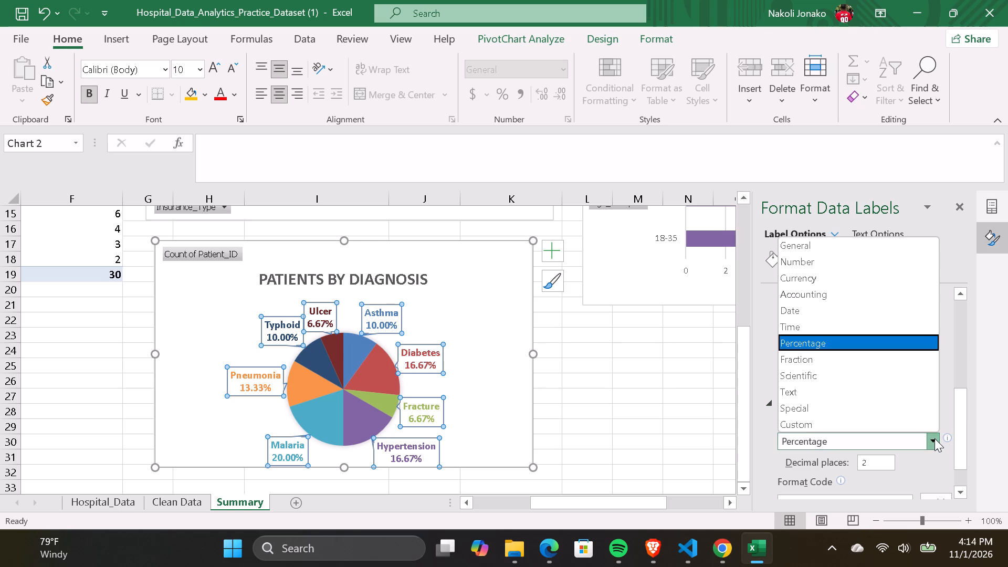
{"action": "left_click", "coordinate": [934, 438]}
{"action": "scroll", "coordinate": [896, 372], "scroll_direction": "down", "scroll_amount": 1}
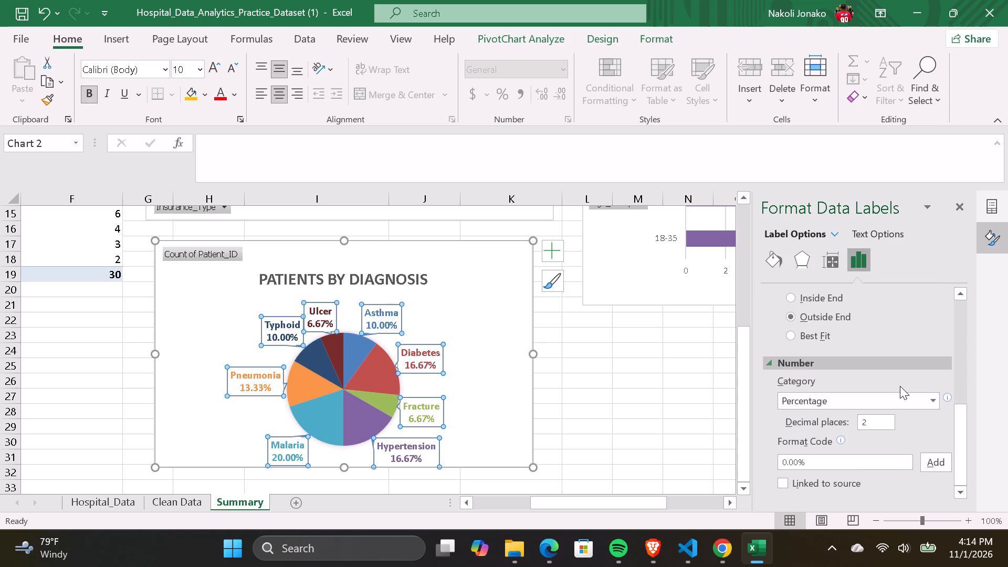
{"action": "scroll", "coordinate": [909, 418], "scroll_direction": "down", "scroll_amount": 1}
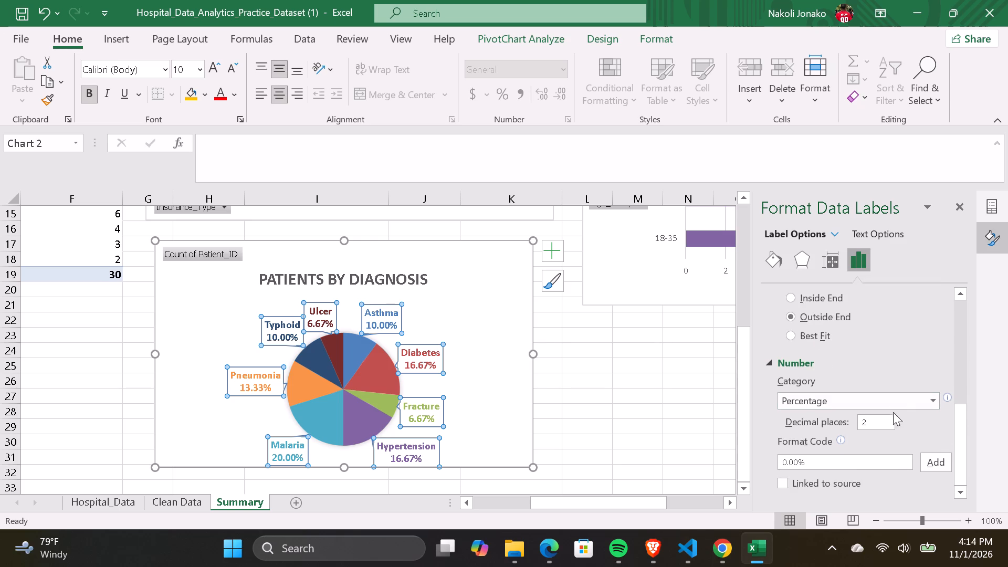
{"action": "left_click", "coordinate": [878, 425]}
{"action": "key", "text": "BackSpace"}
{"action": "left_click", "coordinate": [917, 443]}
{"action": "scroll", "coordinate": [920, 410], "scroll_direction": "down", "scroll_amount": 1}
Clear the format code of the Patients by Diagnosis data labels and add the empty code as their number format.
{"action": "left_click", "coordinate": [847, 466]}
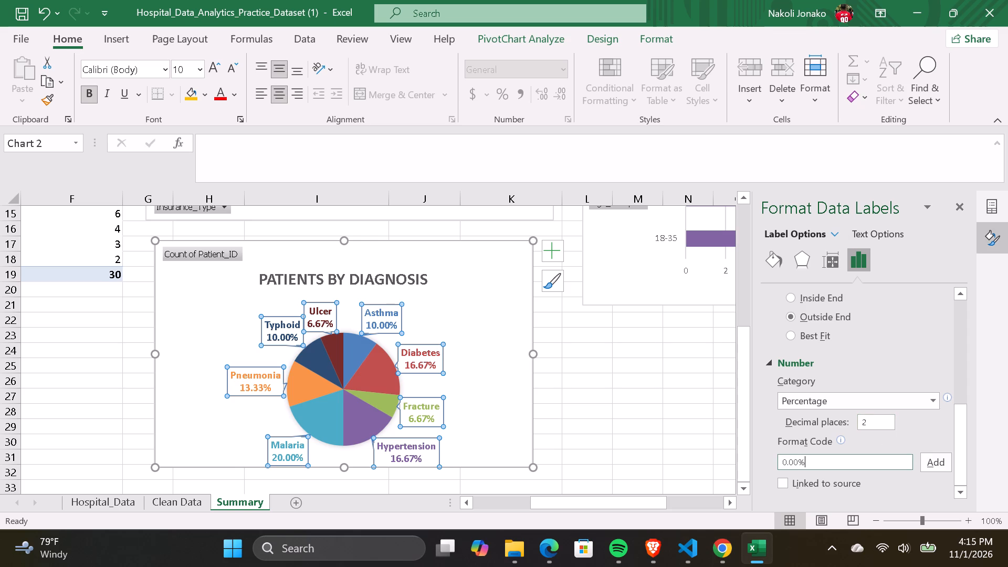
{"action": "key", "text": "BackSpace"}
{"action": "key", "text": "BackSpace"}
{"action": "key", "text": "BackSpace"}
{"action": "key", "text": "BackSpace"}
{"action": "key", "text": "BackSpace"}
{"action": "key", "text": "BackSpace"}
{"action": "scroll", "coordinate": [886, 417], "scroll_direction": "down", "scroll_amount": 1}
{"action": "left_click", "coordinate": [939, 464]}
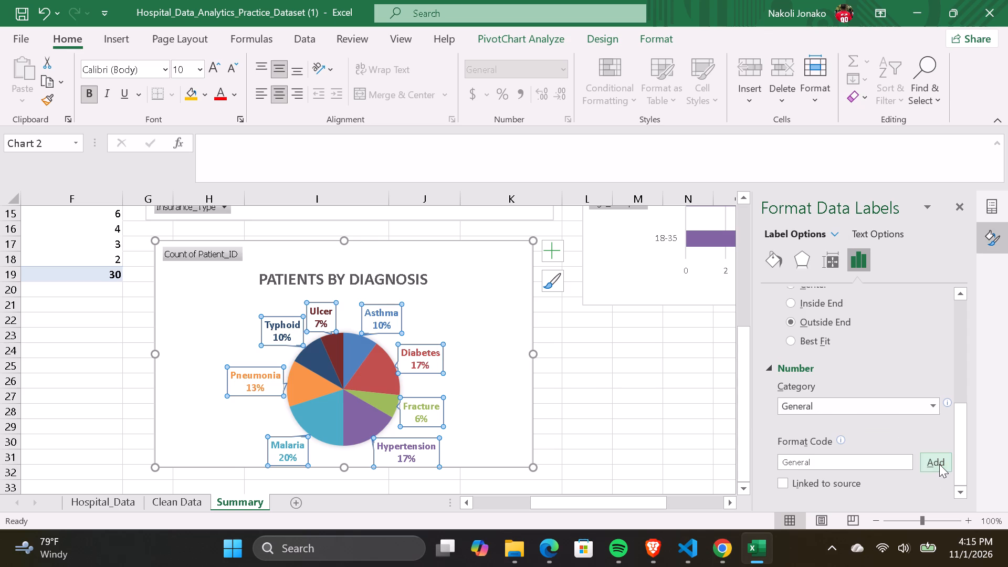
{"action": "left_click", "coordinate": [886, 440]}
{"action": "scroll", "coordinate": [886, 440], "scroll_direction": "down", "scroll_amount": 2}
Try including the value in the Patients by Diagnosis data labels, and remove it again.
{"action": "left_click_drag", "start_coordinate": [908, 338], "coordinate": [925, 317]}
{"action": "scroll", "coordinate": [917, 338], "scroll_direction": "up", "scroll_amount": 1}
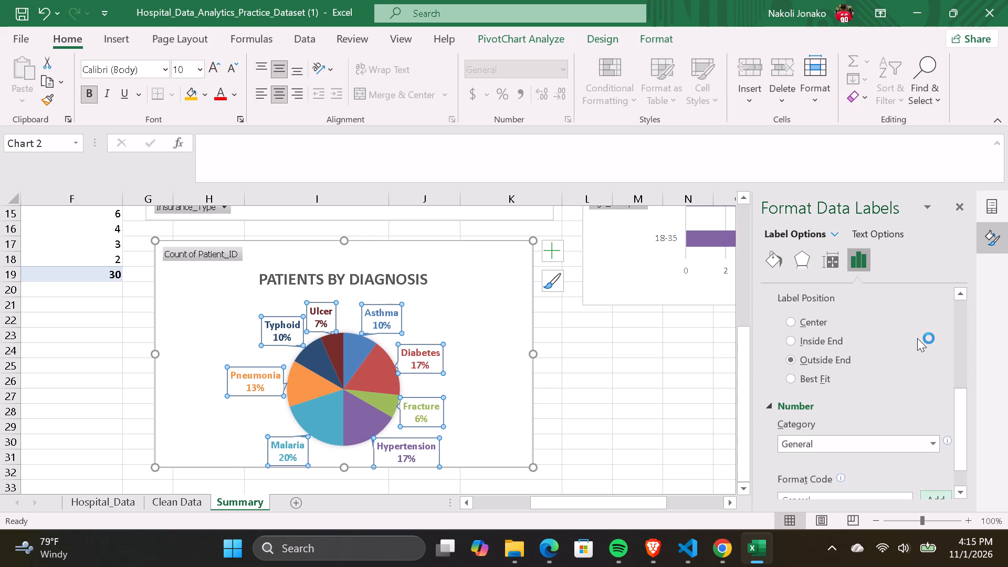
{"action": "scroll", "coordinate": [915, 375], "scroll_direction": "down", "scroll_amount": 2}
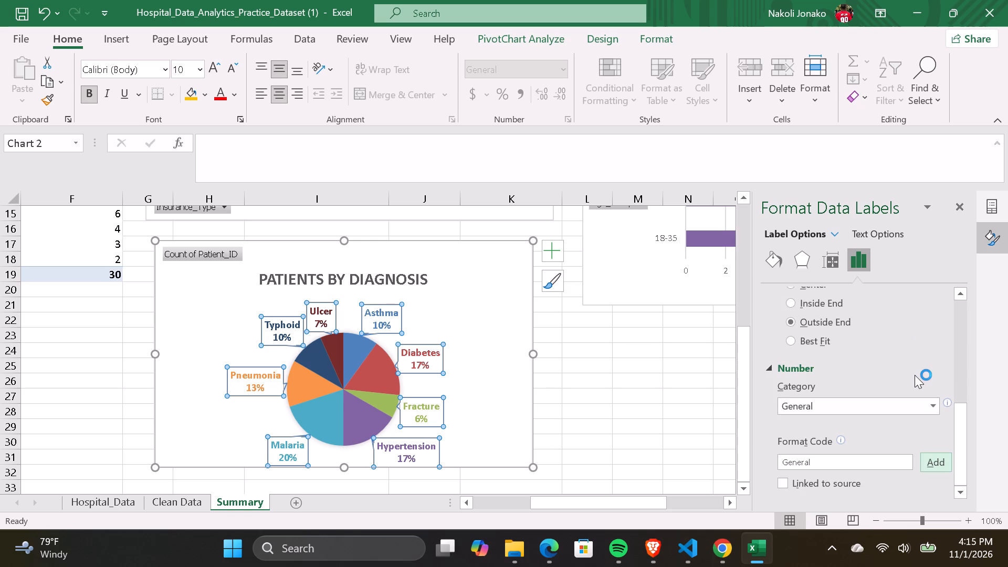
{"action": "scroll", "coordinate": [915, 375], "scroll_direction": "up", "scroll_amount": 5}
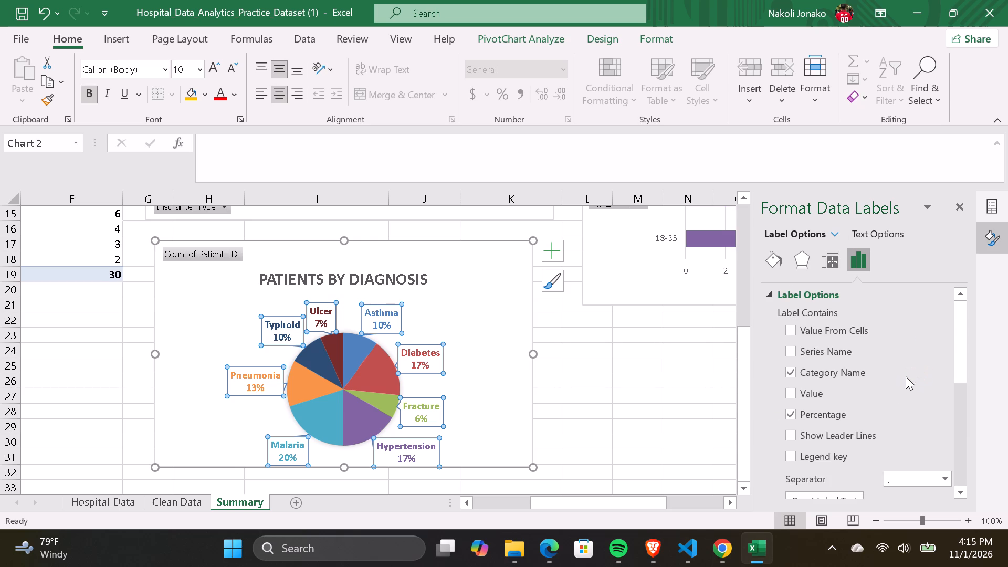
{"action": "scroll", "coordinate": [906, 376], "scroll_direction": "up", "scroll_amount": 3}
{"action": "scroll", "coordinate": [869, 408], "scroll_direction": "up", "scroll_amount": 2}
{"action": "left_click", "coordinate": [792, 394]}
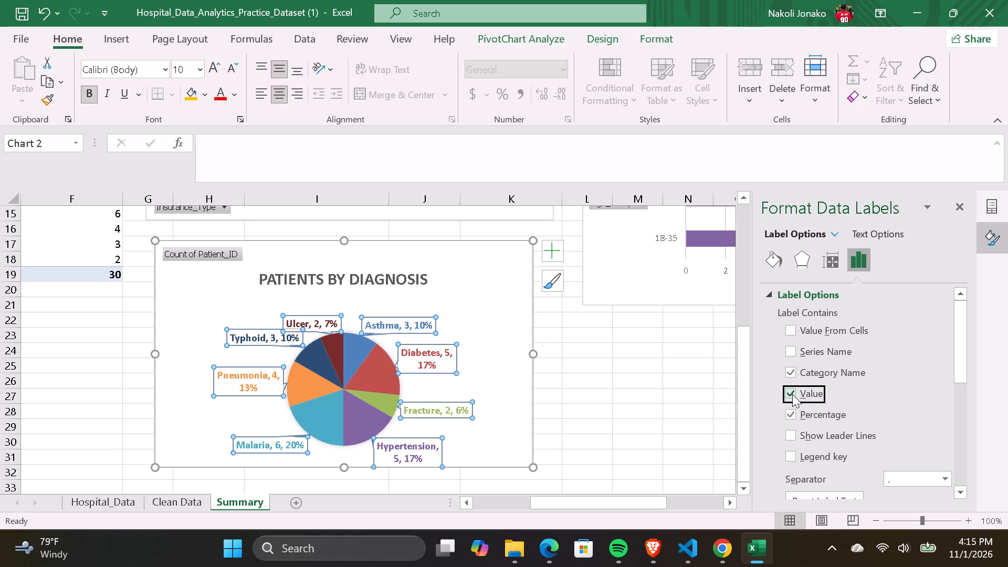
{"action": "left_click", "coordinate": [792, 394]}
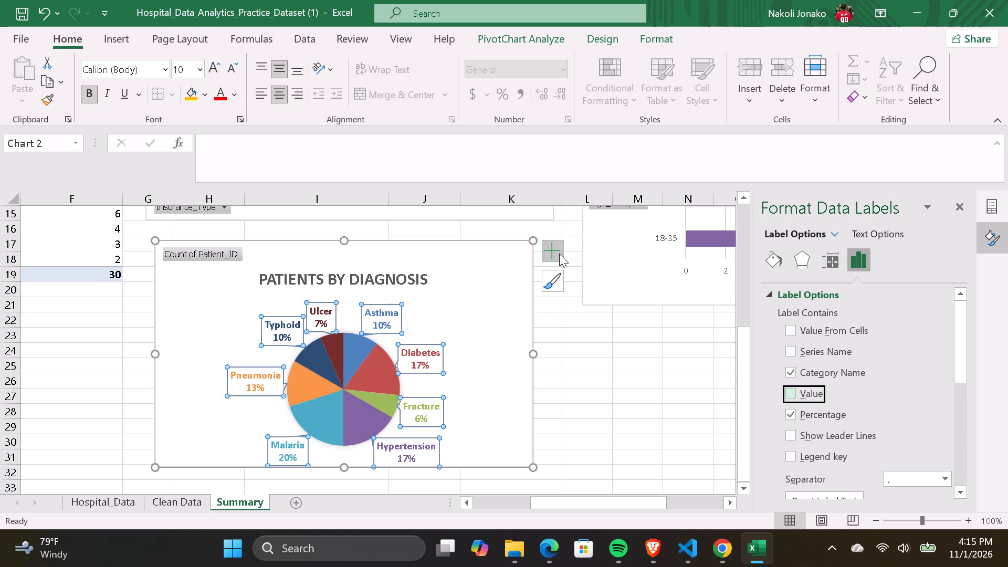
Restyle the Patients by Diagnosis chart with Style 8, the white style with a legend and labels over the slices.
{"action": "left_click", "coordinate": [558, 283]}
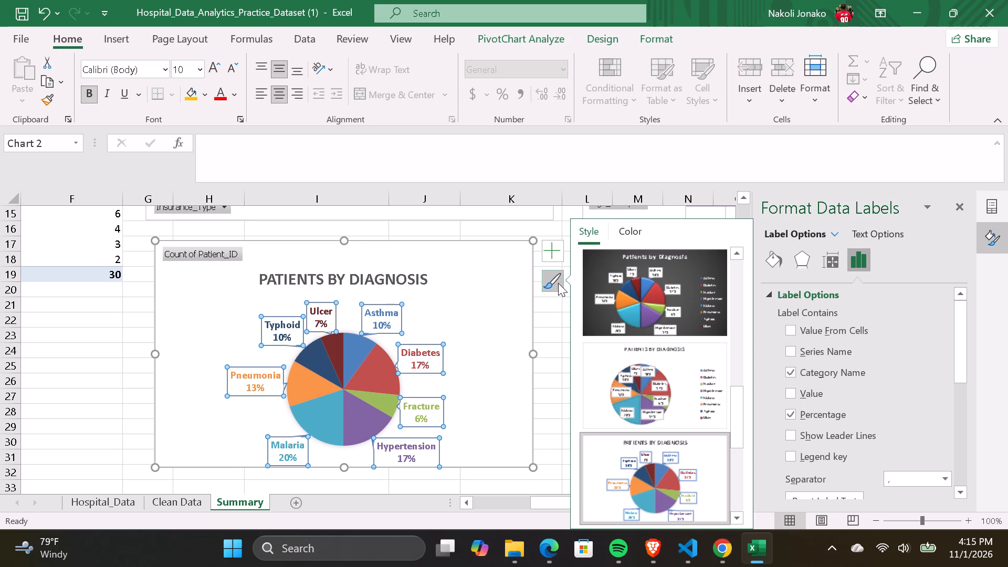
{"action": "left_click", "coordinate": [653, 371]}
Restyle the Patients by Diagnosis chart with Style 12, the white style with shaded, bevelled slices and a legend.
{"action": "scroll", "coordinate": [653, 371], "scroll_direction": "up", "scroll_amount": 1}
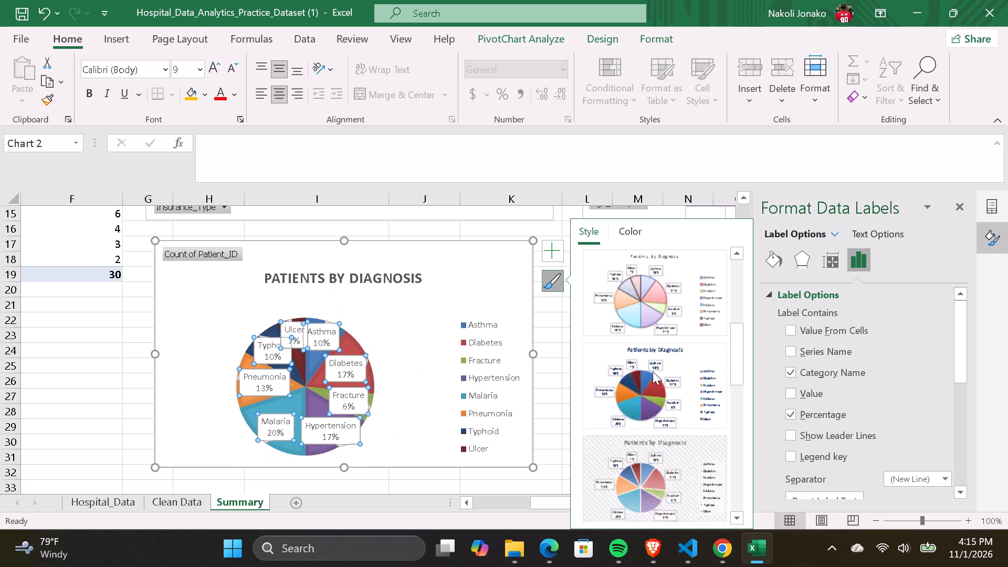
{"action": "scroll", "coordinate": [653, 371], "scroll_direction": "up", "scroll_amount": 4}
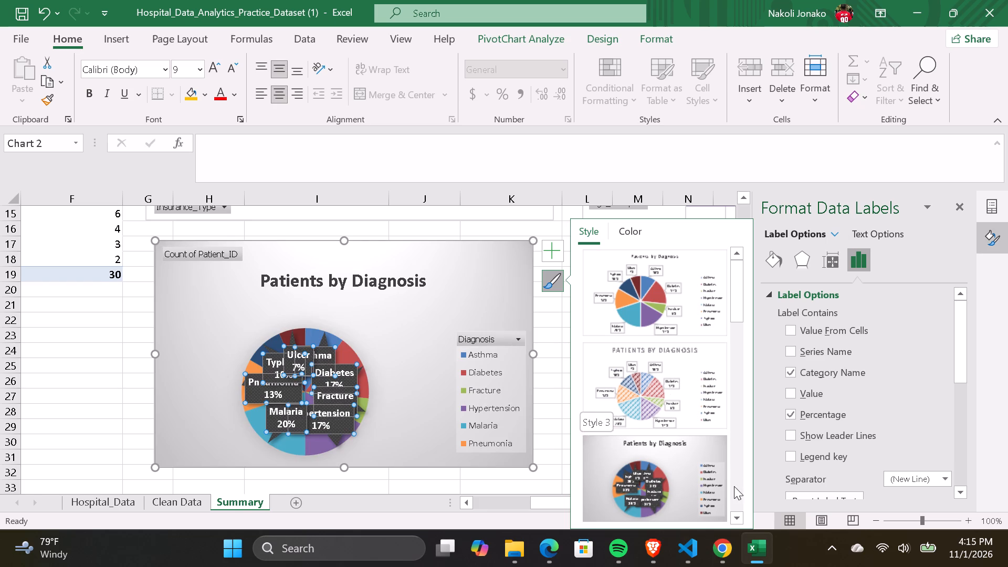
{"action": "left_click", "coordinate": [733, 514]}
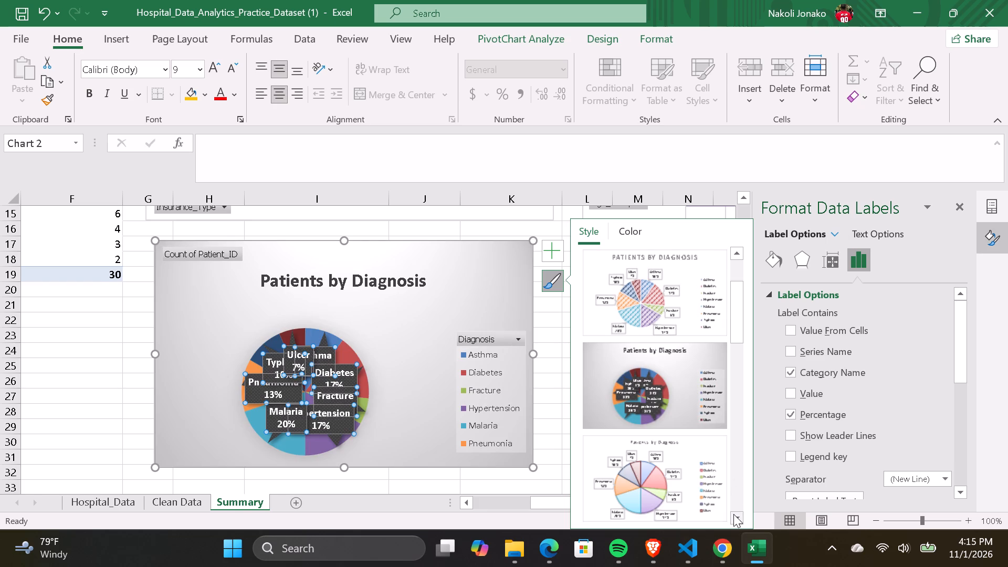
{"action": "left_click", "coordinate": [733, 514]}
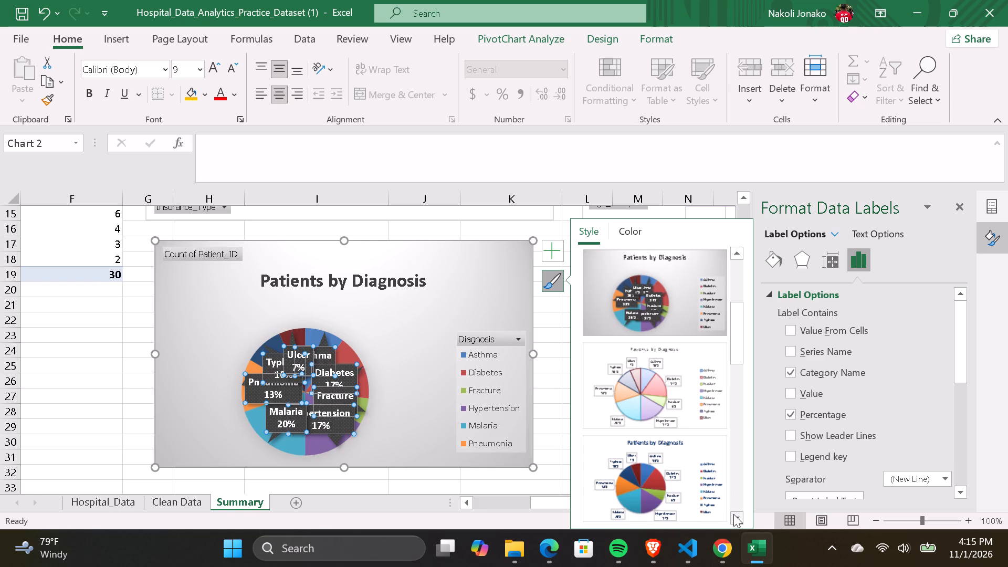
{"action": "left_click", "coordinate": [733, 514]}
{"action": "left_click", "coordinate": [733, 514]}
{"action": "left_click", "coordinate": [733, 514]}
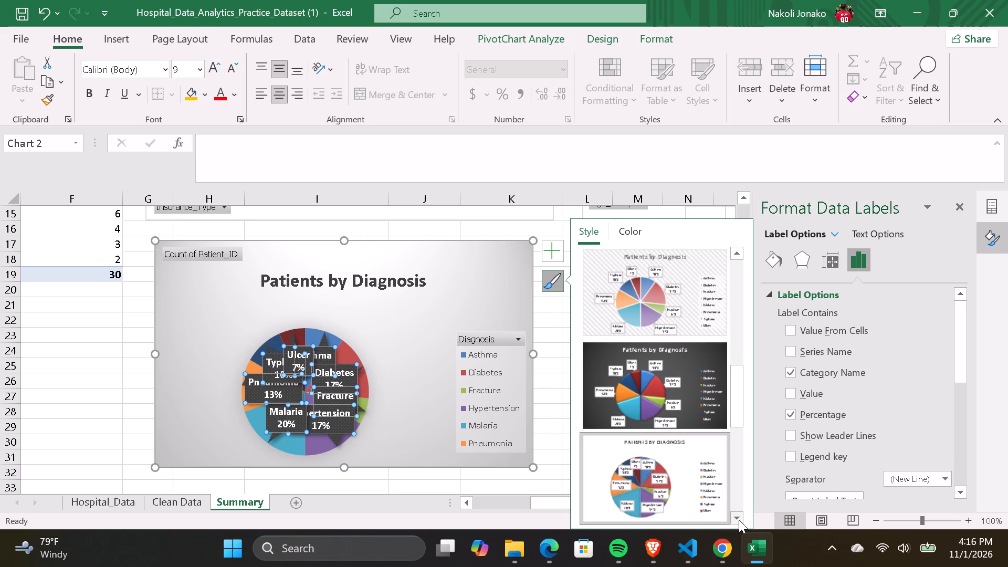
{"action": "left_click", "coordinate": [739, 520]}
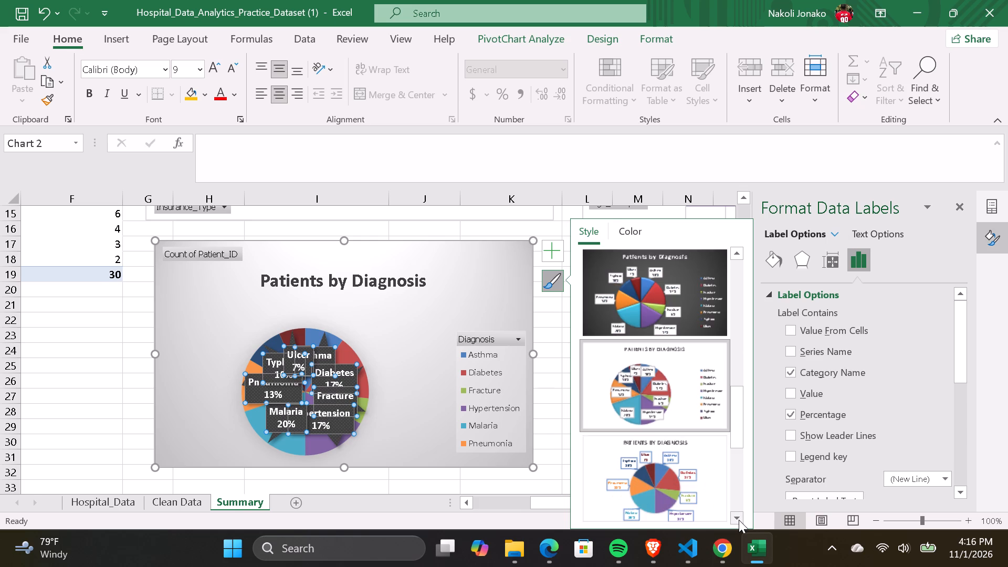
{"action": "left_click", "coordinate": [739, 520]}
{"action": "left_click", "coordinate": [739, 520]}
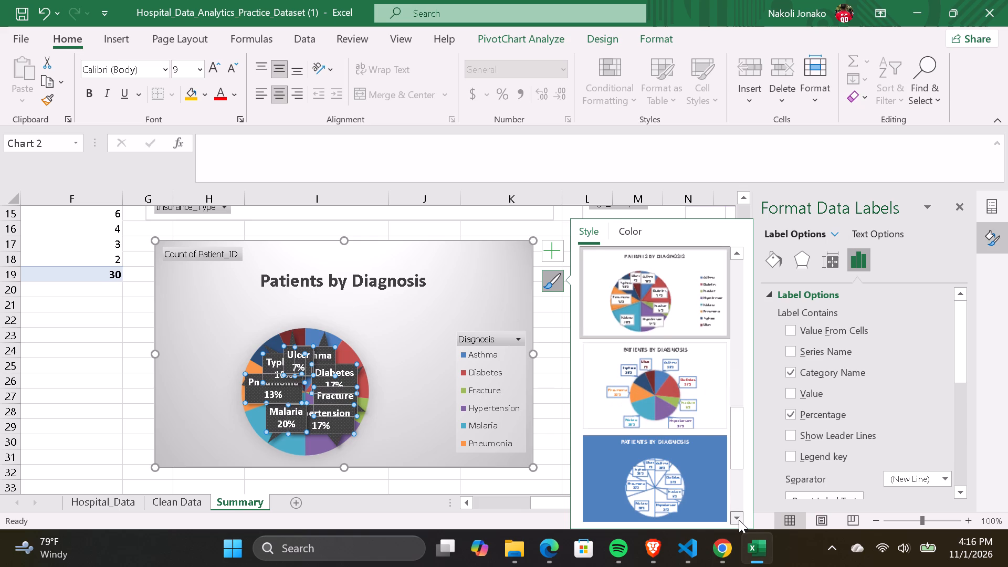
{"action": "left_click", "coordinate": [739, 520]}
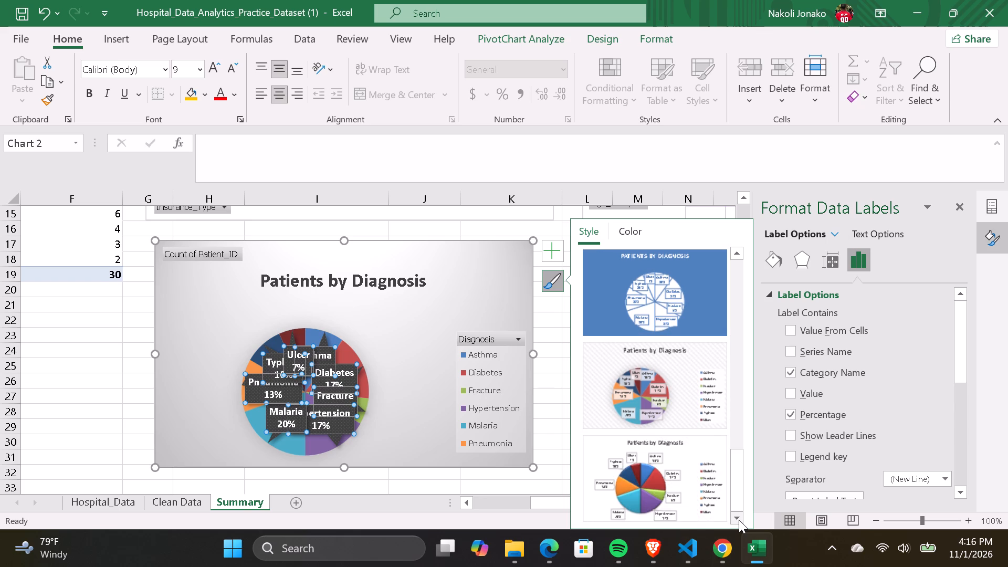
{"action": "left_click", "coordinate": [739, 520]}
{"action": "left_click", "coordinate": [739, 520]}
{"action": "left_click", "coordinate": [668, 495]}
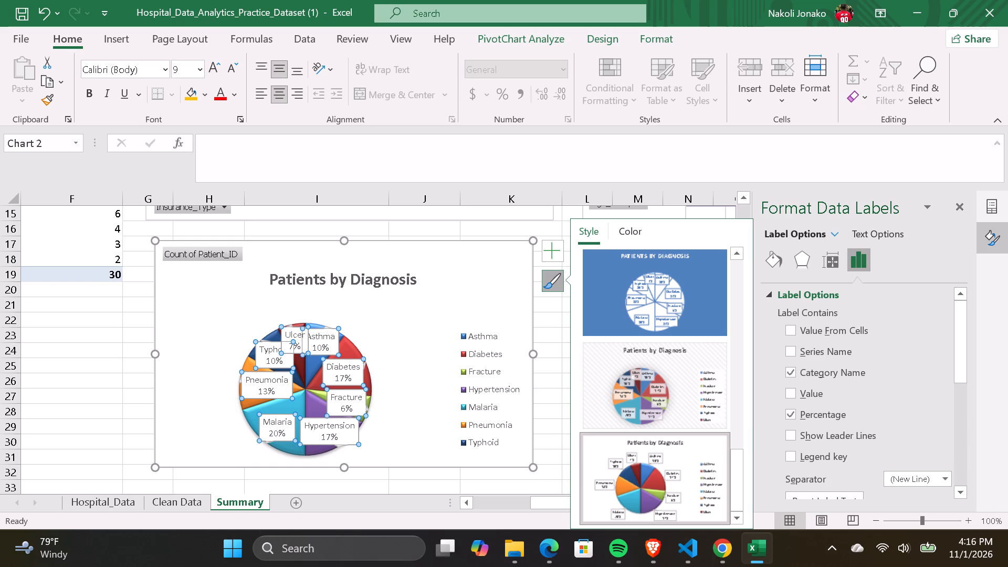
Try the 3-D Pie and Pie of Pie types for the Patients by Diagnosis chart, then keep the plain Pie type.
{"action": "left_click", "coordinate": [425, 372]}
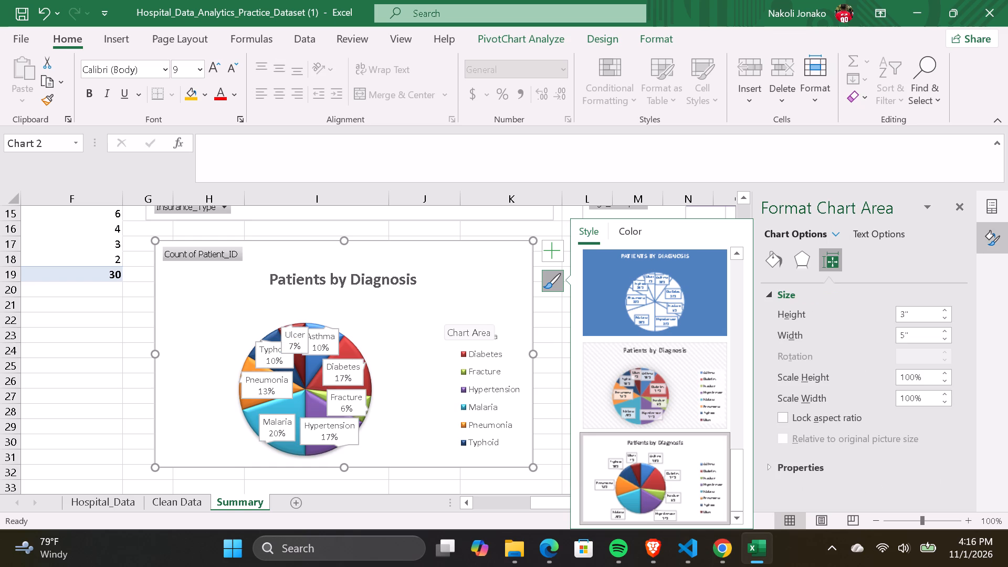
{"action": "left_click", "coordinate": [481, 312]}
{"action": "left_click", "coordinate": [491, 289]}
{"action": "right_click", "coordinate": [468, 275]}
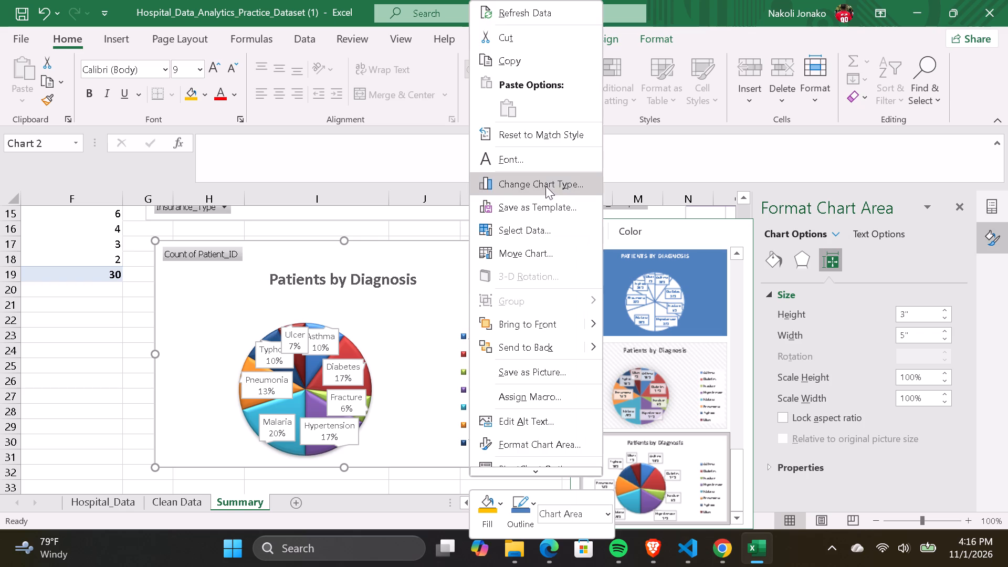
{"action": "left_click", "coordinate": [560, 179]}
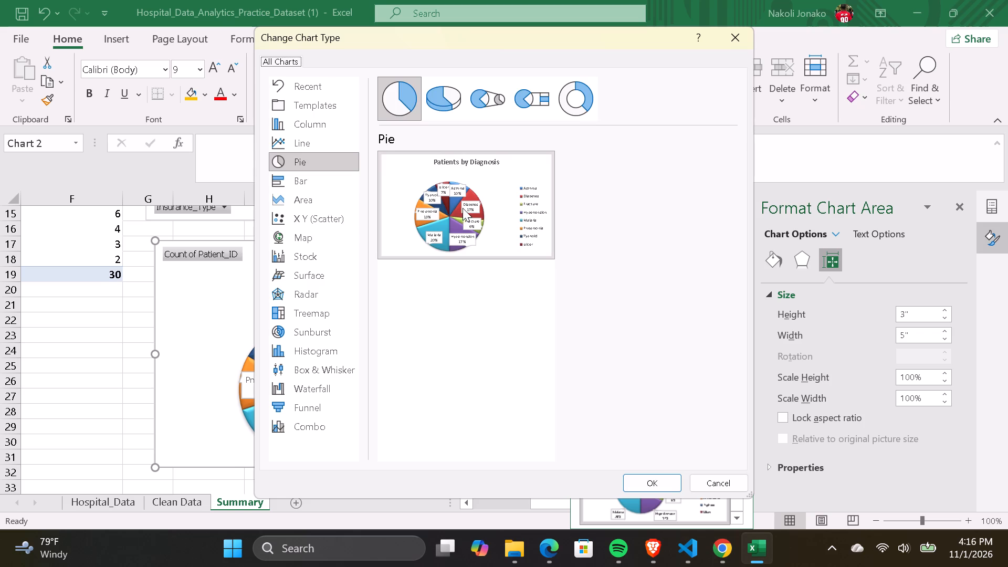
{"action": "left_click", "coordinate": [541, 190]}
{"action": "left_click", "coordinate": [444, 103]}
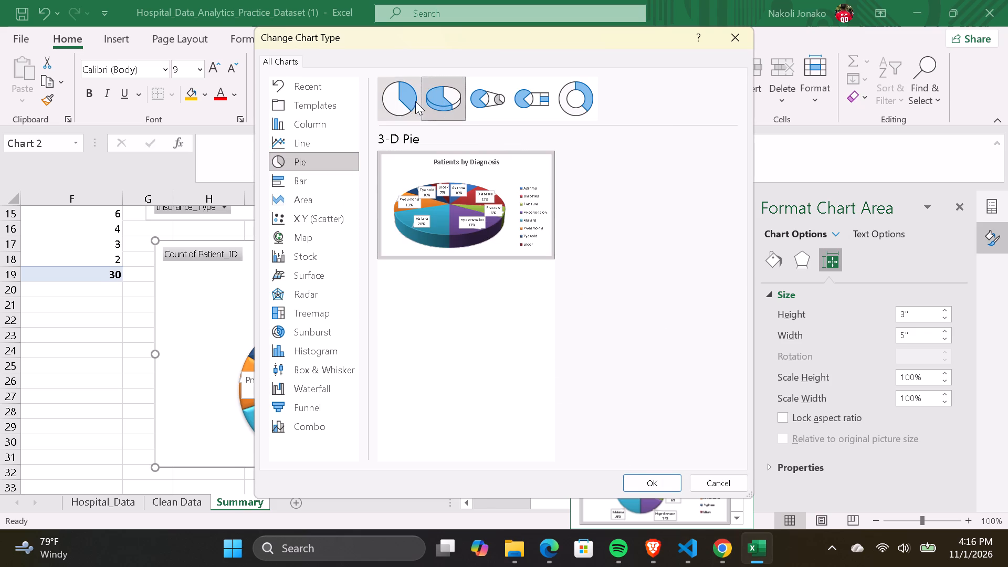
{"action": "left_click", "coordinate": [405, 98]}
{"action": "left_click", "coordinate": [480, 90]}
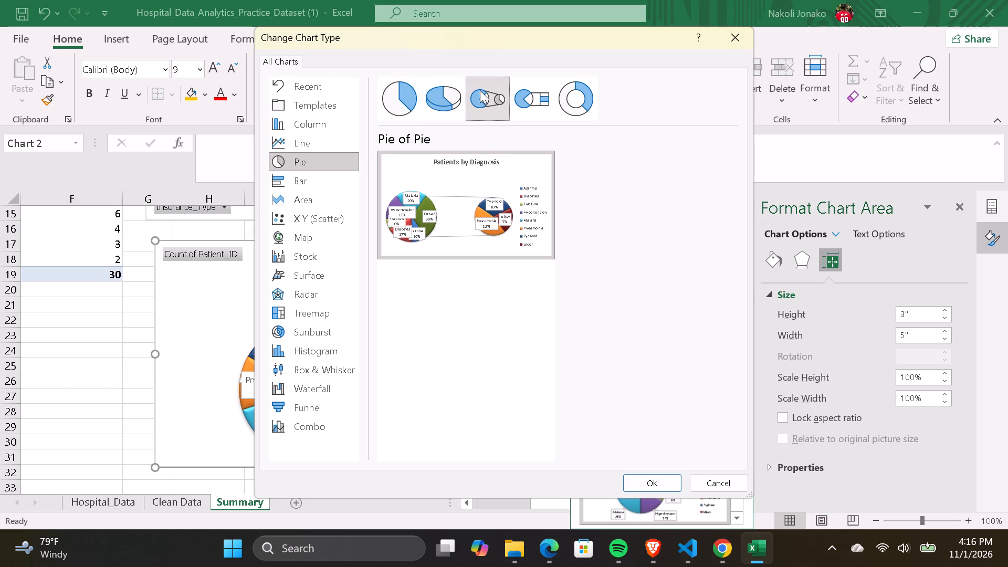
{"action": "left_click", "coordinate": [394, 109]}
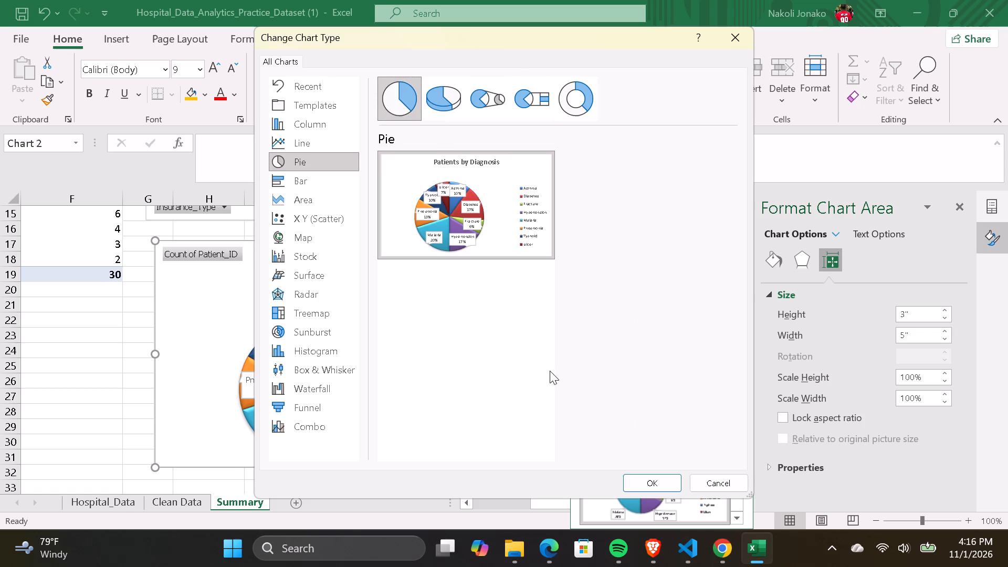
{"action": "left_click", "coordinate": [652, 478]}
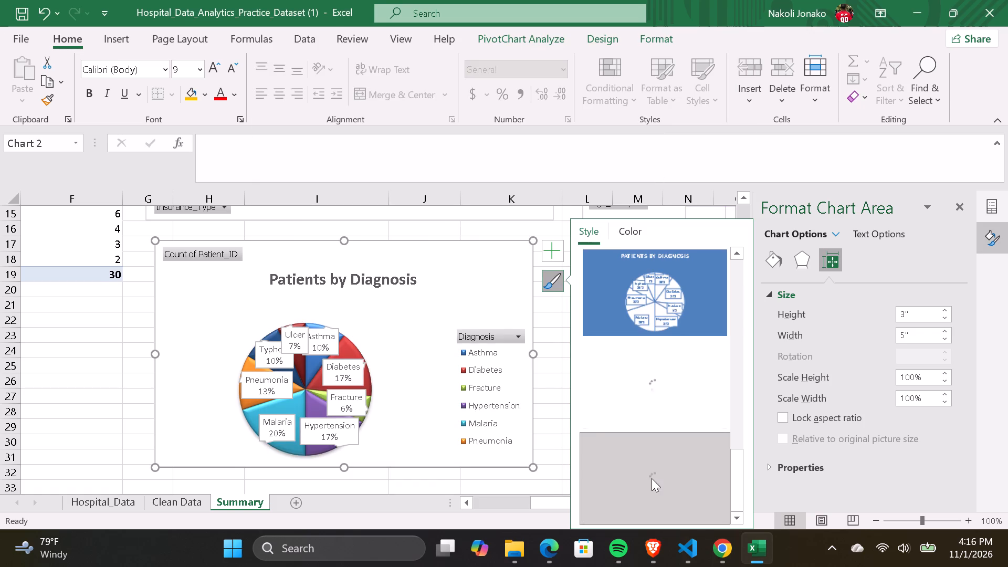
Look through the available chart styles for the Patients by Diagnosis pie chart.
{"action": "scroll", "coordinate": [689, 384], "scroll_direction": "down", "scroll_amount": 1}
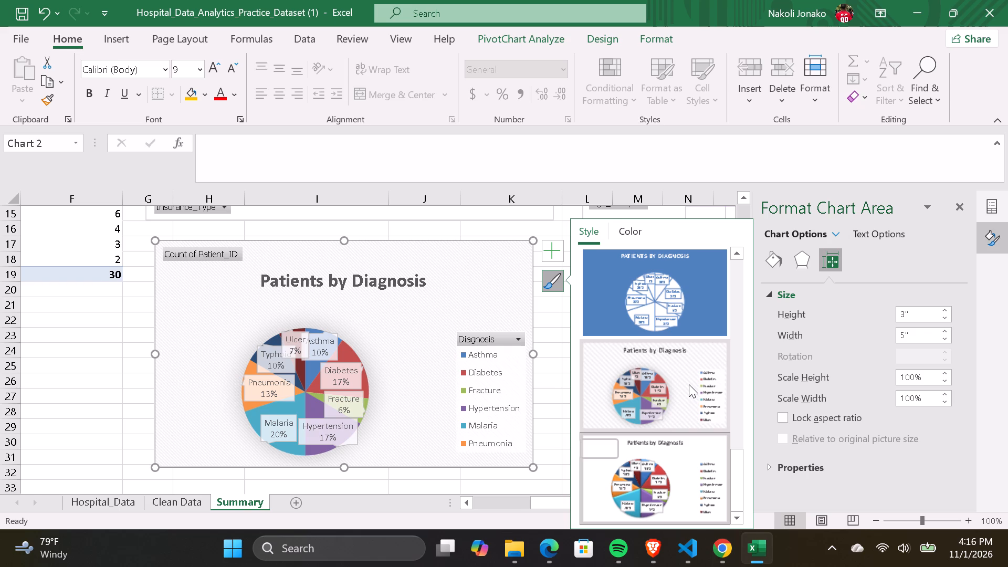
{"action": "scroll", "coordinate": [690, 472], "scroll_direction": "down", "scroll_amount": 1}
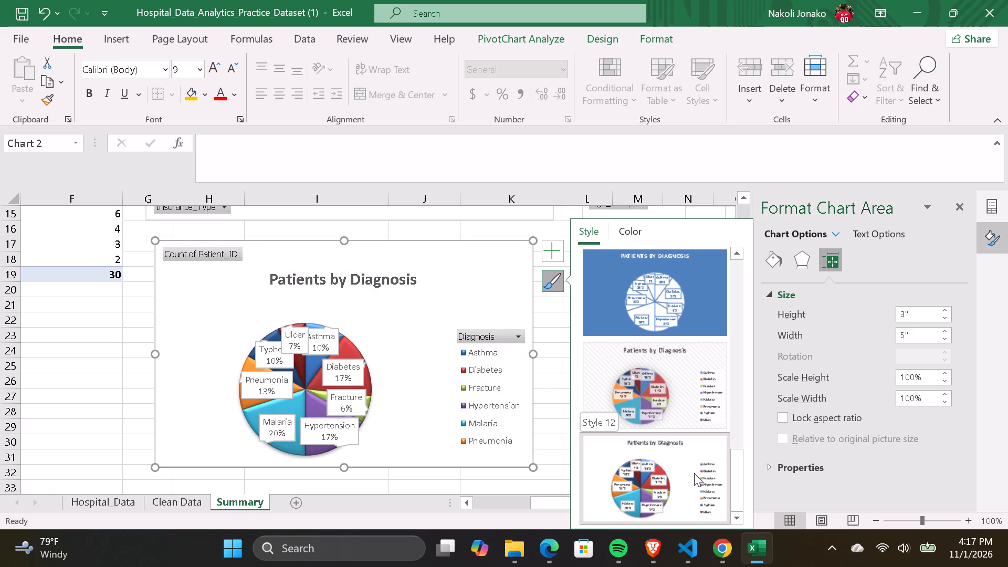
{"action": "key", "text": "Up"}
{"action": "key", "text": "Up"}
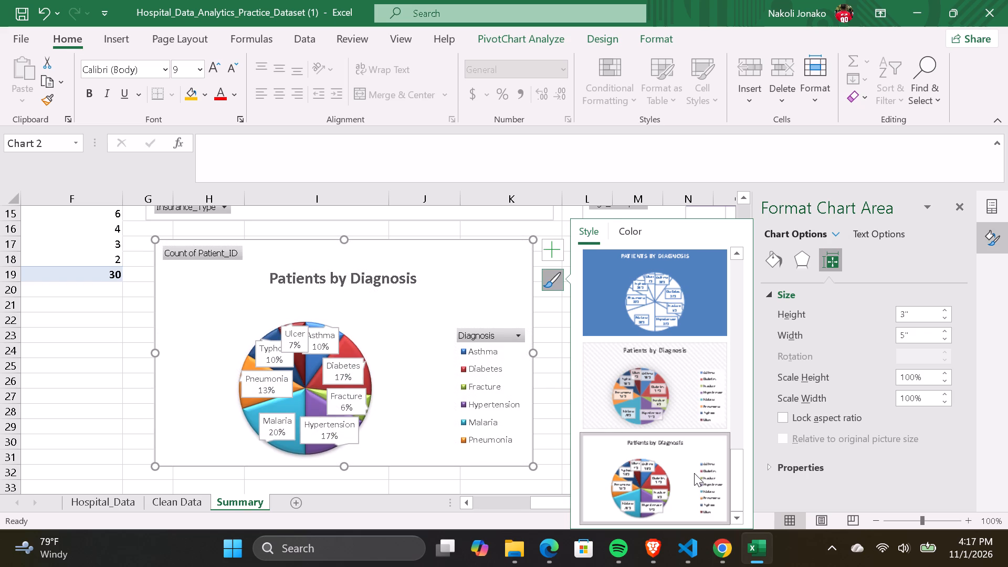
{"action": "key", "text": "Up"}
{"action": "key", "text": "Up"}
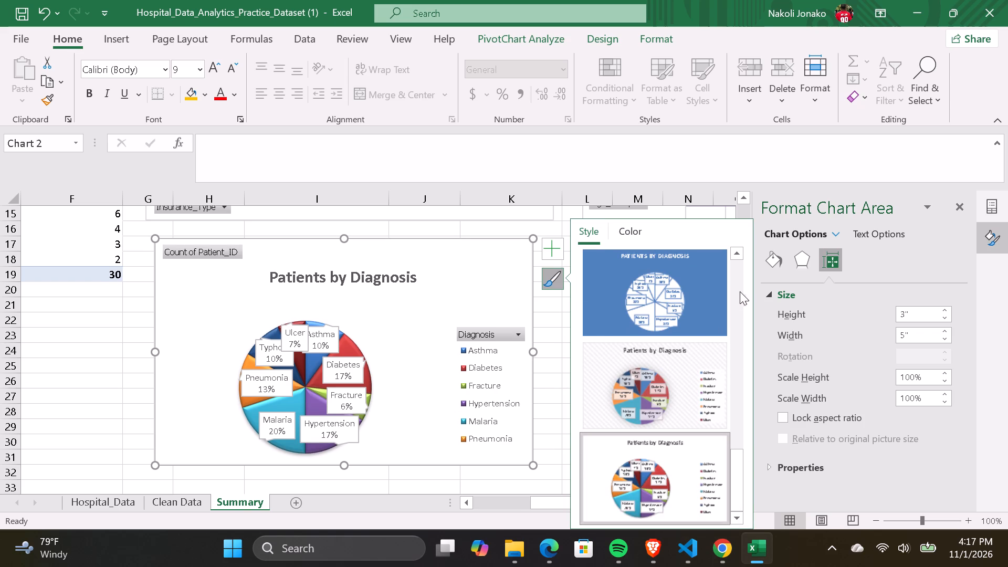
{"action": "left_click", "coordinate": [740, 250]}
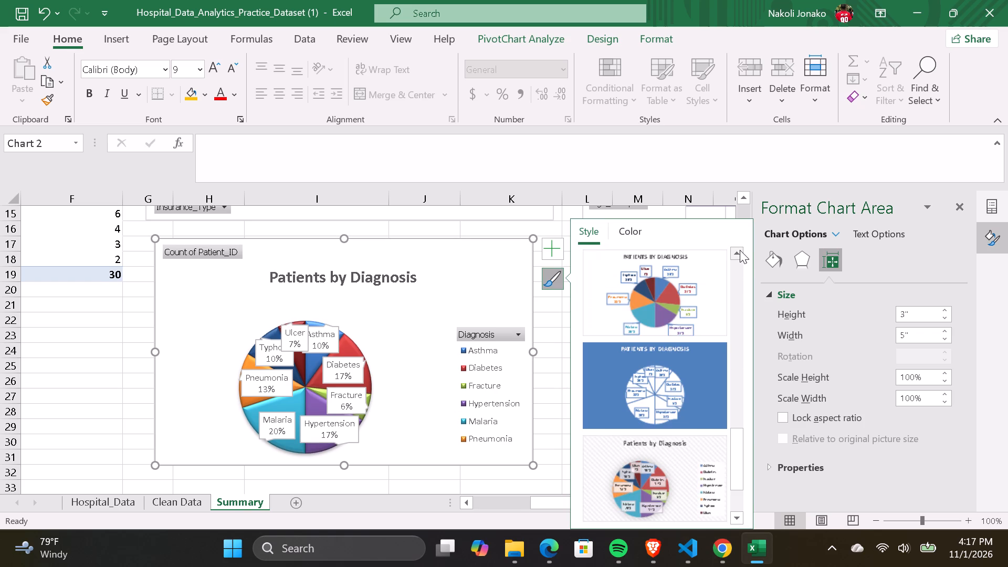
{"action": "left_click", "coordinate": [740, 250]}
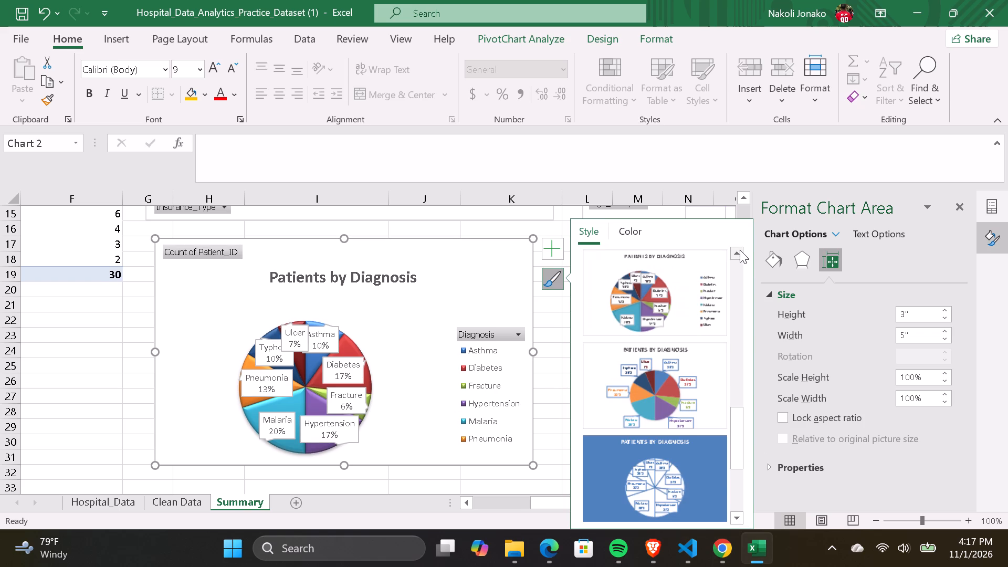
{"action": "left_click", "coordinate": [740, 250]}
{"action": "left_click", "coordinate": [740, 250]}
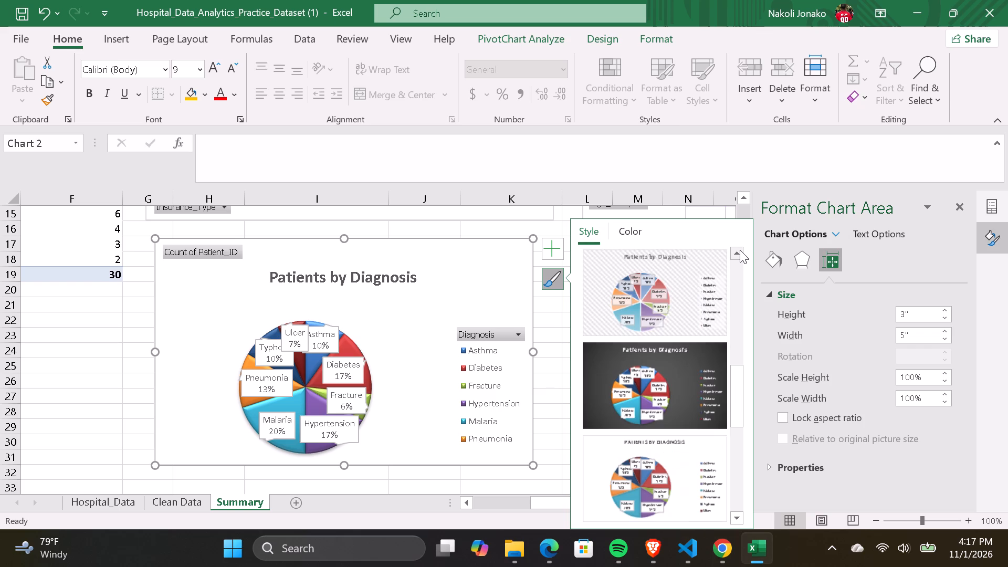
{"action": "left_click", "coordinate": [740, 250]}
{"action": "left_click", "coordinate": [740, 250]}
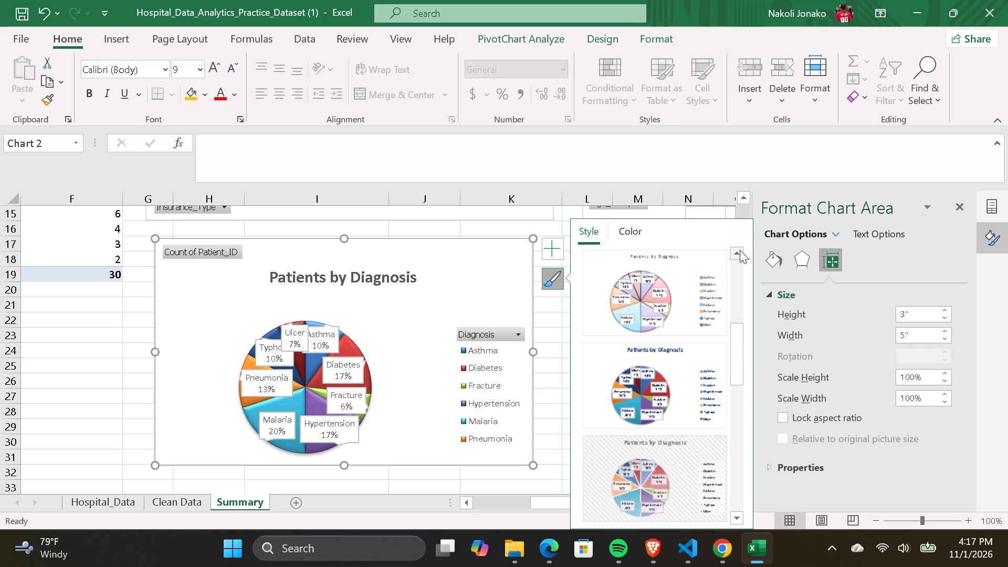
{"action": "left_click", "coordinate": [740, 250]}
{"action": "left_click", "coordinate": [740, 250]}
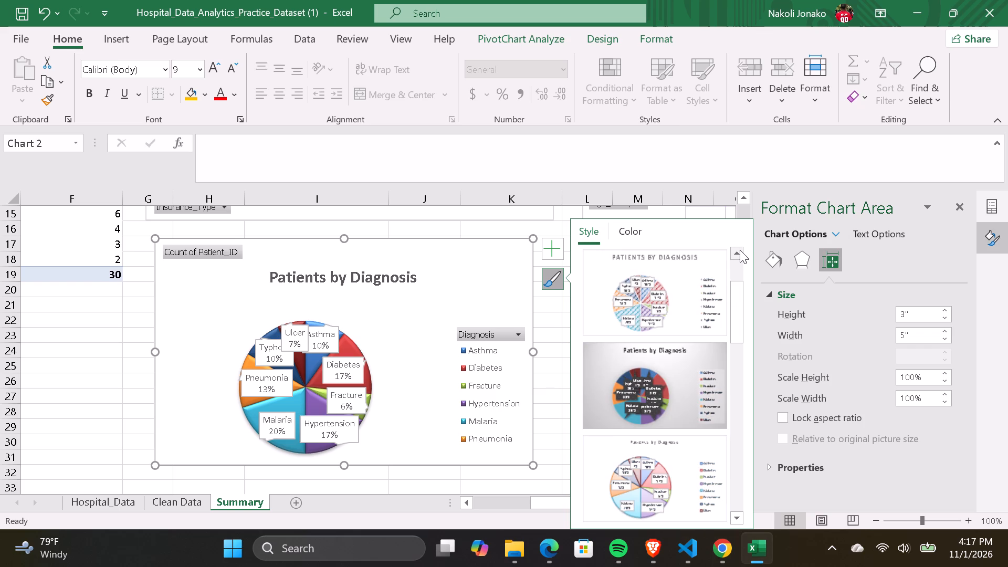
{"action": "left_click", "coordinate": [740, 250]}
{"action": "left_click", "coordinate": [740, 250]}
{"action": "left_click", "coordinate": [740, 250]}
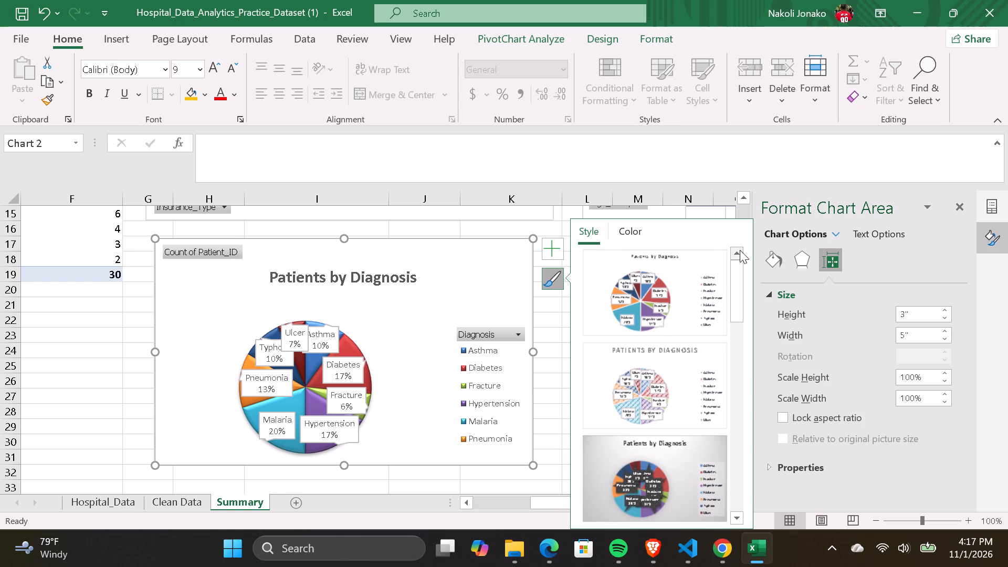
Remove the legend from the Patients by Diagnosis chart and deselect the chart.
{"action": "left_click", "coordinate": [417, 290]}
{"action": "left_click", "coordinate": [424, 398]}
{"action": "double_click", "coordinate": [426, 399]}
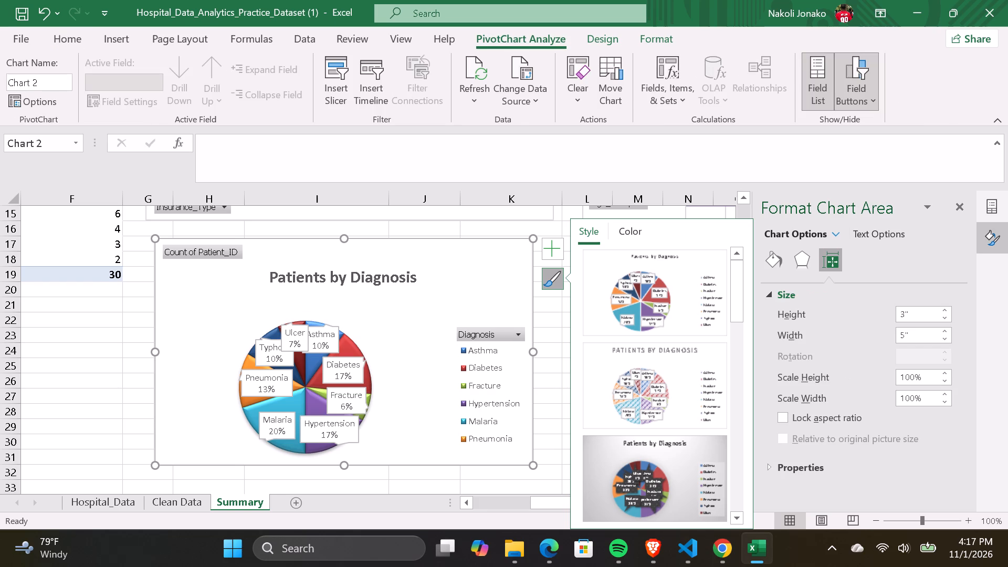
{"action": "left_click", "coordinate": [557, 250]}
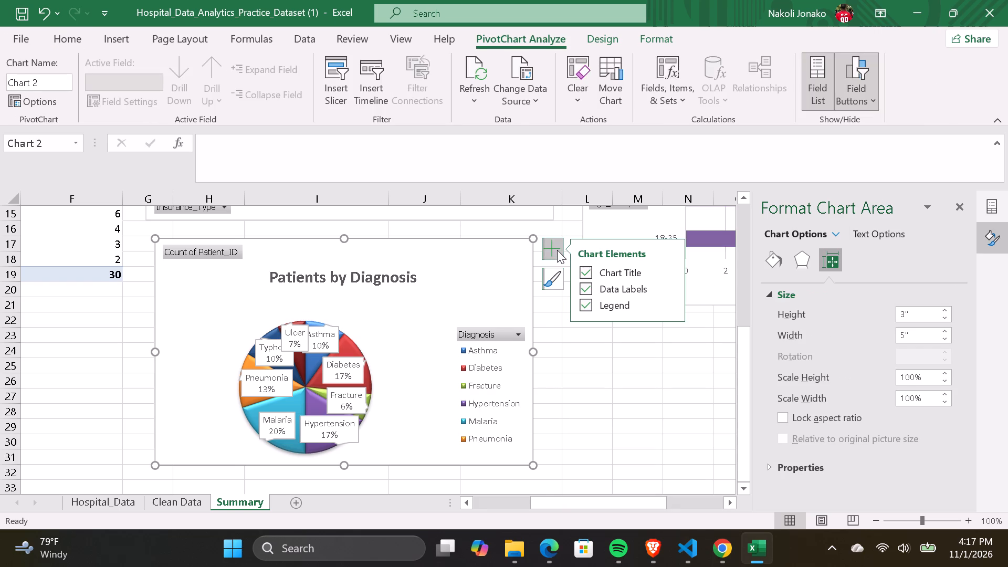
{"action": "left_click", "coordinate": [586, 301]}
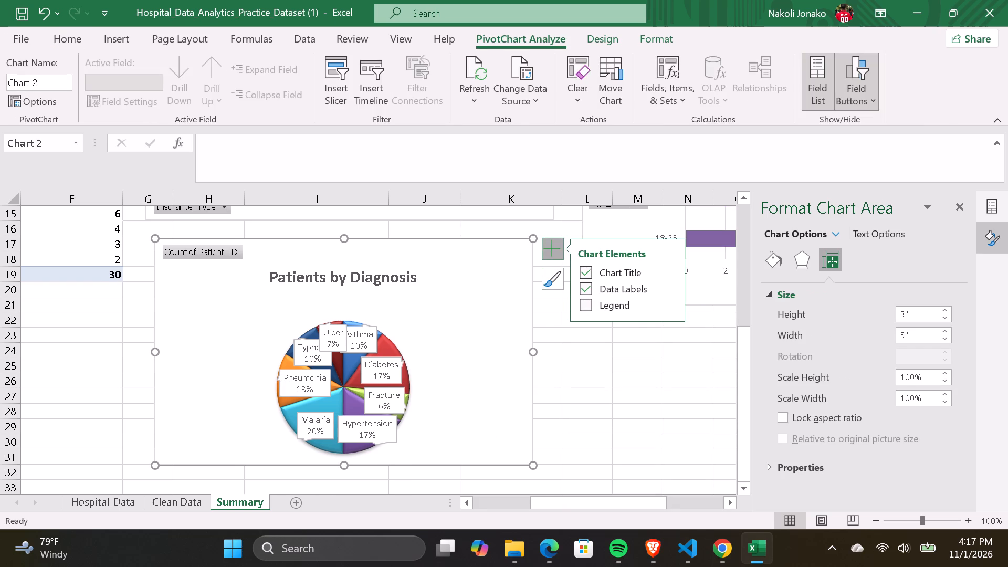
{"action": "left_click", "coordinate": [443, 325]}
{"action": "left_click", "coordinate": [564, 418]}
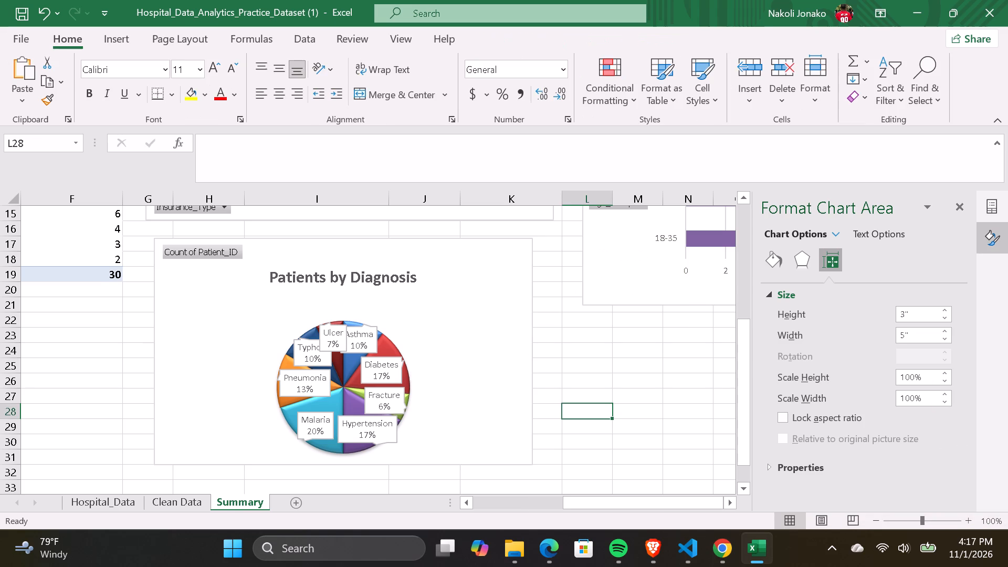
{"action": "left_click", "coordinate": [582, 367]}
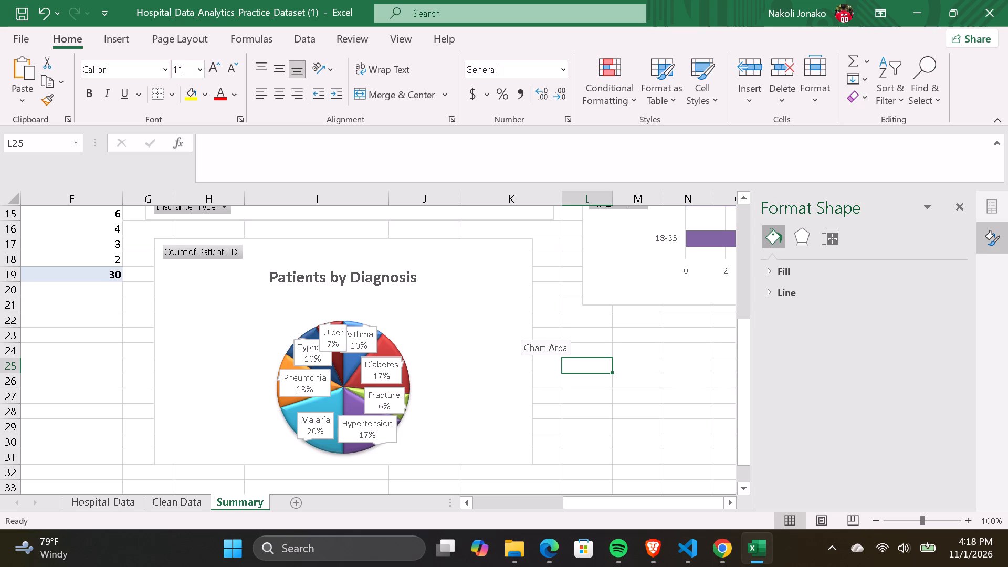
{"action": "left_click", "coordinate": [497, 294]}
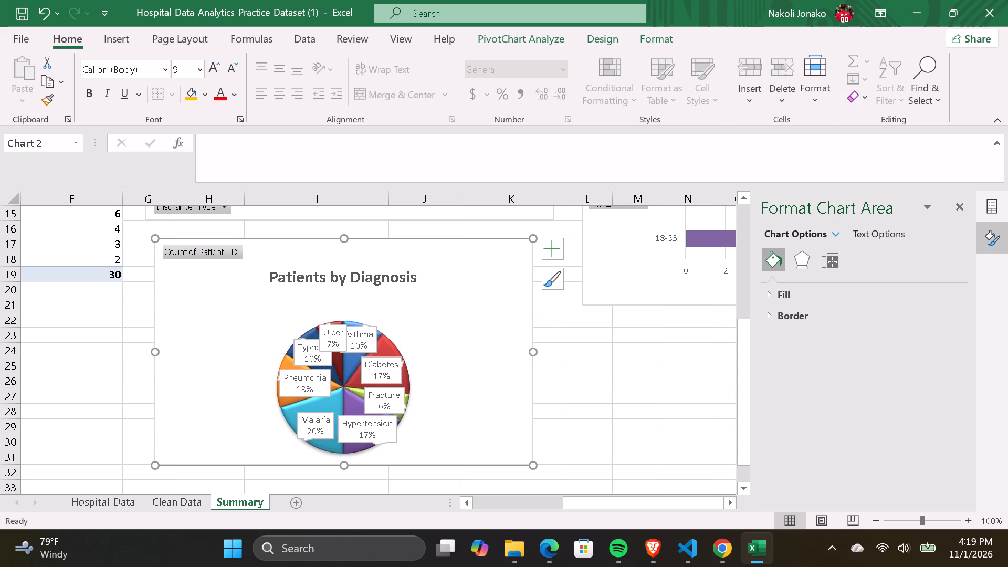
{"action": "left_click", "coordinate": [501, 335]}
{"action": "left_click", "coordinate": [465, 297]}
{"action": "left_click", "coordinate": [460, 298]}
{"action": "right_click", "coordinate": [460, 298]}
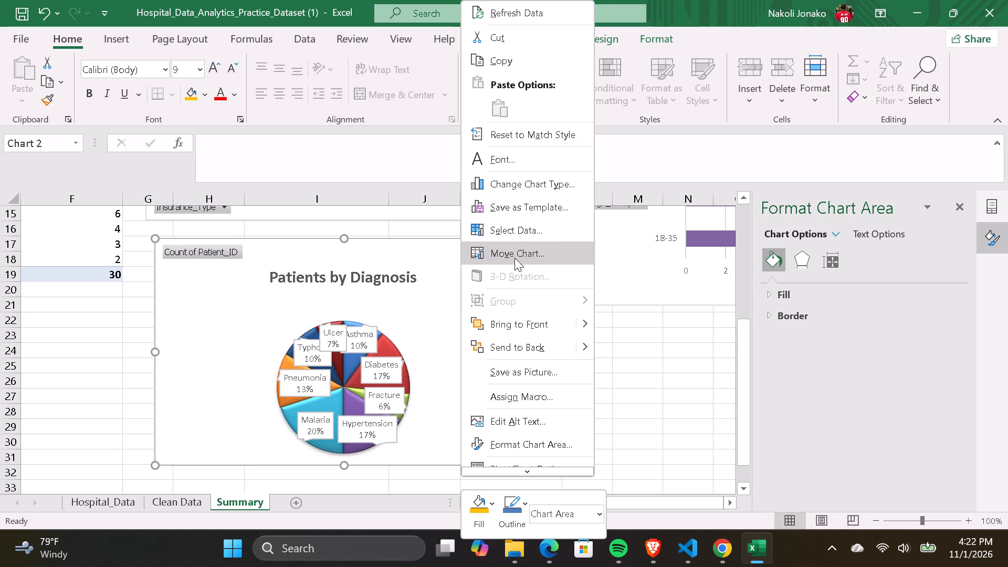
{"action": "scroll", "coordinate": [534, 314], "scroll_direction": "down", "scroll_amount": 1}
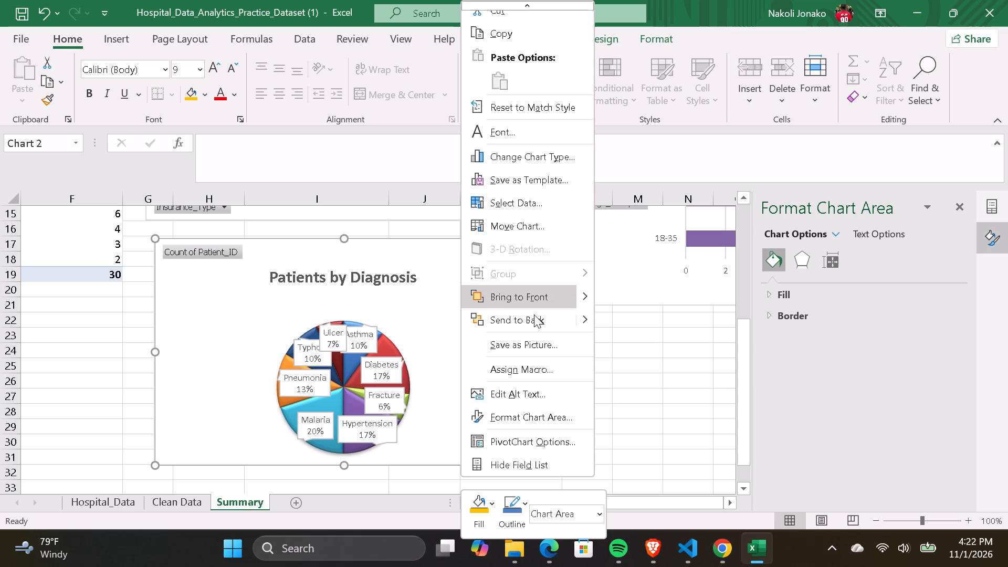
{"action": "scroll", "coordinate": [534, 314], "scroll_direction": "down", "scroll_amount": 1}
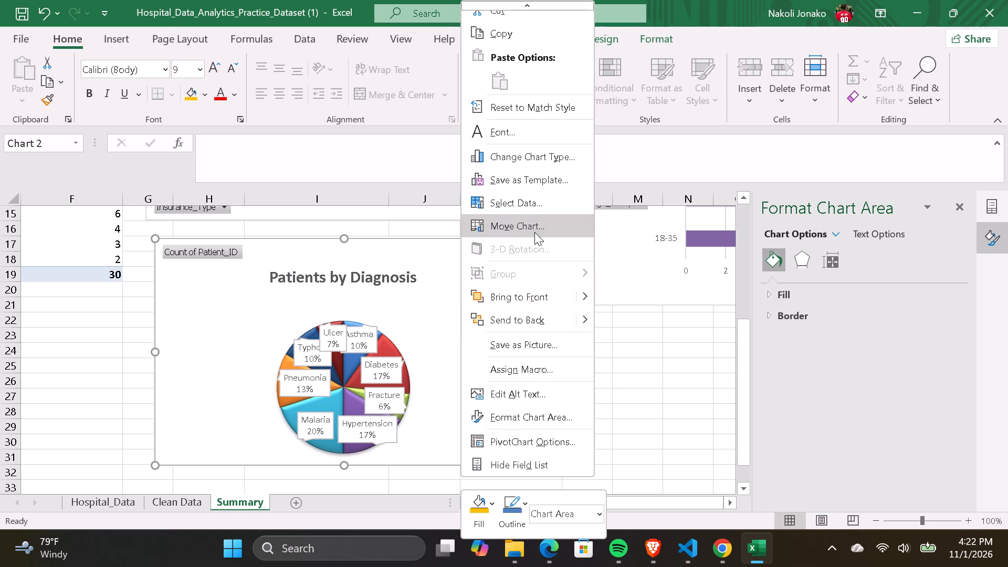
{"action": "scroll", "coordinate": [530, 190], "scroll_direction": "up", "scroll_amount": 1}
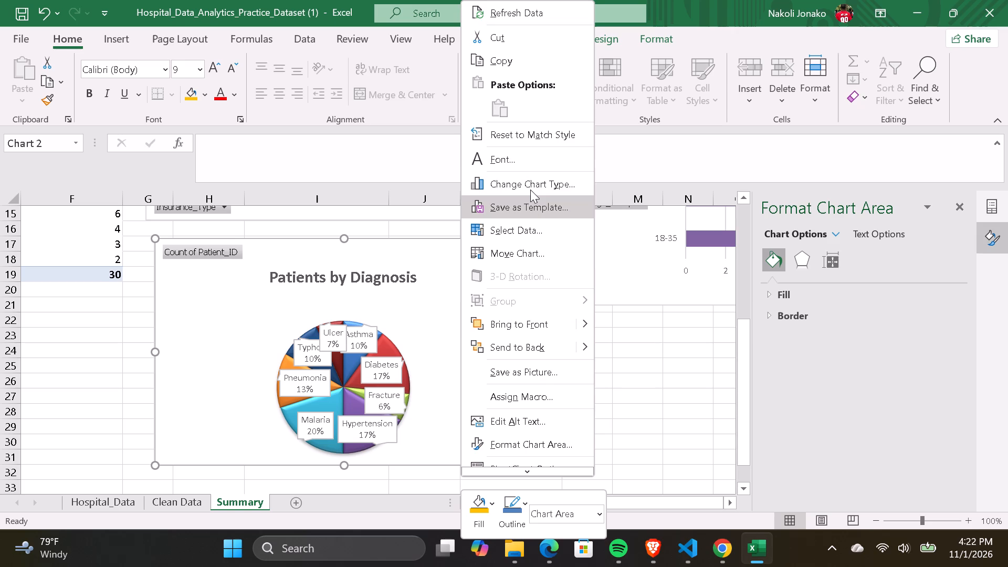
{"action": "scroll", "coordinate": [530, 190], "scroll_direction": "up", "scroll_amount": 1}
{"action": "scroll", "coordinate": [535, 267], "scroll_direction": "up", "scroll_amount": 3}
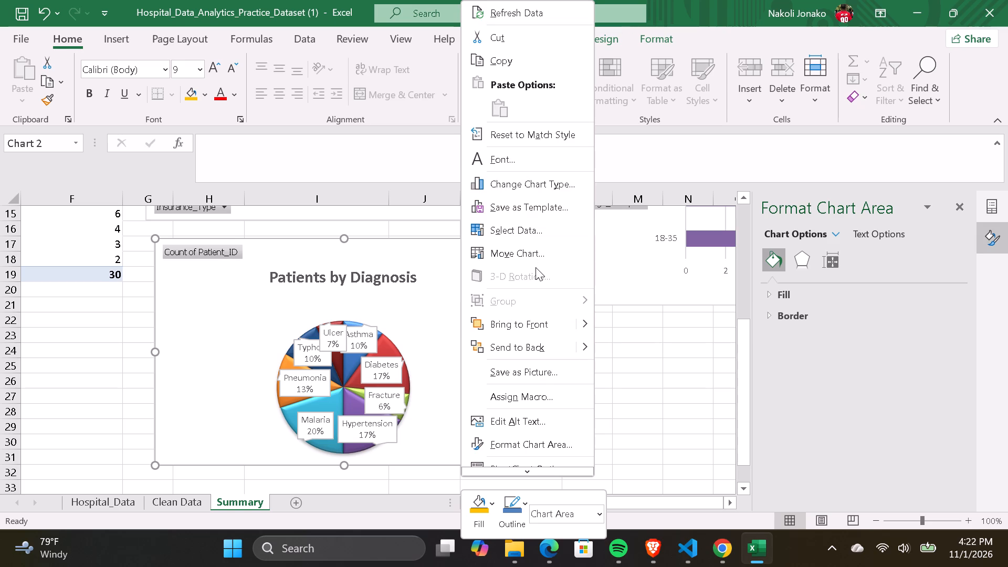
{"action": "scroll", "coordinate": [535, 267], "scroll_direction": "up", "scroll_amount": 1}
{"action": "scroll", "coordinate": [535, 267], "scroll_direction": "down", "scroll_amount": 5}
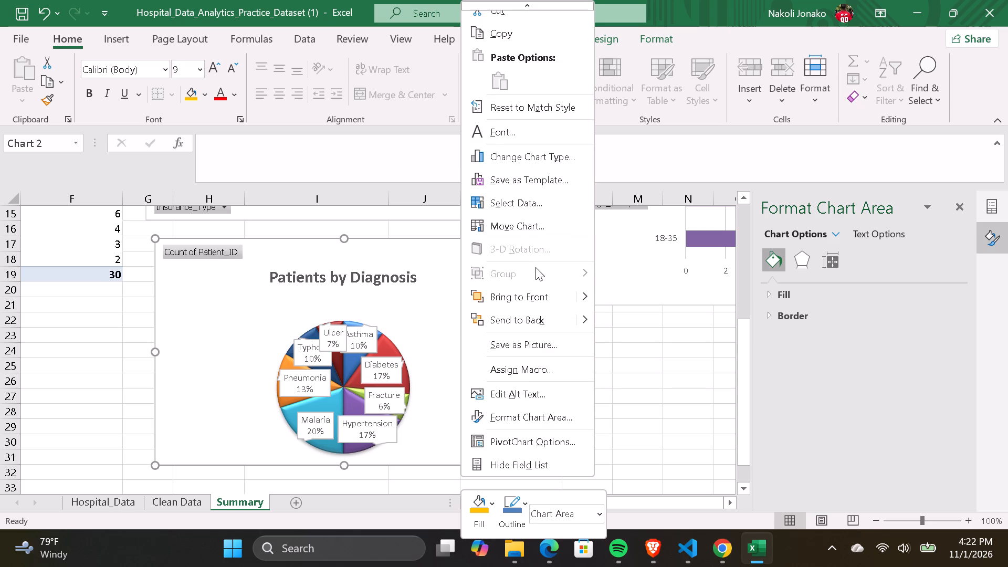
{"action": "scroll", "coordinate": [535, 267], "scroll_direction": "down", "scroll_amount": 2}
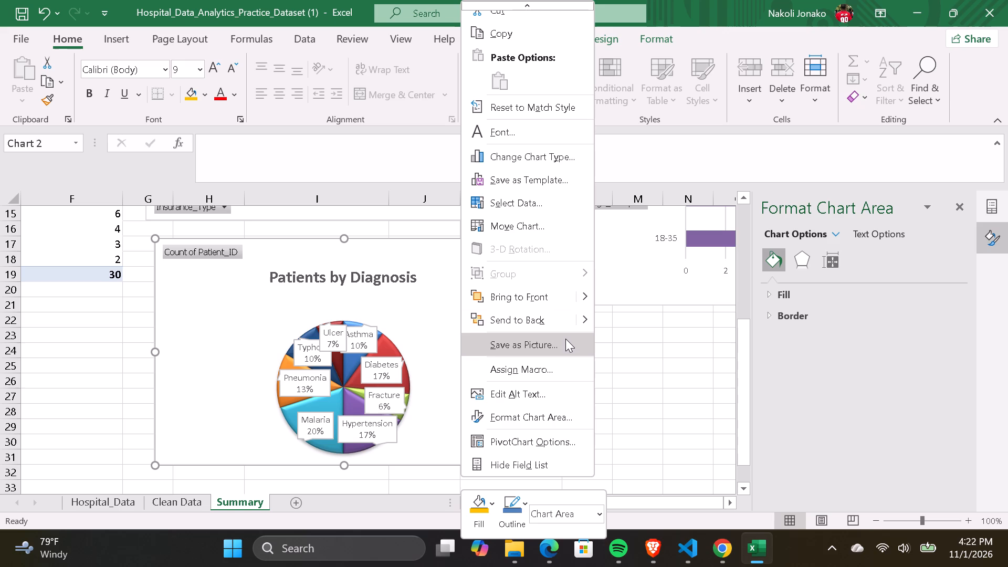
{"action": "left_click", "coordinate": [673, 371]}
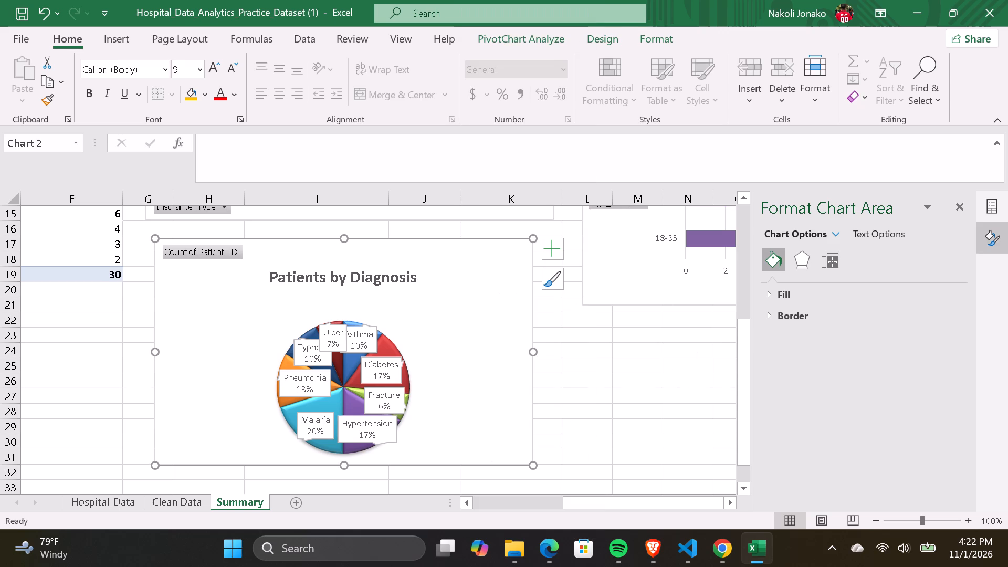
Preview the available data label positions on the Patients by Diagnosis pie chart without applying one.
{"action": "left_click", "coordinate": [557, 247]}
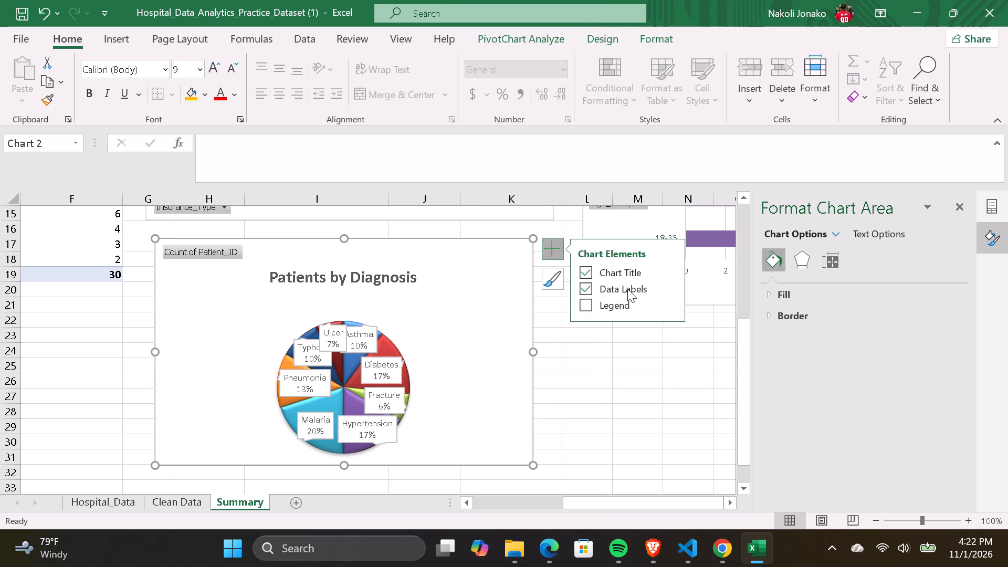
{"action": "left_click", "coordinate": [667, 289]}
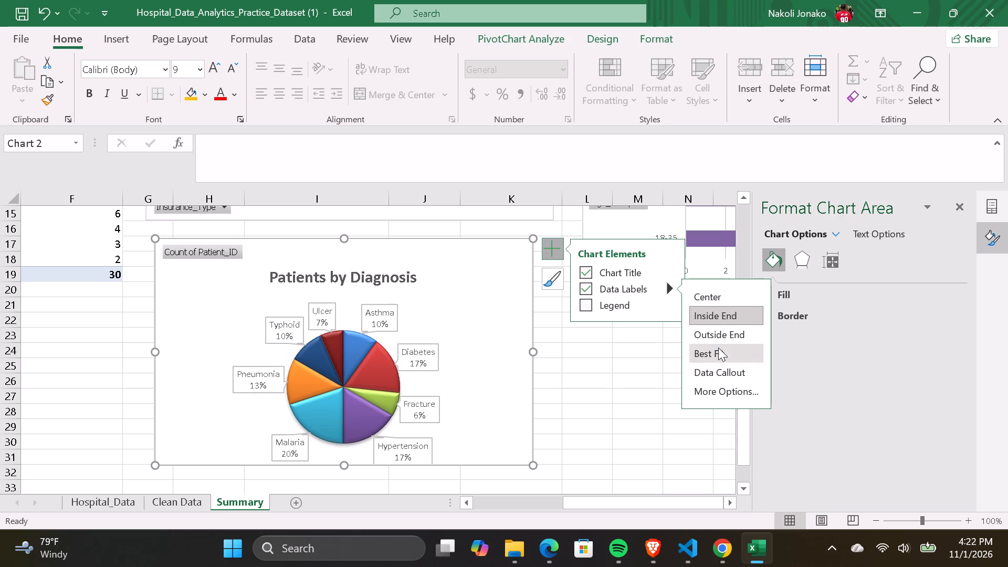
{"action": "left_click", "coordinate": [484, 315]}
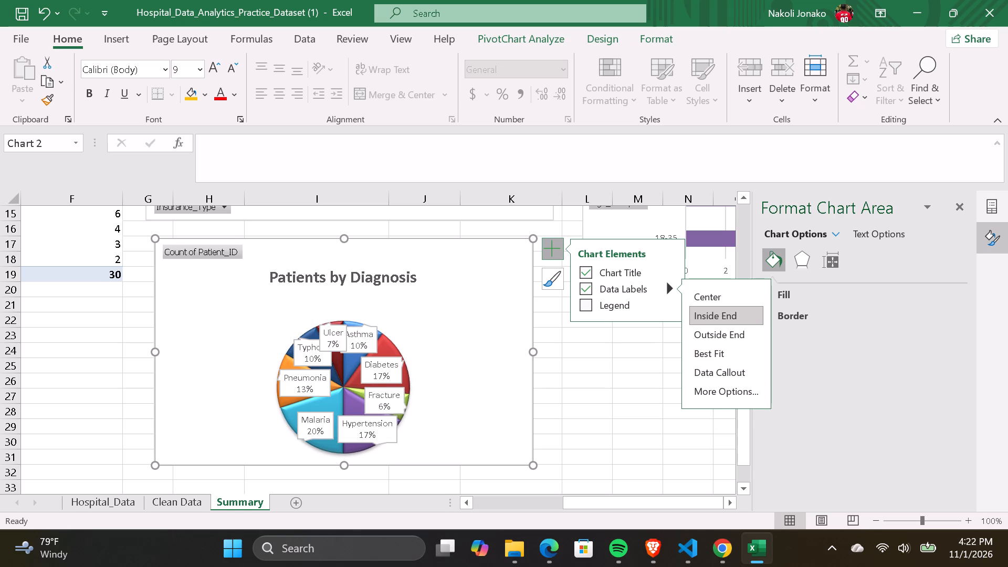
{"action": "left_click", "coordinate": [499, 286]}
{"action": "left_click", "coordinate": [597, 419]}
{"action": "left_click", "coordinate": [502, 322]}
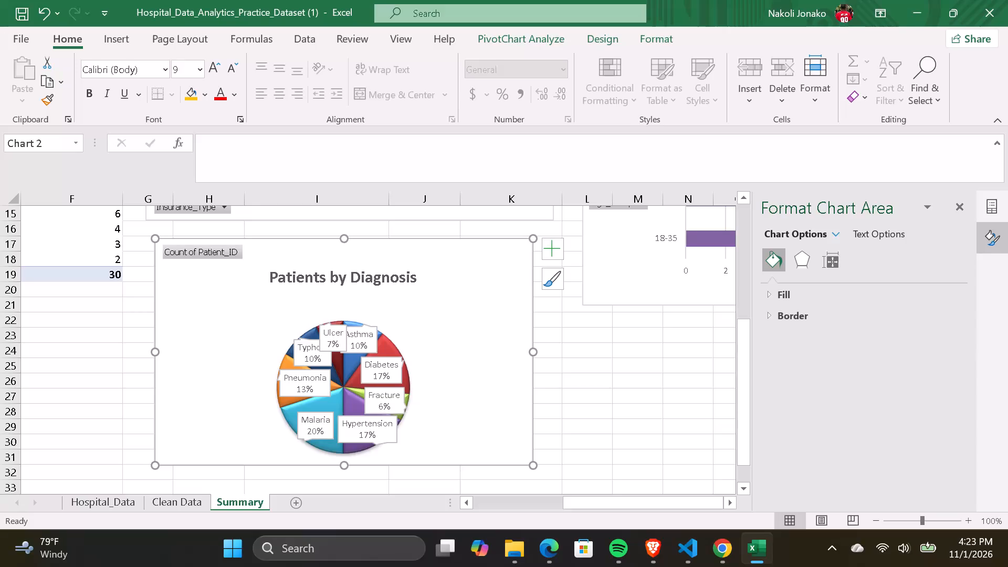
{"action": "right_click", "coordinate": [463, 258]}
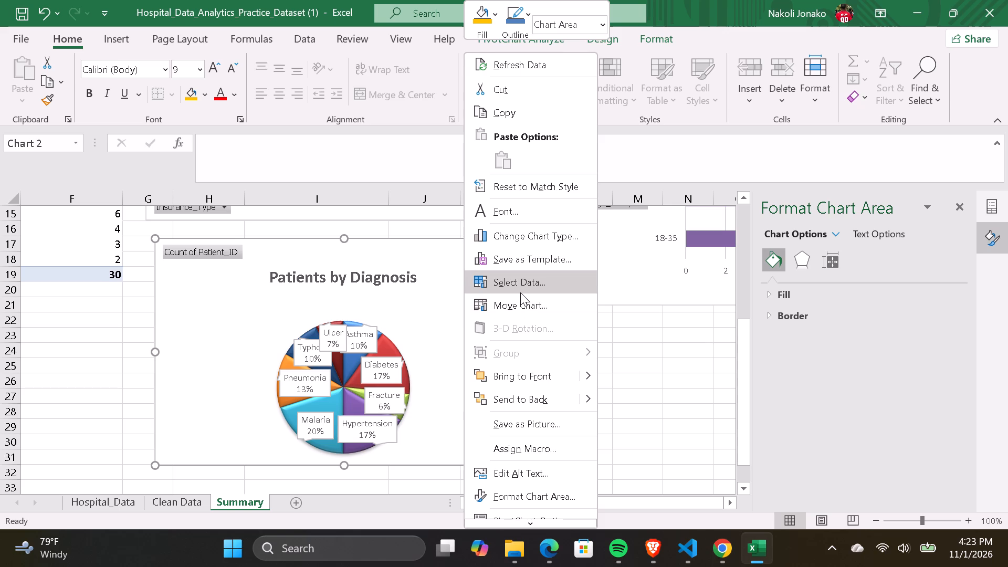
{"action": "left_click", "coordinate": [414, 304]}
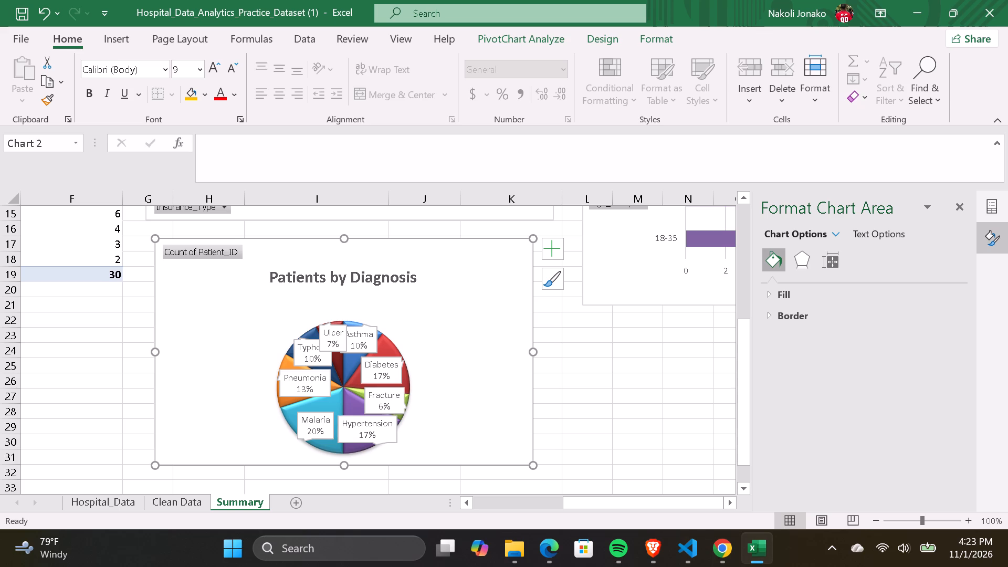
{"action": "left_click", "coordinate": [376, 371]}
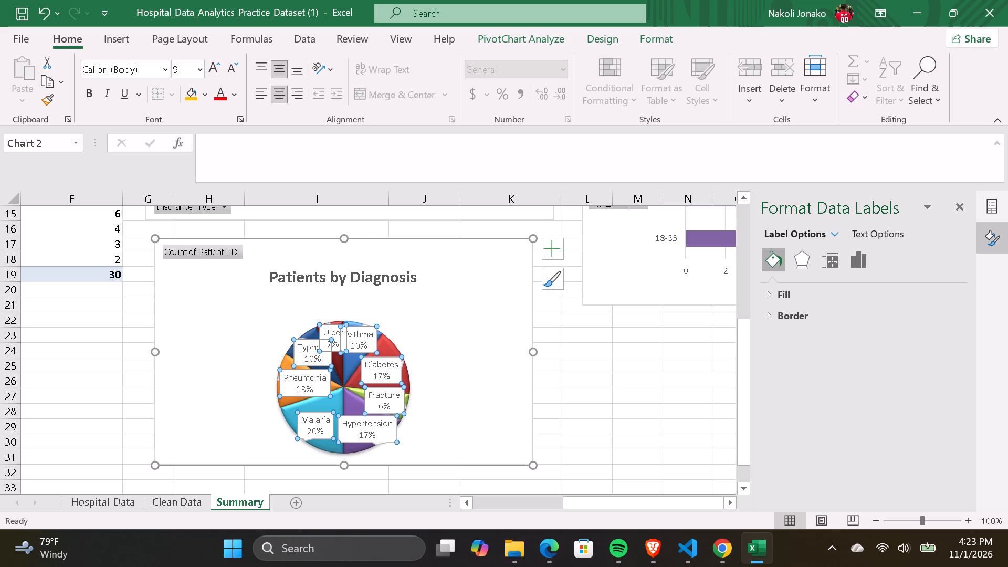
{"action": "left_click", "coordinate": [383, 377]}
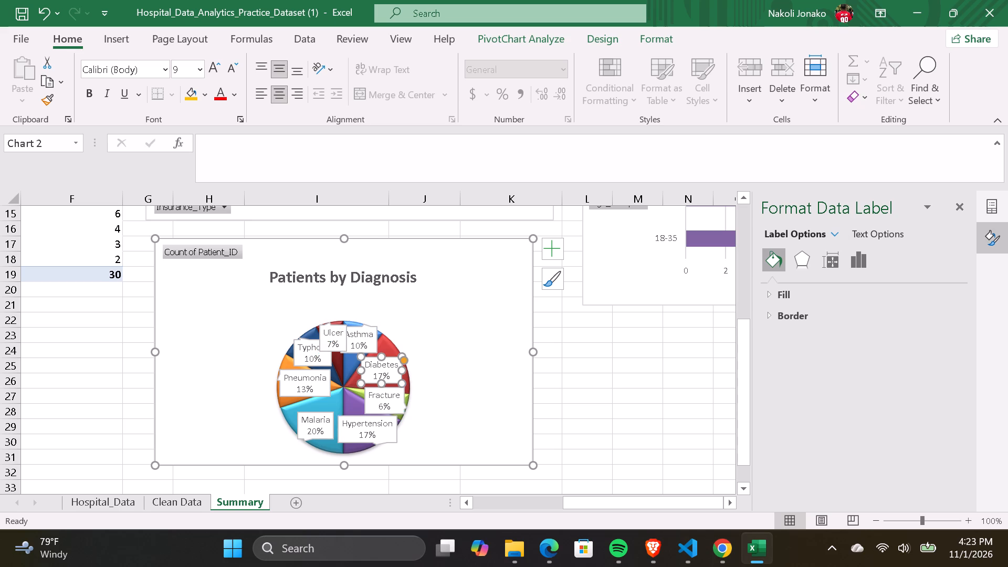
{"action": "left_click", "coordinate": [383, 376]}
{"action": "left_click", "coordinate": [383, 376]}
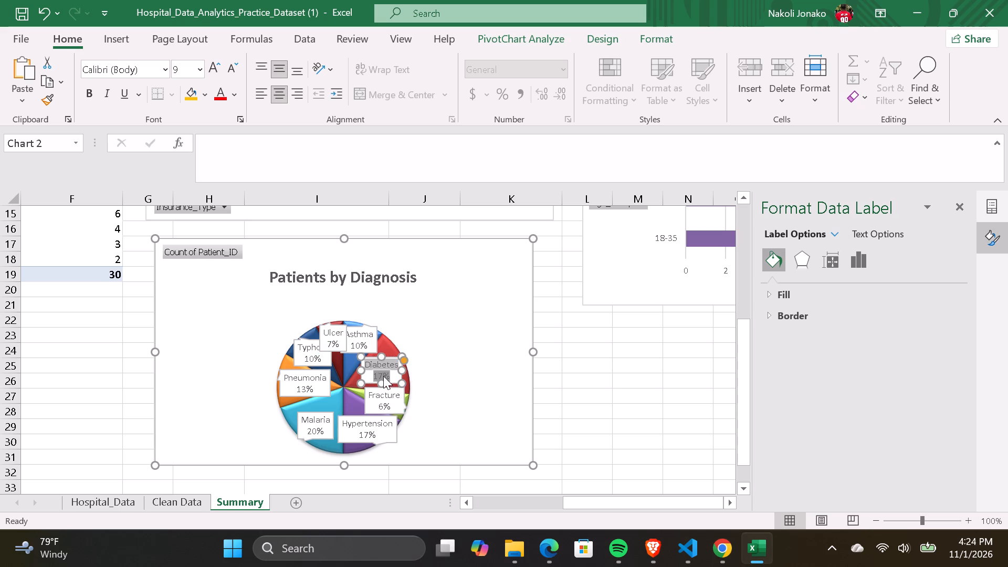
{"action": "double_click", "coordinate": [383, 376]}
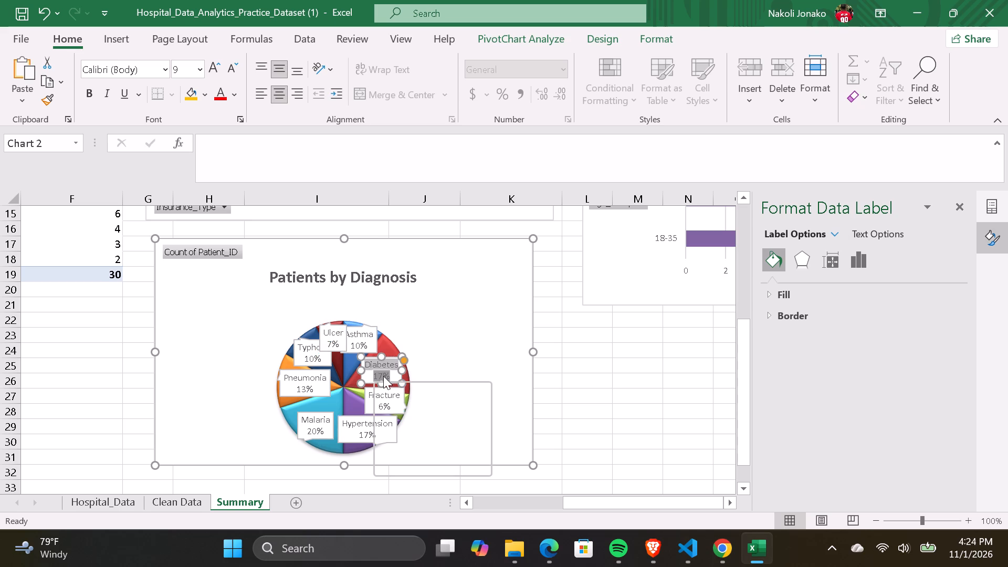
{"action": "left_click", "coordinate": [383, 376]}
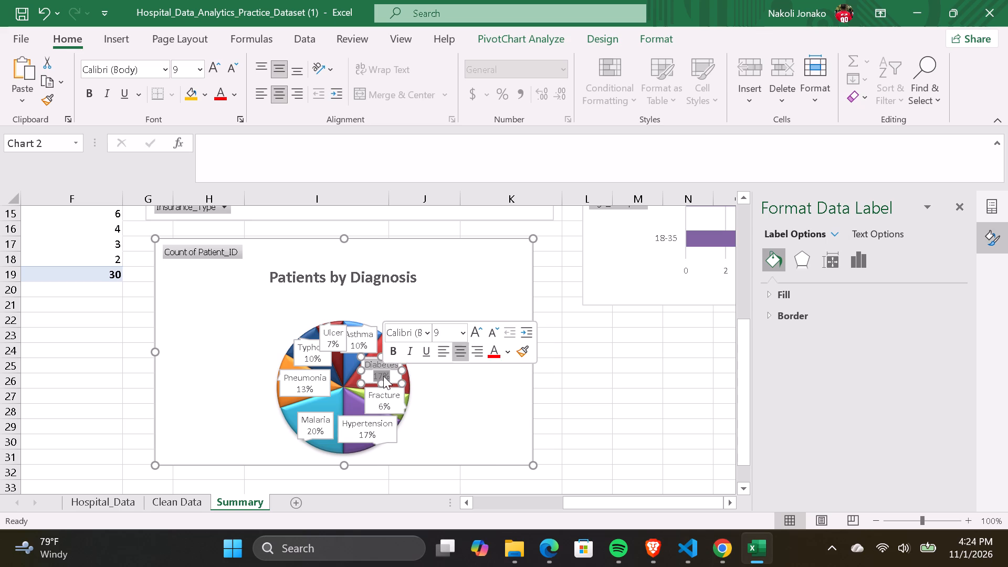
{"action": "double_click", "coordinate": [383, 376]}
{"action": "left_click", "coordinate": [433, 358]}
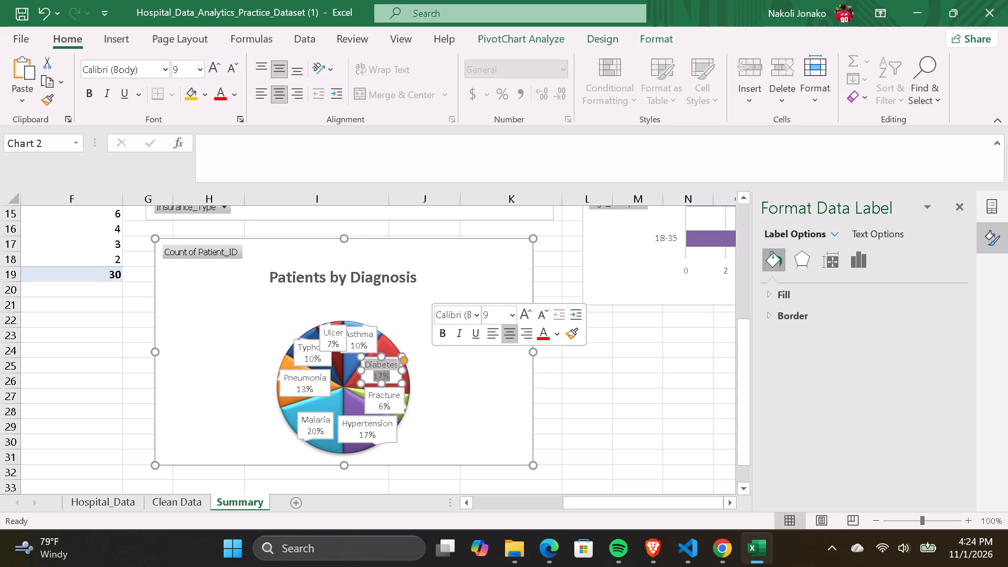
Examine the label formatting options for the Fracture data label in the Patients by Diagnosis chart.
{"action": "left_click", "coordinate": [377, 401]}
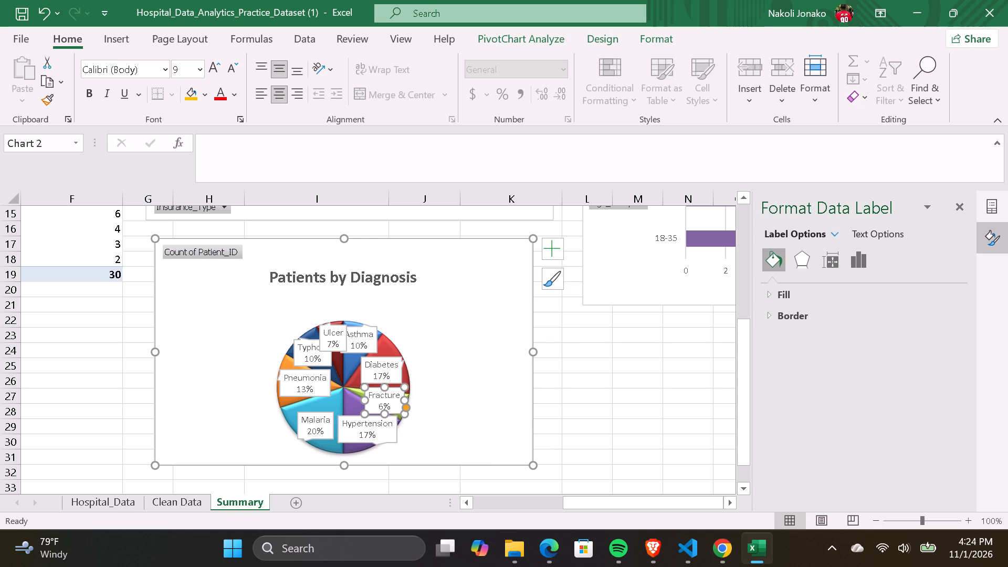
{"action": "right_click", "coordinate": [380, 401]}
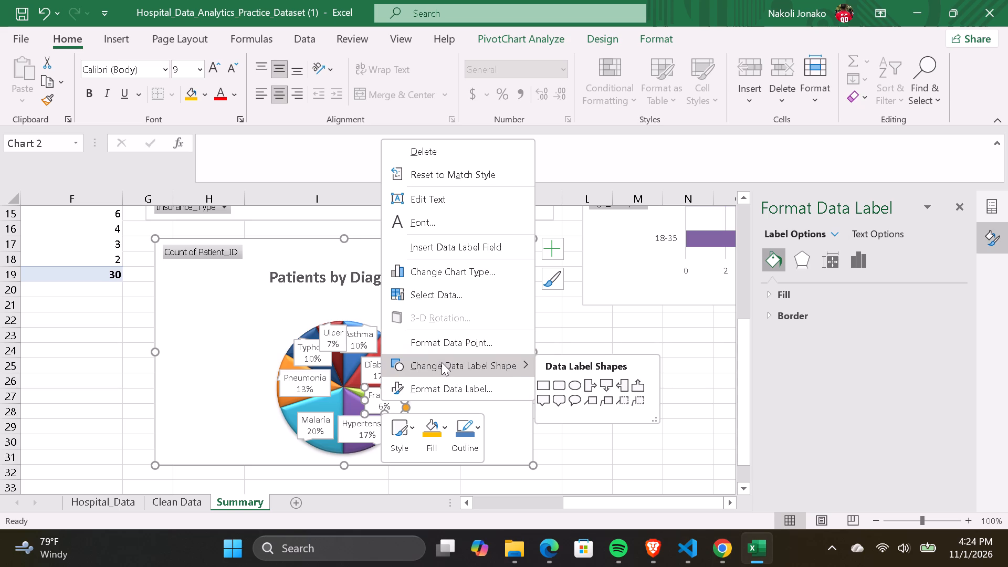
{"action": "left_click", "coordinate": [448, 390]}
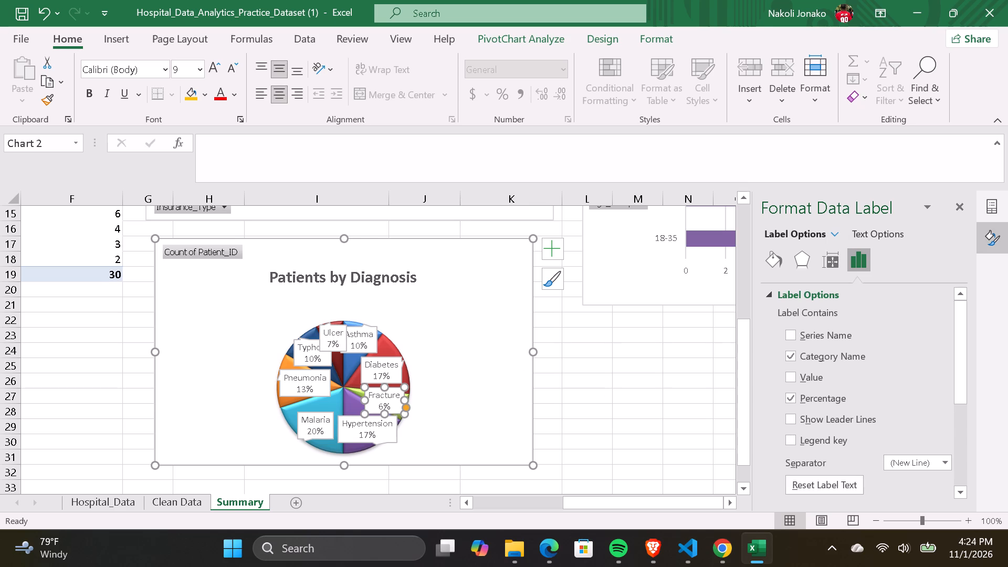
{"action": "left_click", "coordinate": [371, 423]}
{"action": "left_click", "coordinate": [370, 425]}
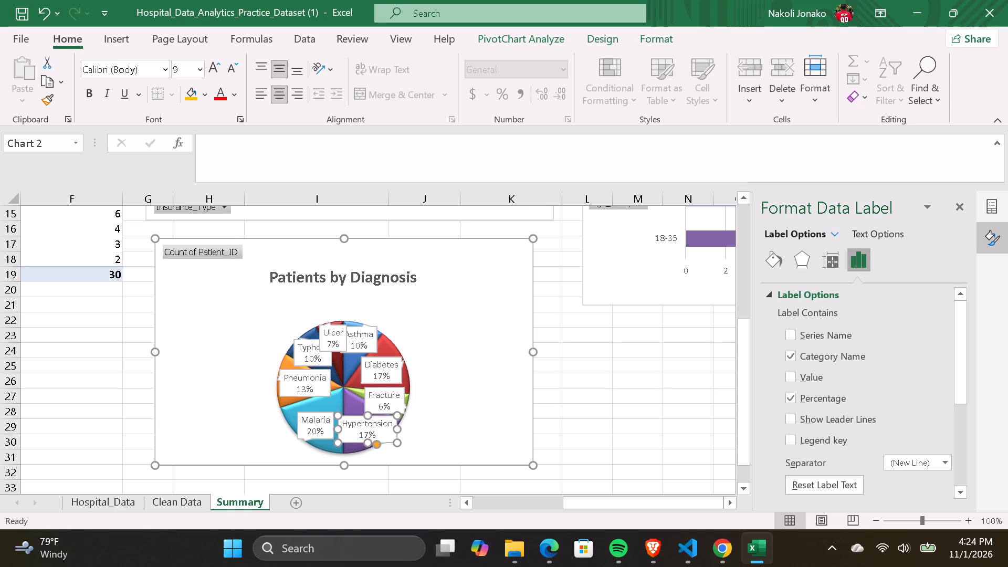
{"action": "left_click", "coordinate": [370, 425]}
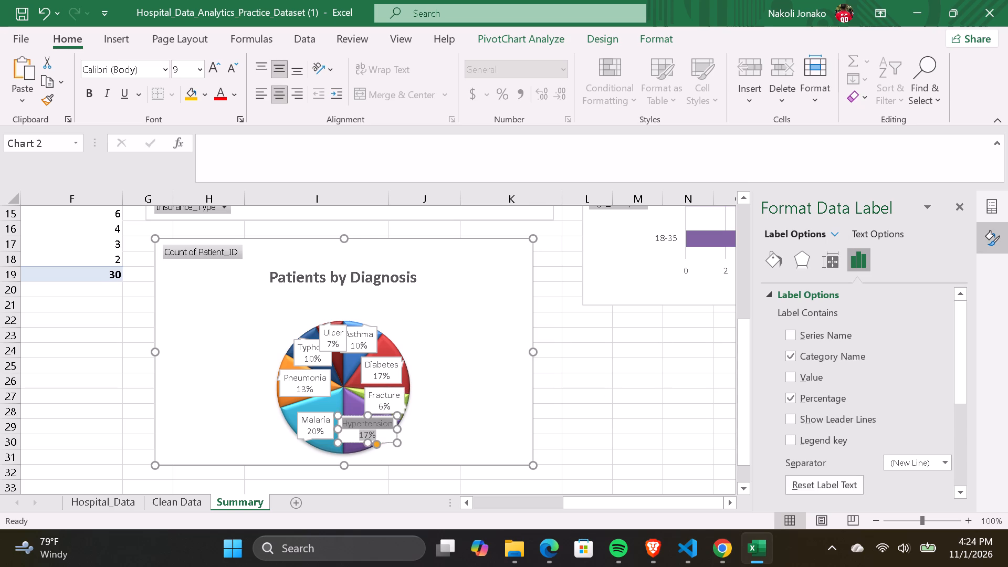
{"action": "left_click", "coordinate": [387, 398]}
{"action": "right_click", "coordinate": [387, 398]}
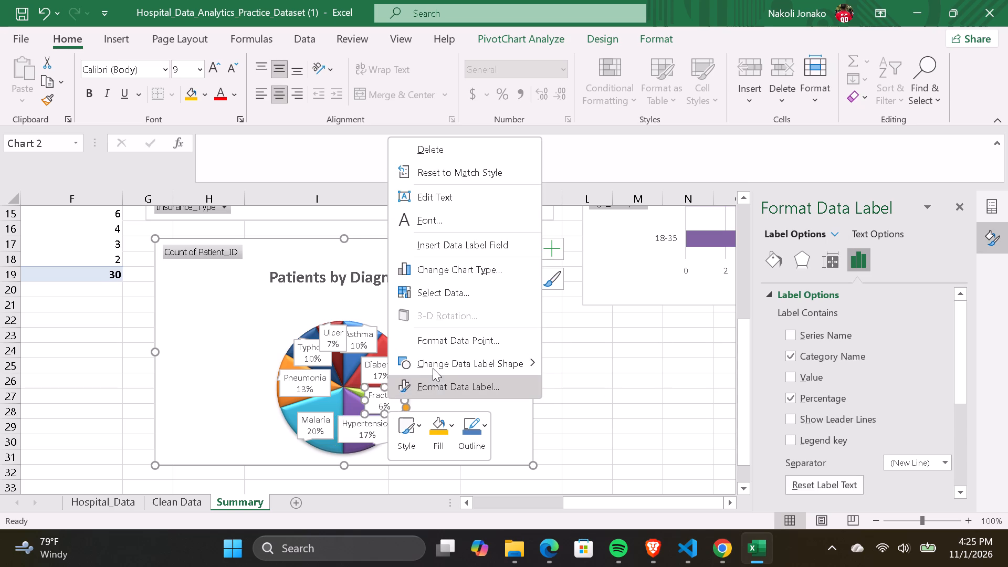
{"action": "left_click", "coordinate": [439, 383]}
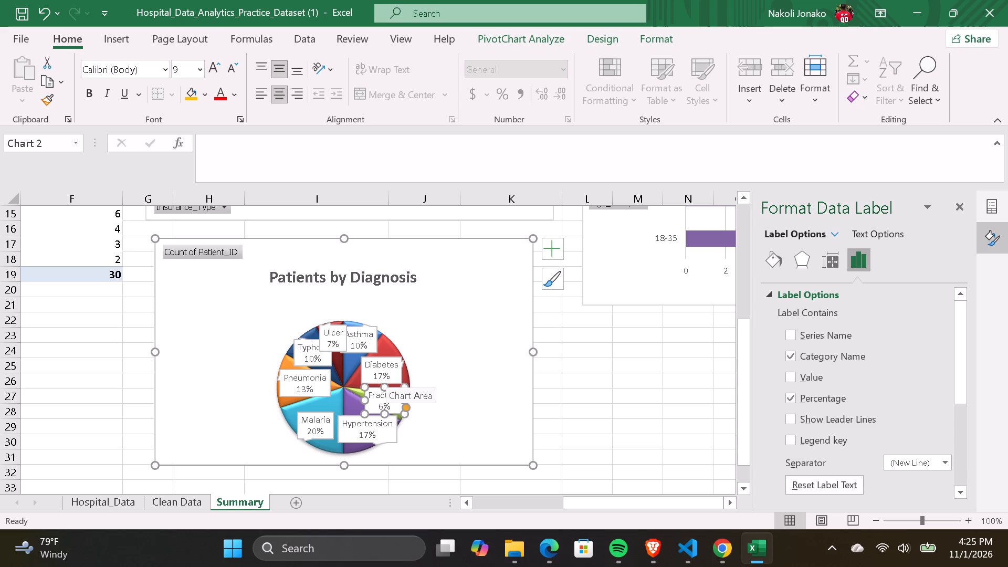
Open the data label position choices for the Patients by Diagnosis chart with the Fracture label selected.
{"action": "left_click", "coordinate": [552, 247]}
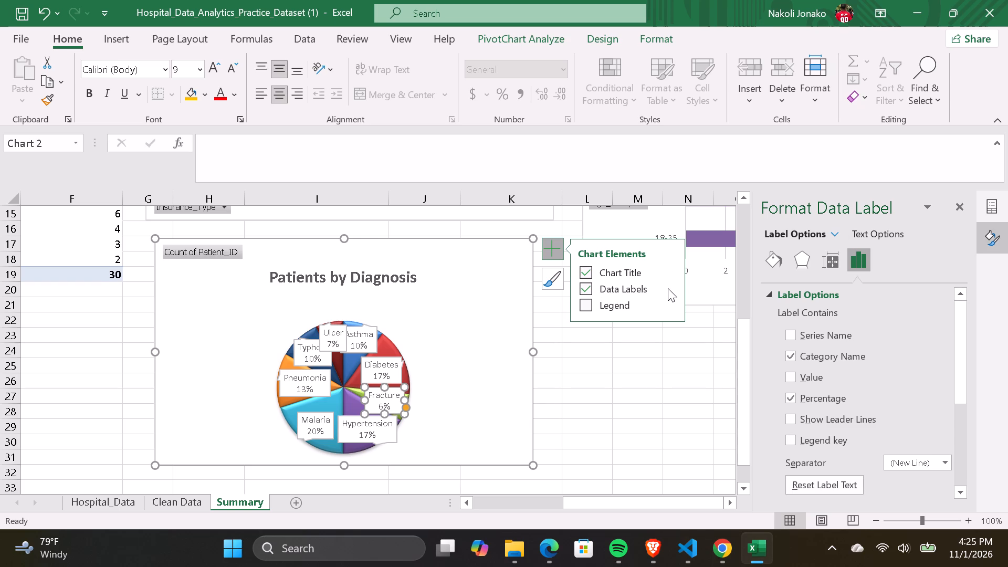
{"action": "left_click", "coordinate": [668, 288]}
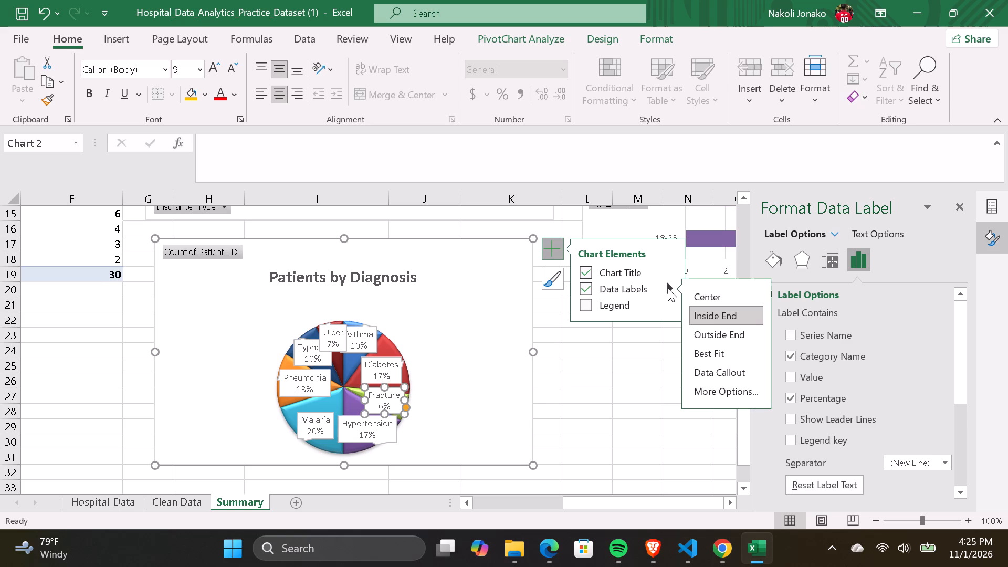
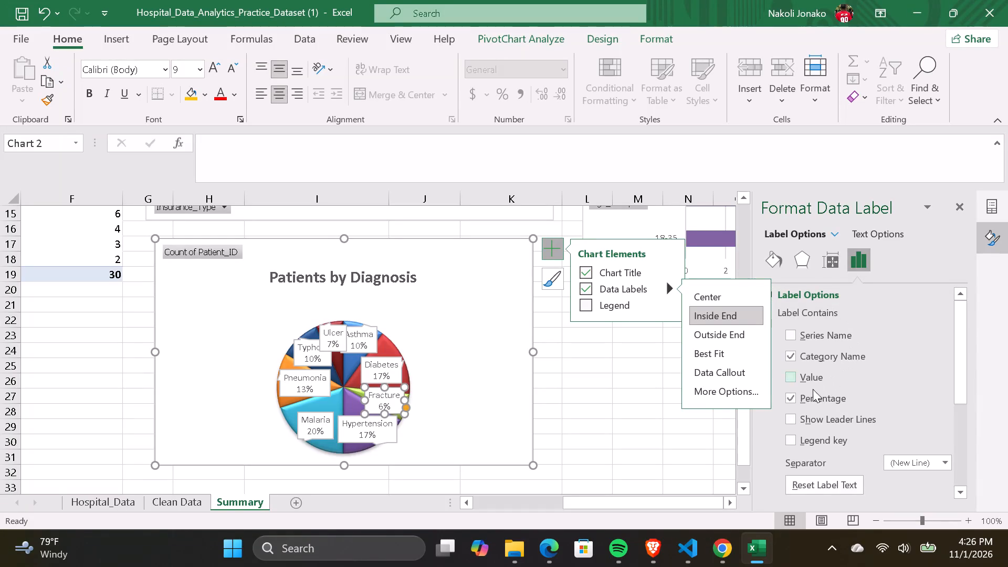
Remove the percentage from the Fracture data label in the Patients by Diagnosis chart, keeping only its category name.
{"action": "left_click", "coordinate": [790, 396]}
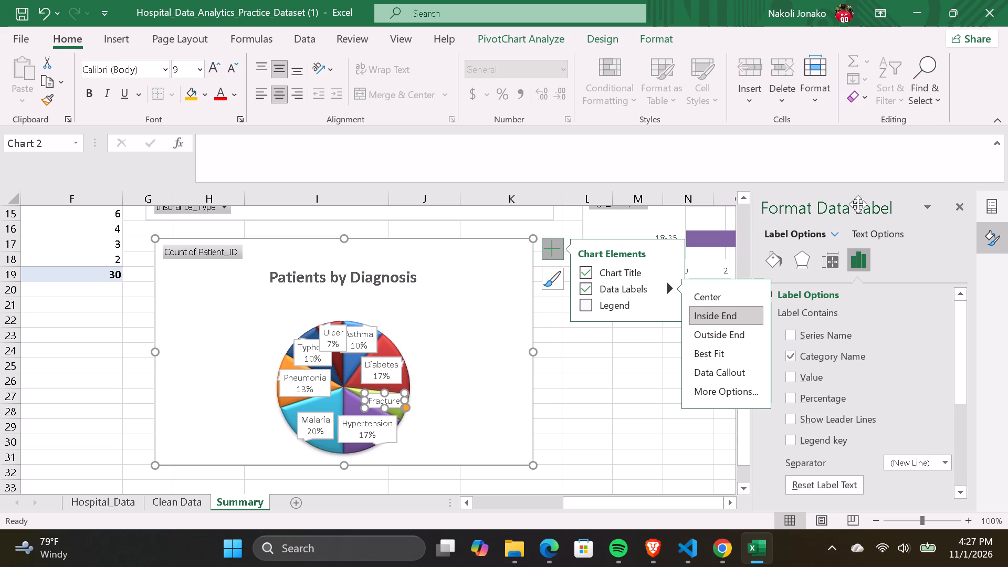
Open the list of chart elements available for formatting in the Patients by Diagnosis chart.
{"action": "left_click", "coordinate": [836, 234]}
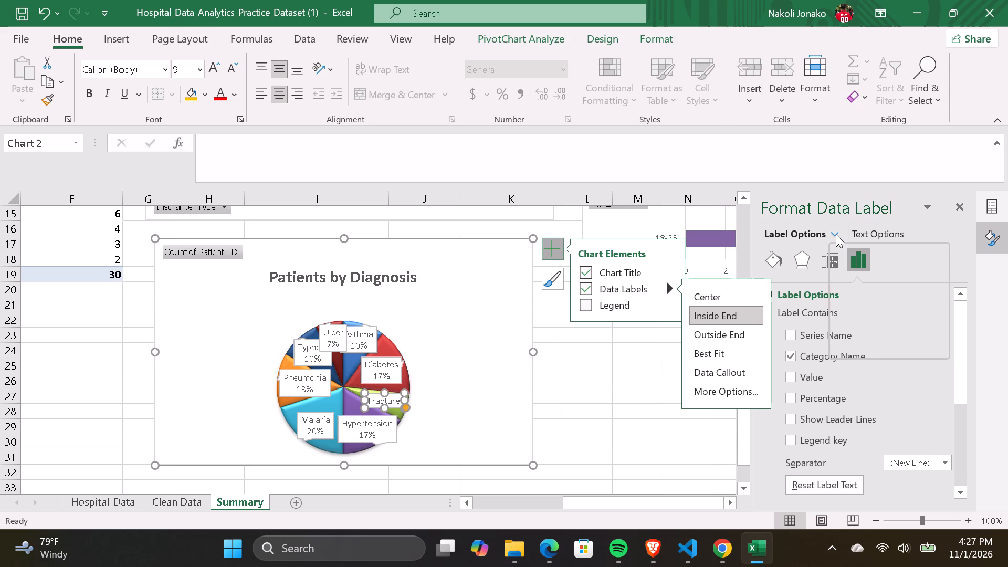
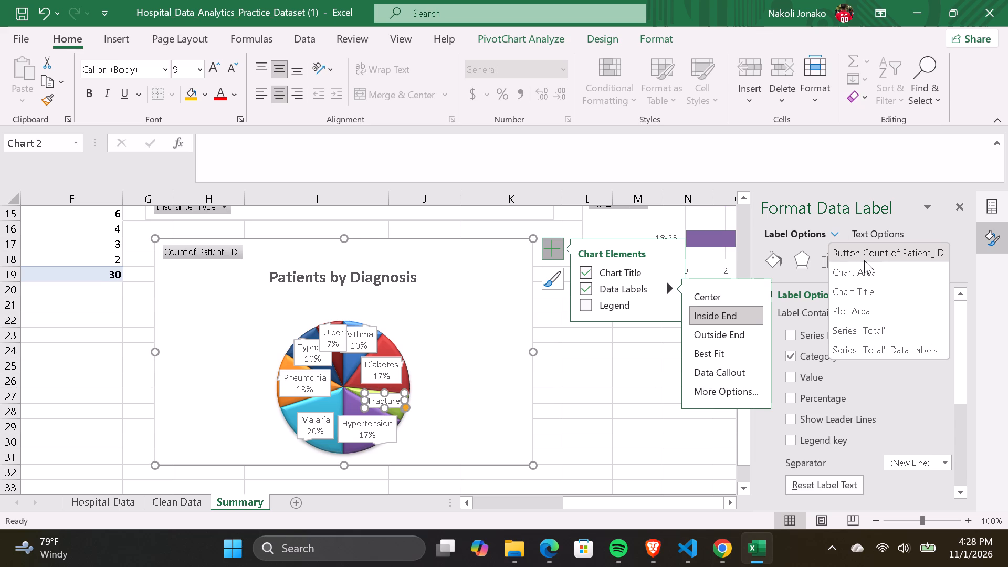
Change the data labels of the Patients by Diagnosis pie chart to data callouts showing category name and percentage.
{"action": "left_click", "coordinate": [732, 370]}
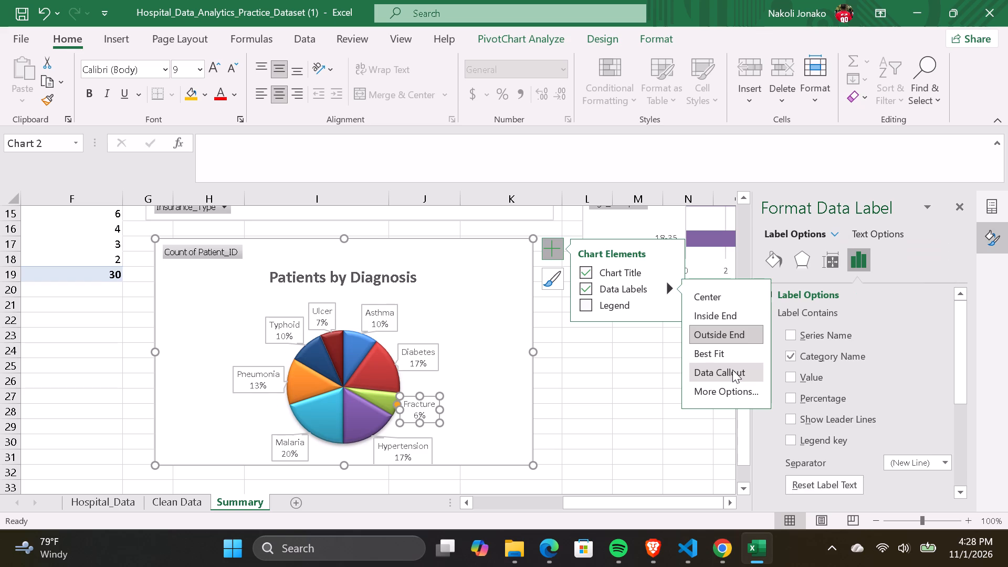
{"action": "left_click", "coordinate": [735, 370]}
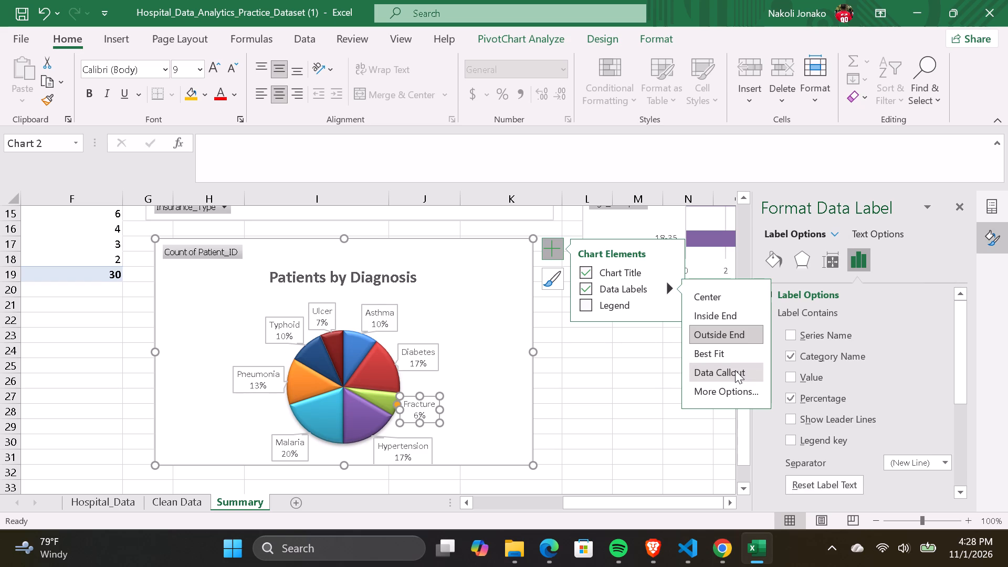
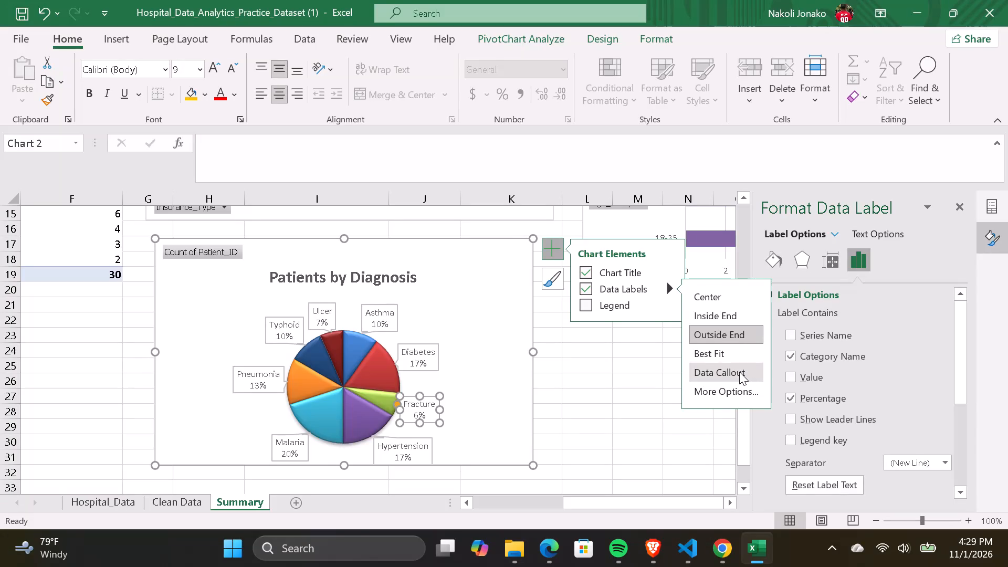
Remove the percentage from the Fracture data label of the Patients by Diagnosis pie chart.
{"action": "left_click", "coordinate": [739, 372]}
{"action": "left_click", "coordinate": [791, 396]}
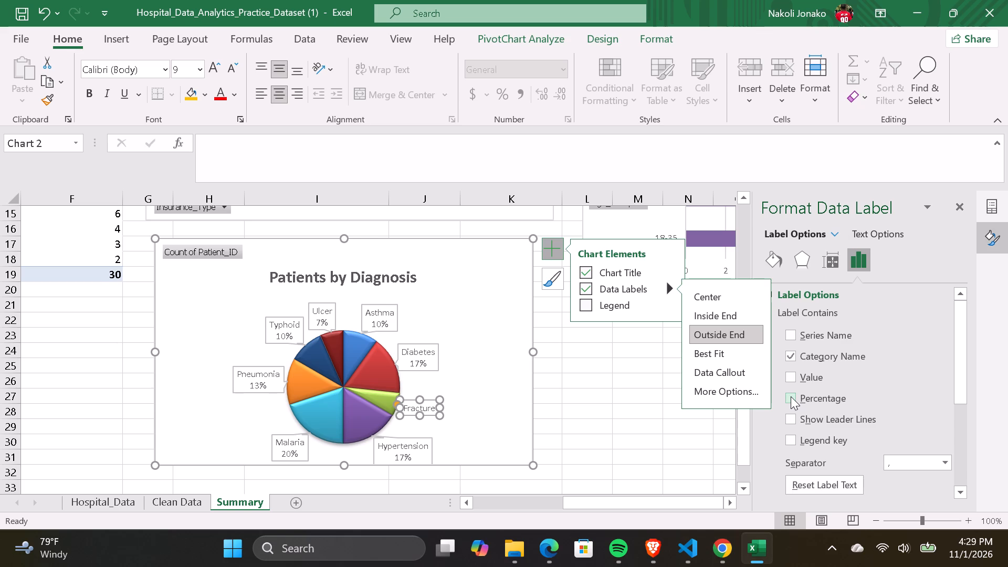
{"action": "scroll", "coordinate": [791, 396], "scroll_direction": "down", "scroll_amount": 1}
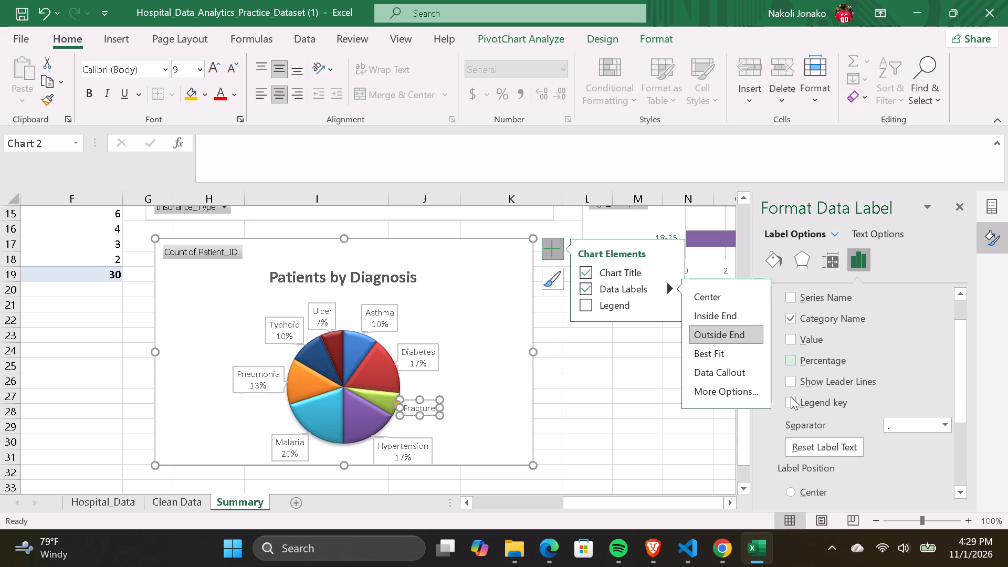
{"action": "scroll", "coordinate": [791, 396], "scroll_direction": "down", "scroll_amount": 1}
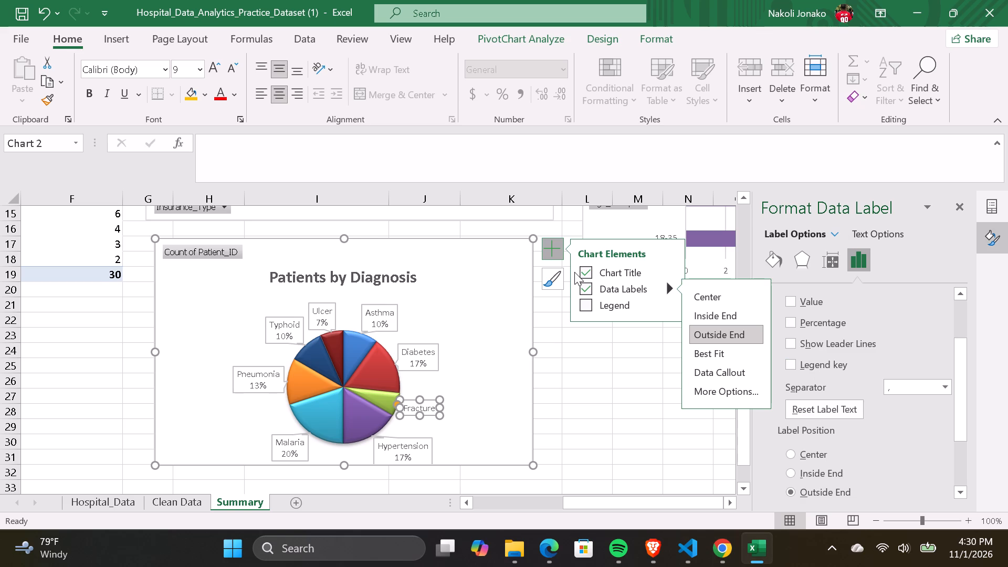
Turn the Patients by Diagnosis pie chart's data labels off and on again, and reapply them as data callouts.
{"action": "left_click", "coordinate": [554, 257]}
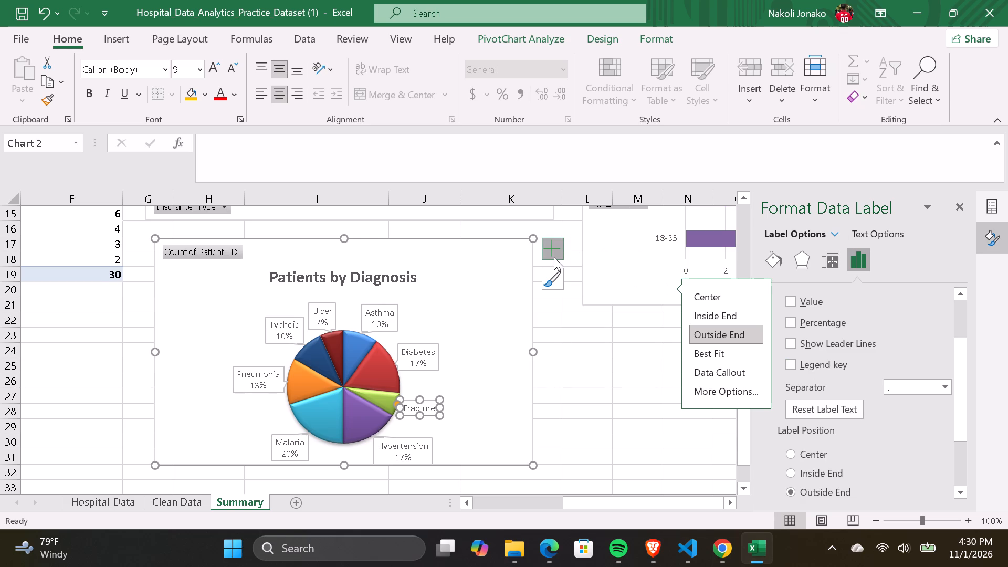
{"action": "left_click", "coordinate": [554, 257]}
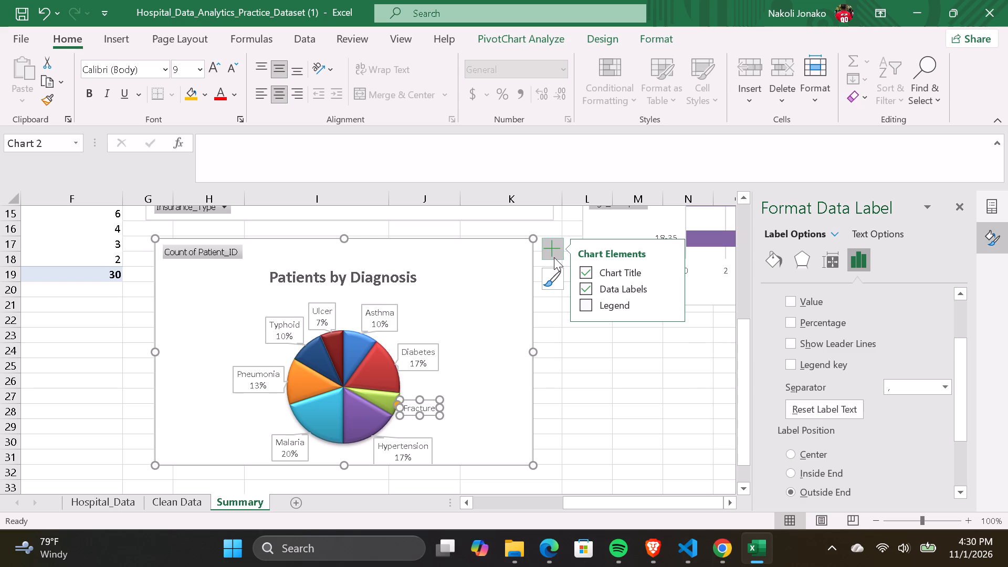
{"action": "left_click", "coordinate": [644, 286]}
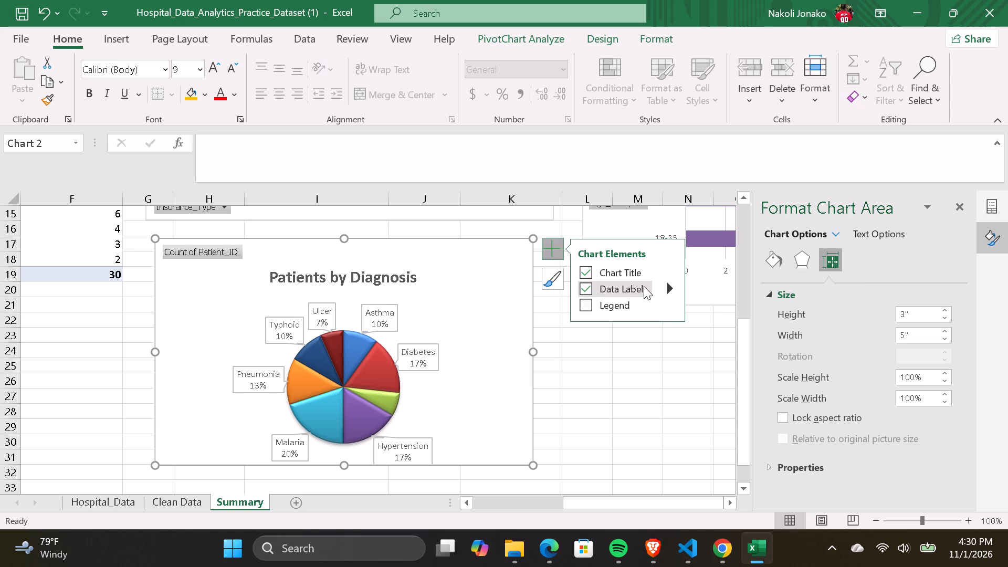
{"action": "left_click", "coordinate": [644, 286]}
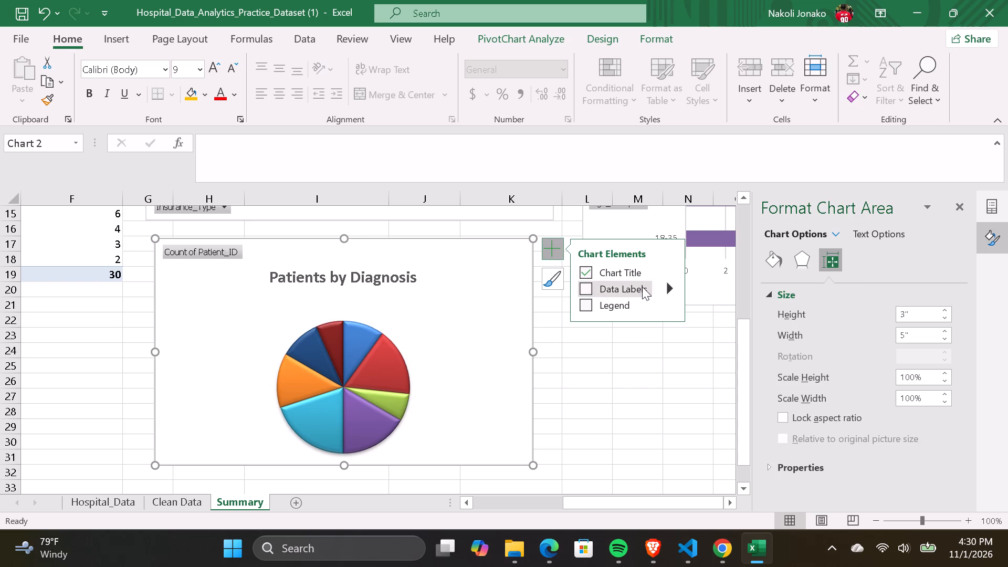
{"action": "left_click", "coordinate": [642, 287]}
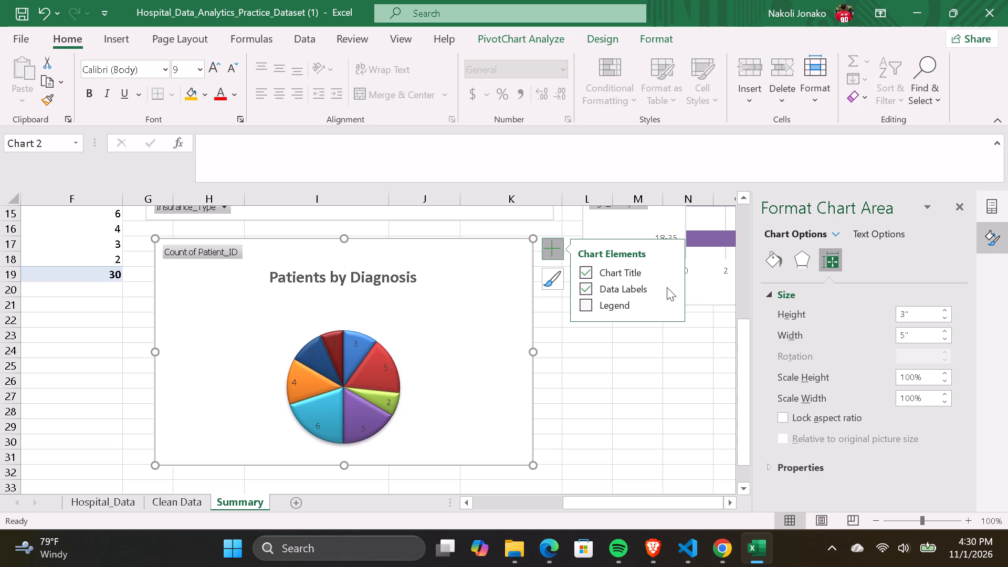
{"action": "left_click", "coordinate": [668, 286]}
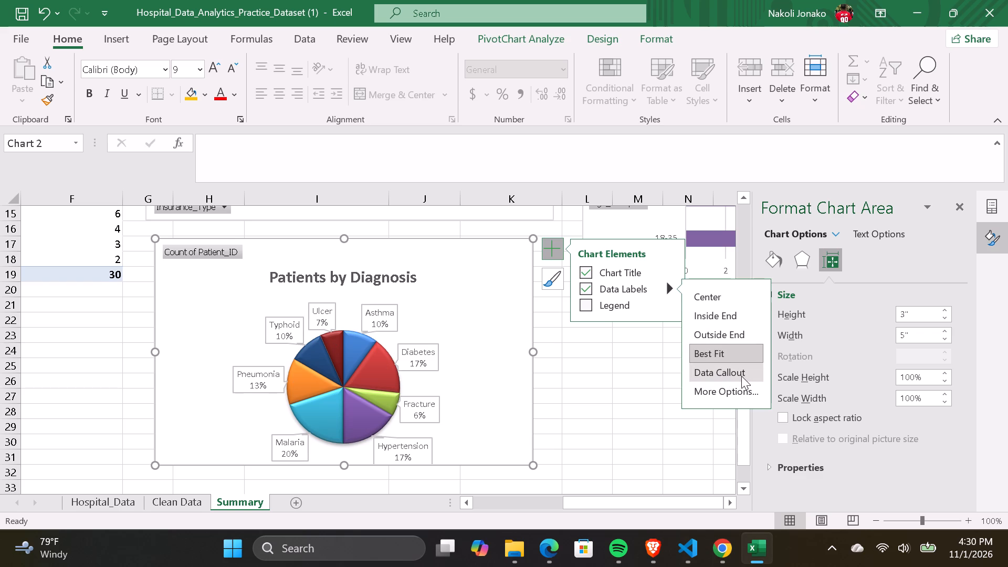
{"action": "left_click", "coordinate": [726, 310]}
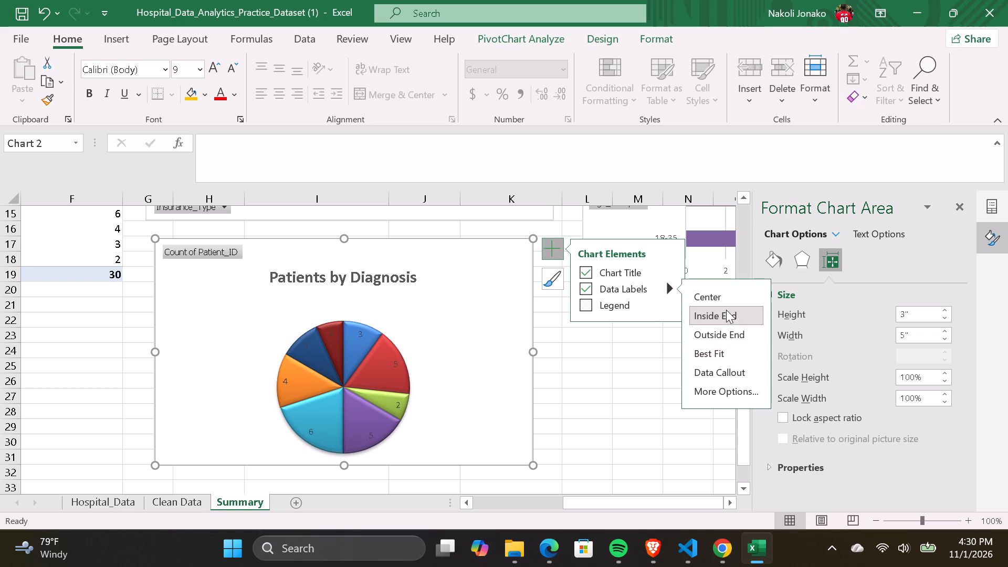
{"action": "left_click", "coordinate": [729, 340]}
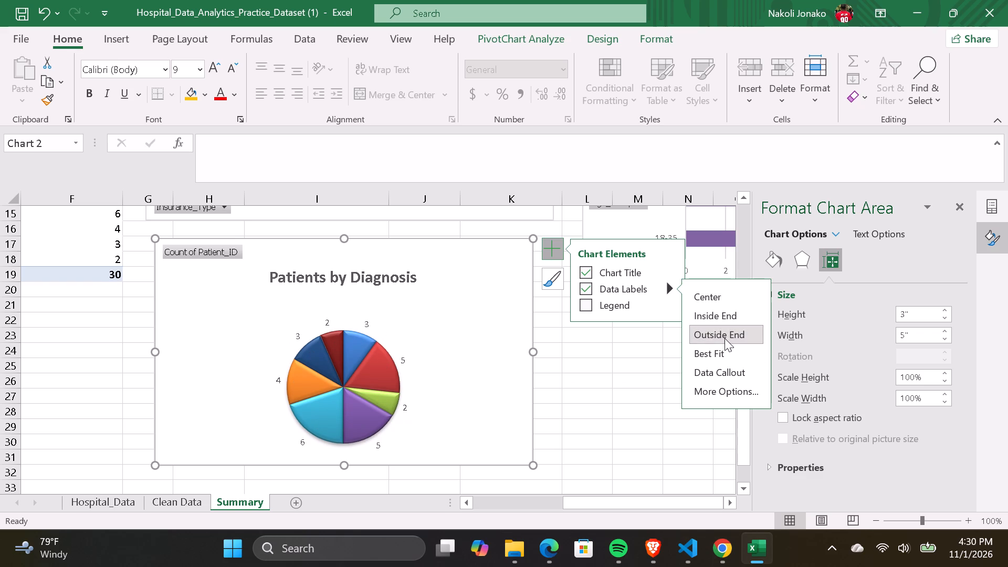
{"action": "left_click", "coordinate": [732, 369]}
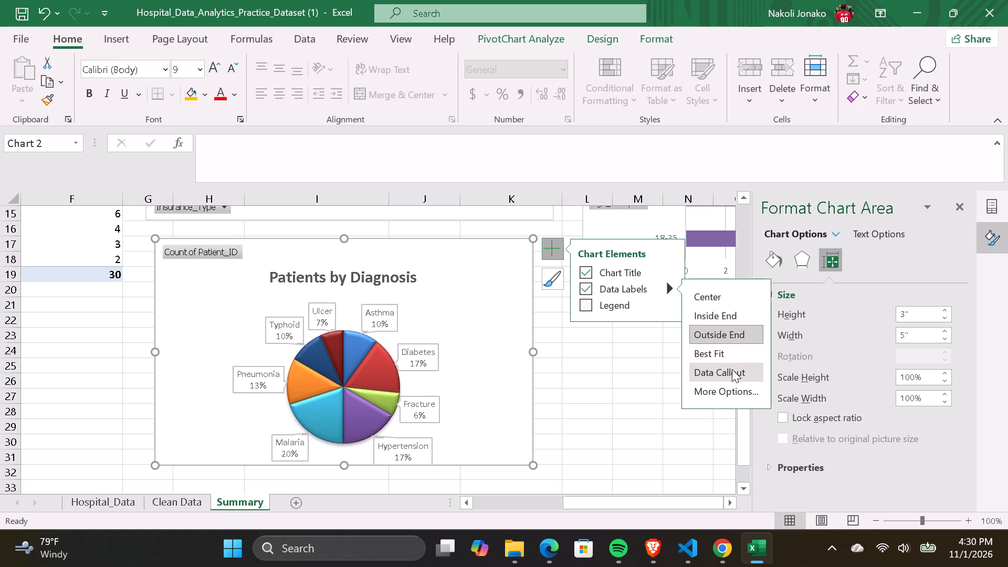
{"action": "scroll", "coordinate": [804, 372], "scroll_direction": "up", "scroll_amount": 1}
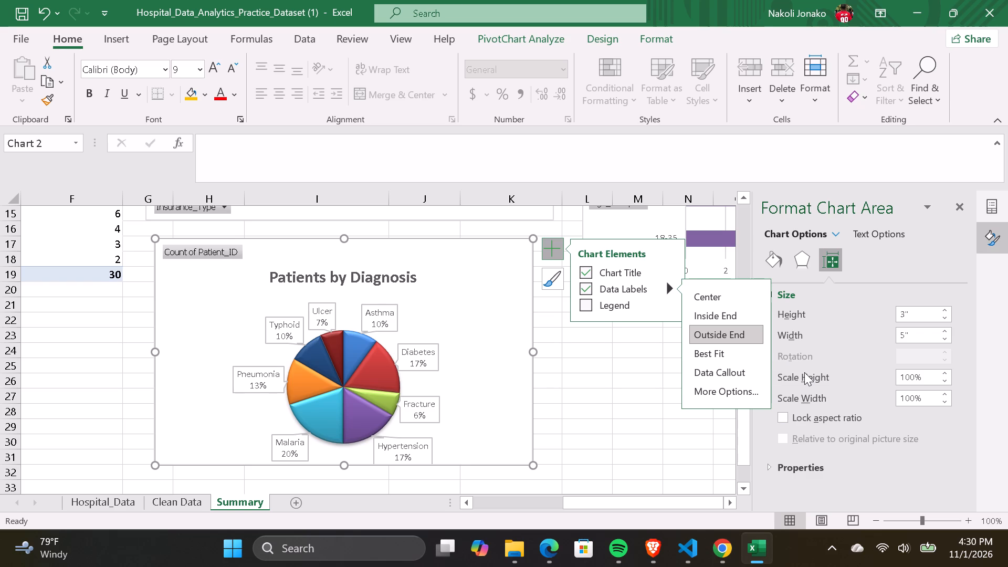
{"action": "scroll", "coordinate": [804, 372], "scroll_direction": "up", "scroll_amount": 1}
{"action": "left_click", "coordinate": [638, 385]}
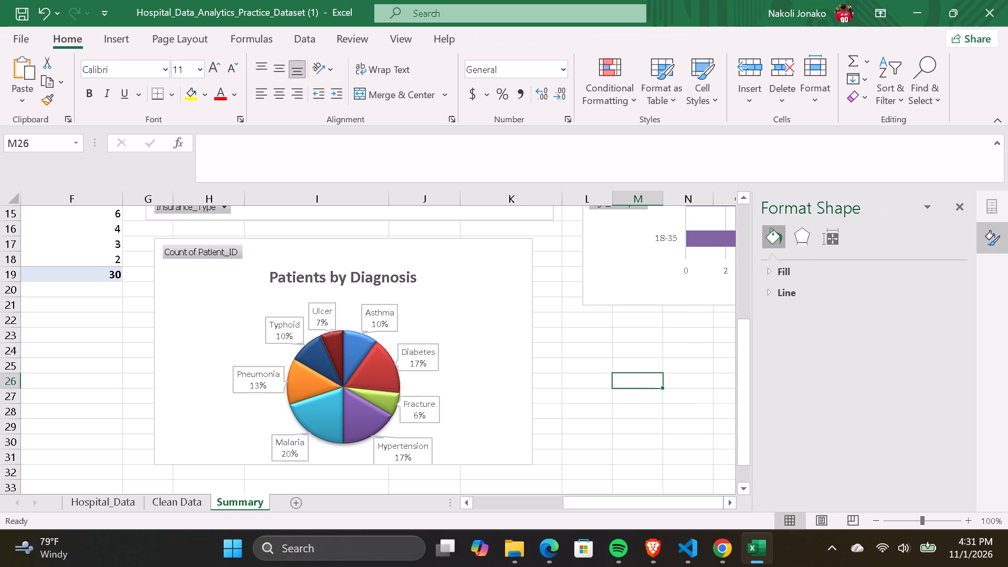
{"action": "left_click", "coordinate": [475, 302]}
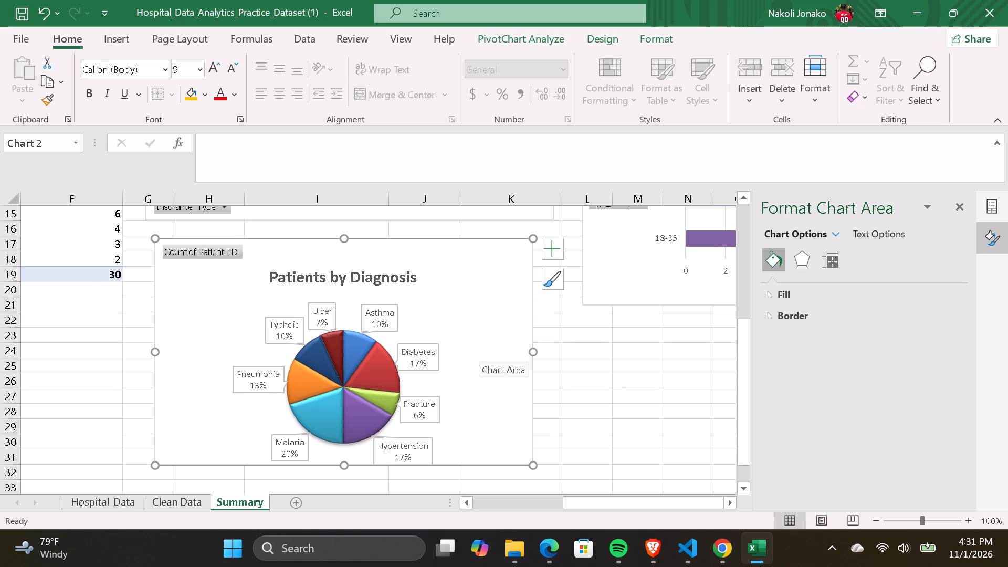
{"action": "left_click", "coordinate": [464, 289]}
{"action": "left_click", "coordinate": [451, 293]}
Save the workbook.
{"action": "key", "text": "ctrl+s"}
Review the Summary sheet's totals, pivot tables, and charts for counties, insurance cost, diagnosis and age group.
{"action": "left_click", "coordinate": [443, 279]}
{"action": "left_click", "coordinate": [443, 271]}
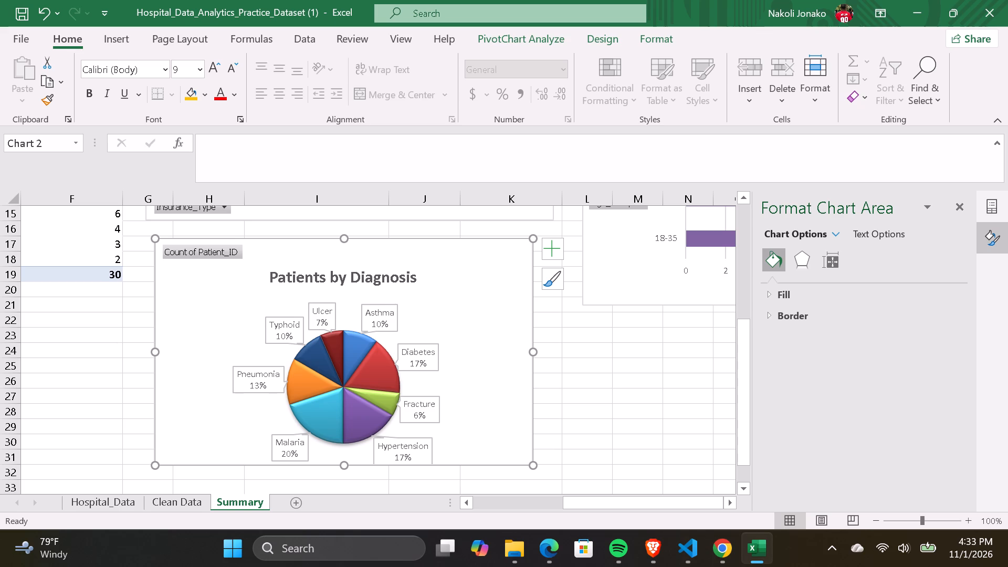
{"action": "left_click", "coordinate": [466, 297]}
{"action": "scroll", "coordinate": [466, 297], "scroll_direction": "right", "scroll_amount": 7}
{"action": "scroll", "coordinate": [466, 297], "scroll_direction": "up", "scroll_amount": 5}
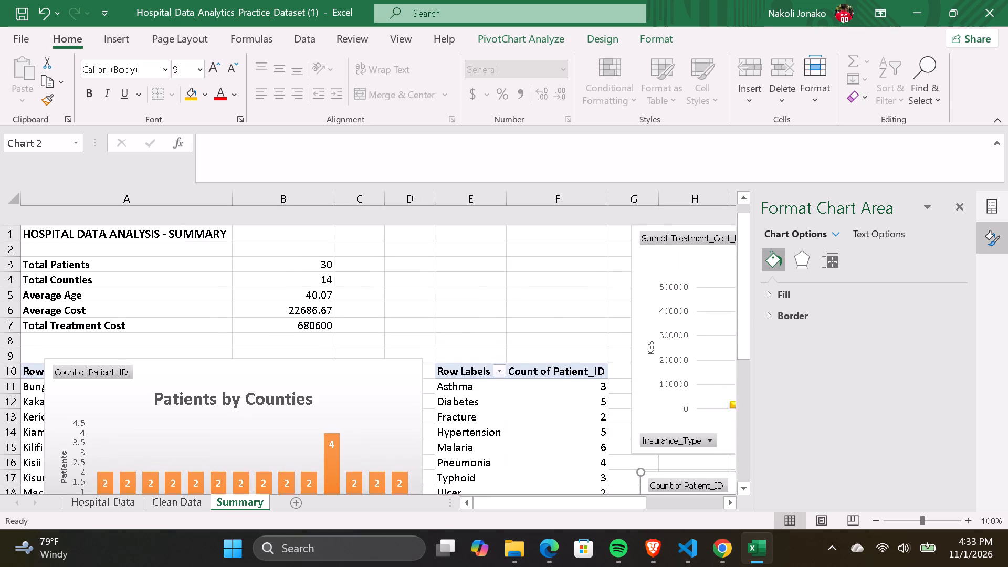
{"action": "scroll", "coordinate": [466, 297], "scroll_direction": "up", "scroll_amount": 4}
{"action": "scroll", "coordinate": [466, 297], "scroll_direction": "left", "scroll_amount": 7}
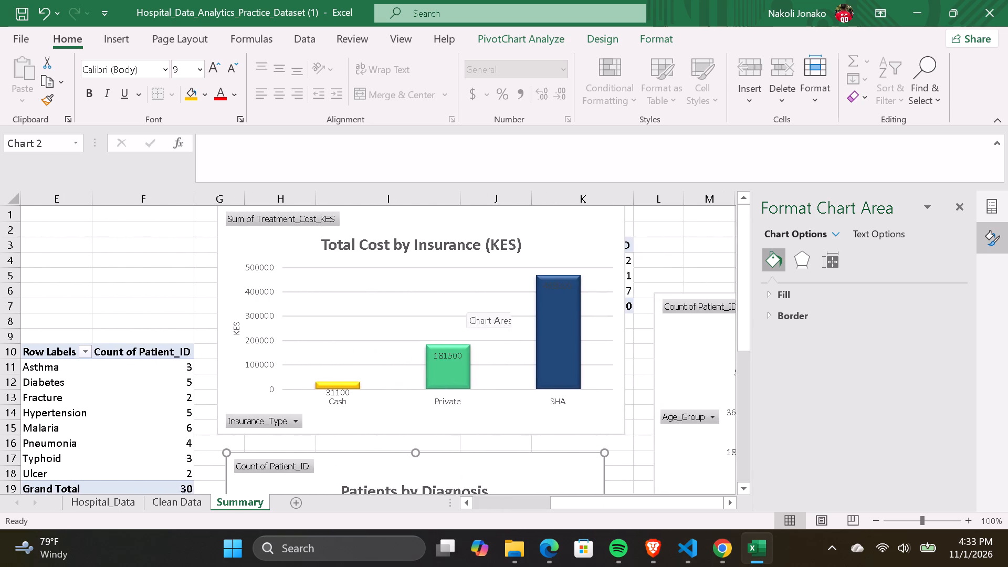
{"action": "scroll", "coordinate": [466, 297], "scroll_direction": "down", "scroll_amount": 4}
{"action": "left_click", "coordinate": [559, 281]}
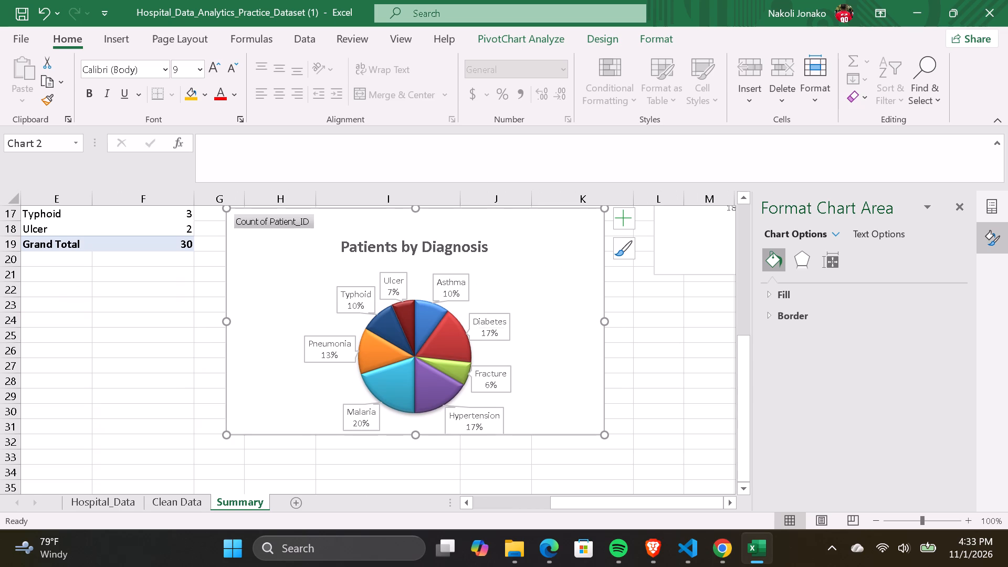
{"action": "scroll", "coordinate": [538, 283], "scroll_direction": "up", "scroll_amount": 2}
{"action": "scroll", "coordinate": [538, 283], "scroll_direction": "left", "scroll_amount": 5}
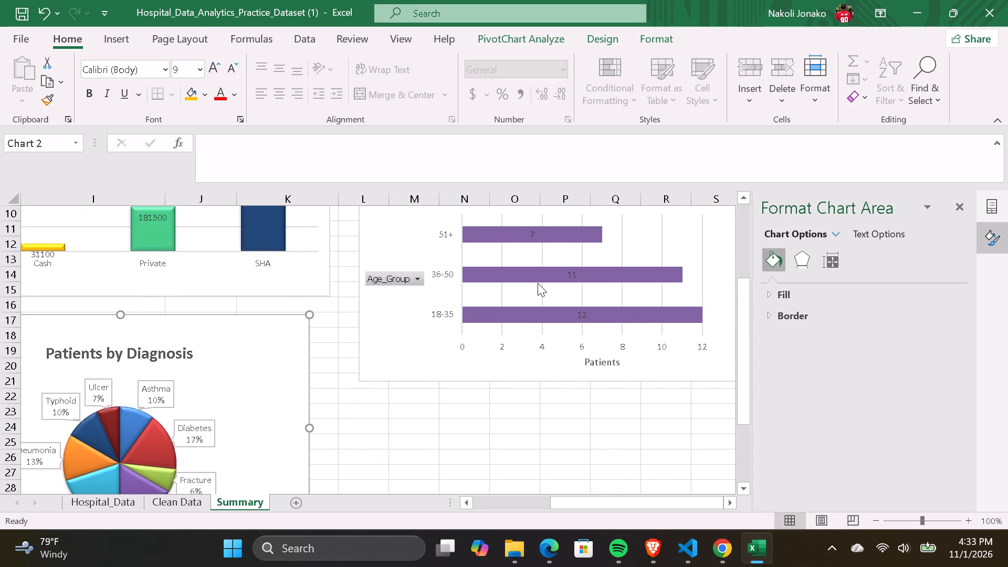
{"action": "scroll", "coordinate": [538, 283], "scroll_direction": "up", "scroll_amount": 3}
{"action": "scroll", "coordinate": [538, 283], "scroll_direction": "left", "scroll_amount": 3}
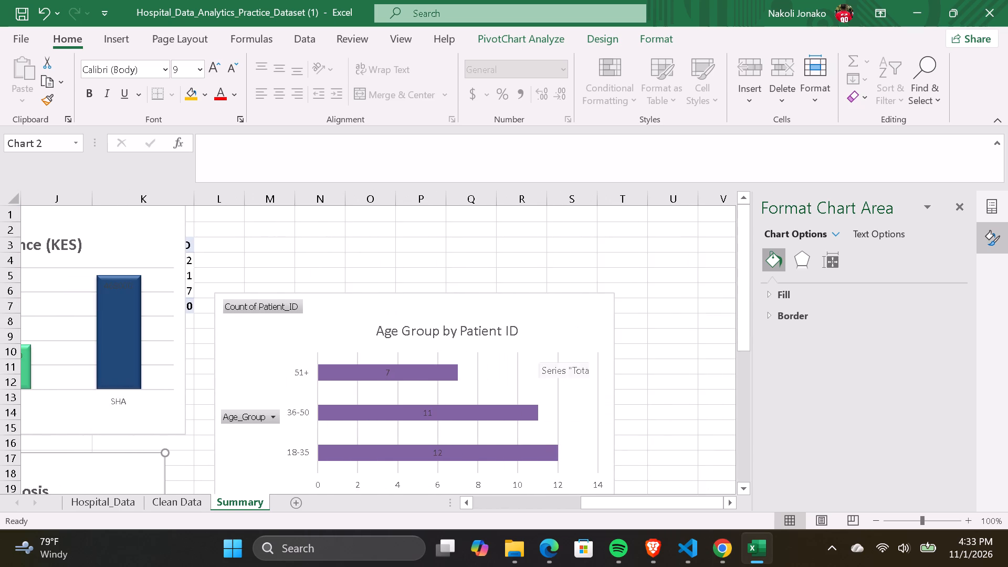
{"action": "left_click", "coordinate": [539, 347]}
{"action": "left_click", "coordinate": [502, 236]}
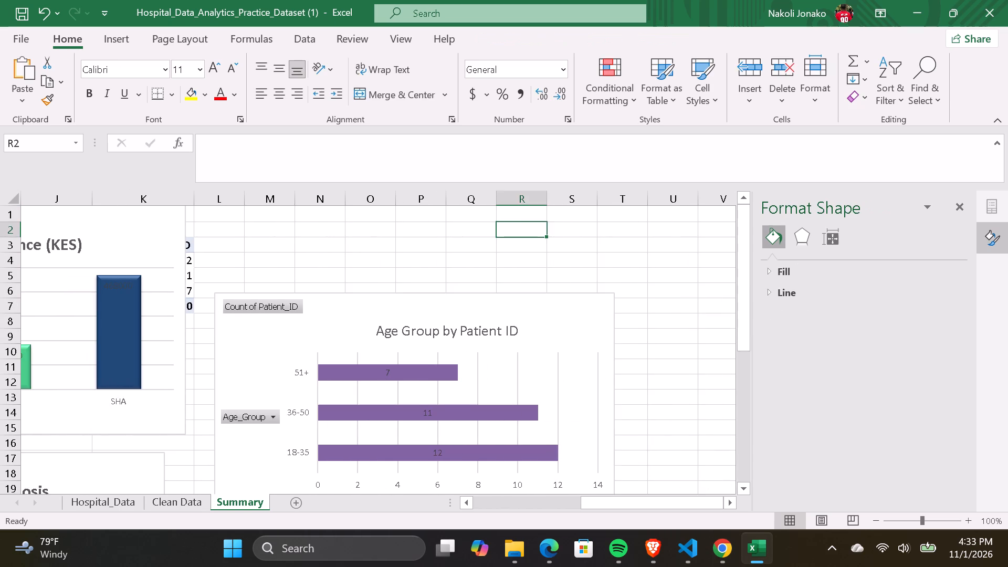
{"action": "scroll", "coordinate": [531, 277], "scroll_direction": "right", "scroll_amount": 4}
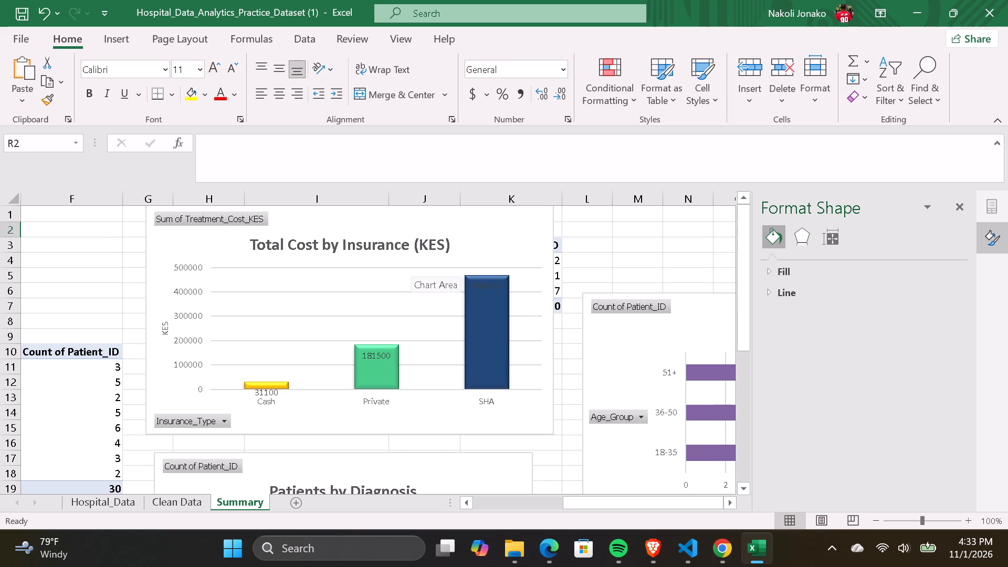
{"action": "scroll", "coordinate": [411, 261], "scroll_direction": "up", "scroll_amount": 4}
{"action": "scroll", "coordinate": [411, 261], "scroll_direction": "right", "scroll_amount": 5}
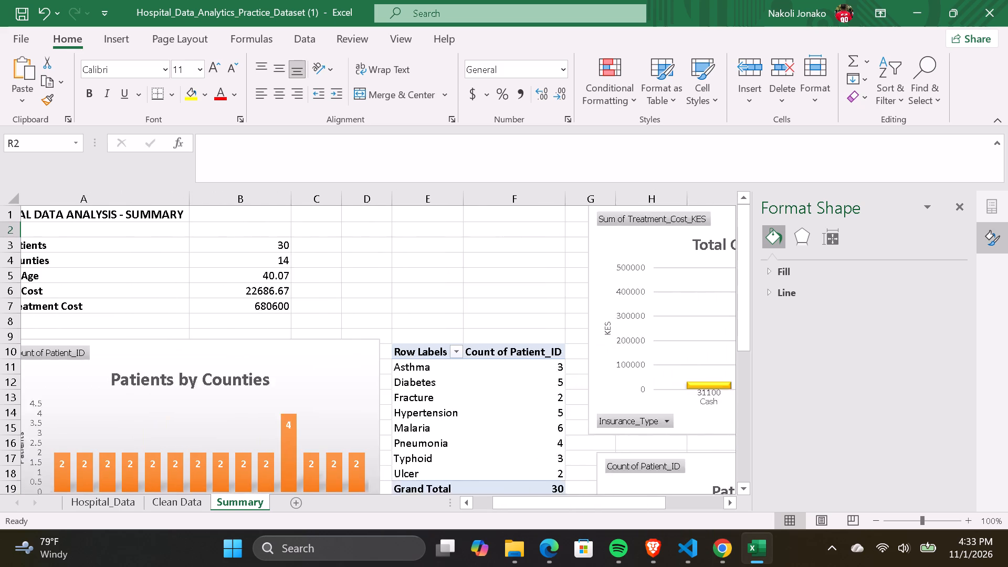
{"action": "scroll", "coordinate": [411, 261], "scroll_direction": "right", "scroll_amount": 4}
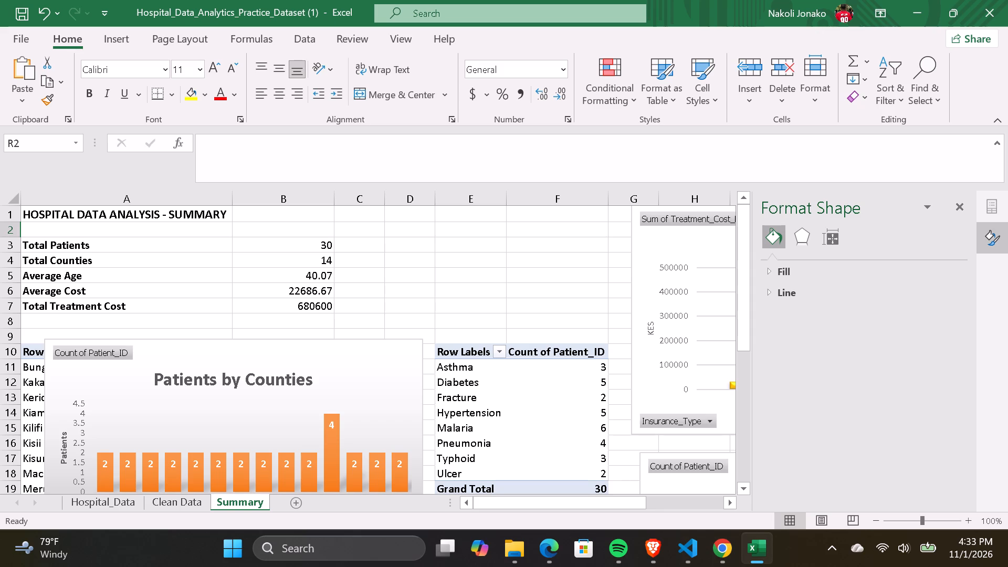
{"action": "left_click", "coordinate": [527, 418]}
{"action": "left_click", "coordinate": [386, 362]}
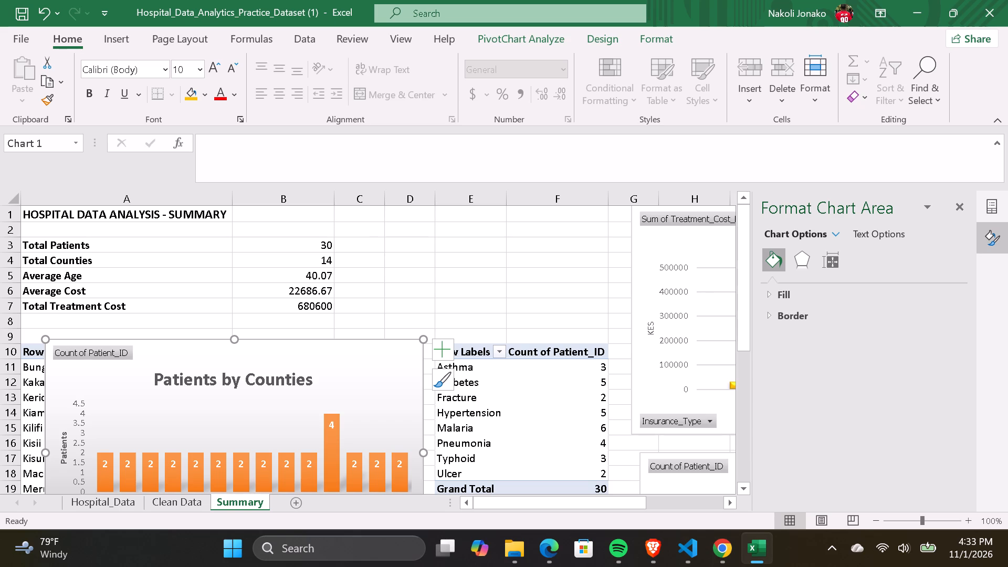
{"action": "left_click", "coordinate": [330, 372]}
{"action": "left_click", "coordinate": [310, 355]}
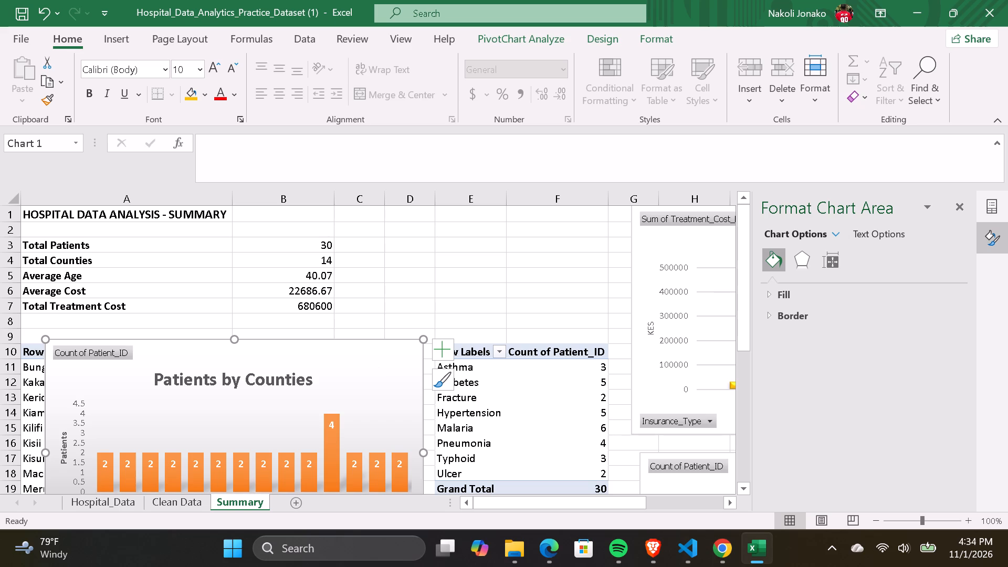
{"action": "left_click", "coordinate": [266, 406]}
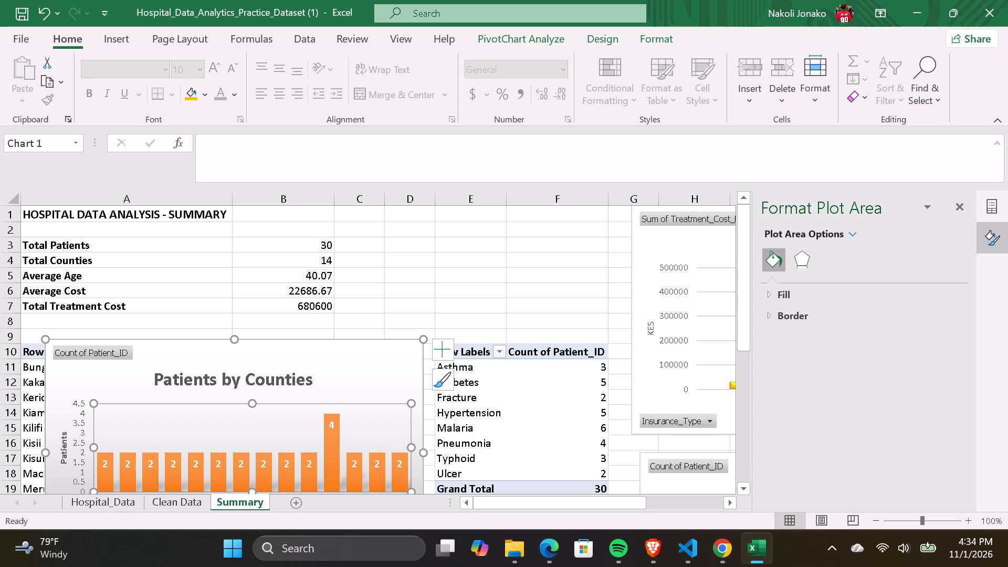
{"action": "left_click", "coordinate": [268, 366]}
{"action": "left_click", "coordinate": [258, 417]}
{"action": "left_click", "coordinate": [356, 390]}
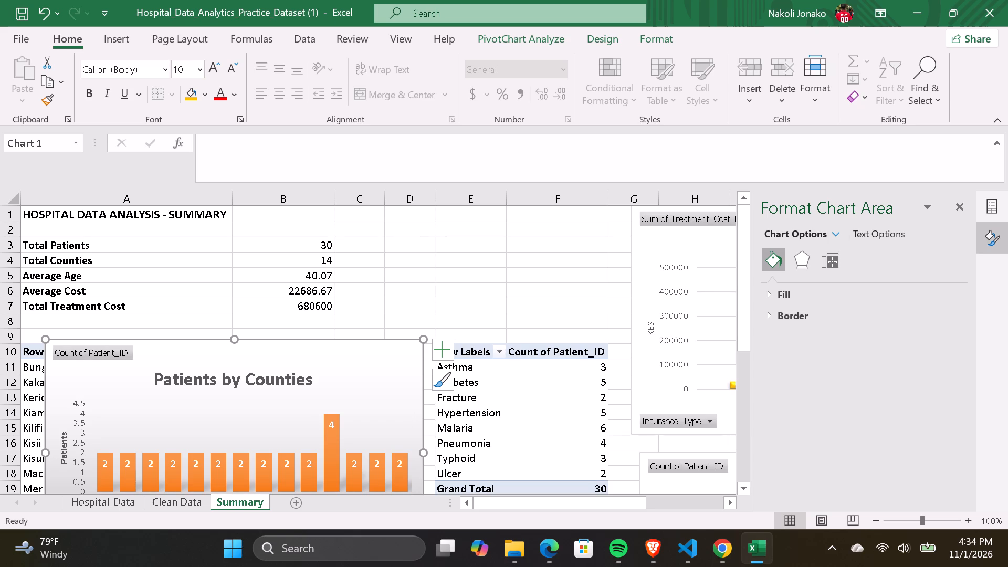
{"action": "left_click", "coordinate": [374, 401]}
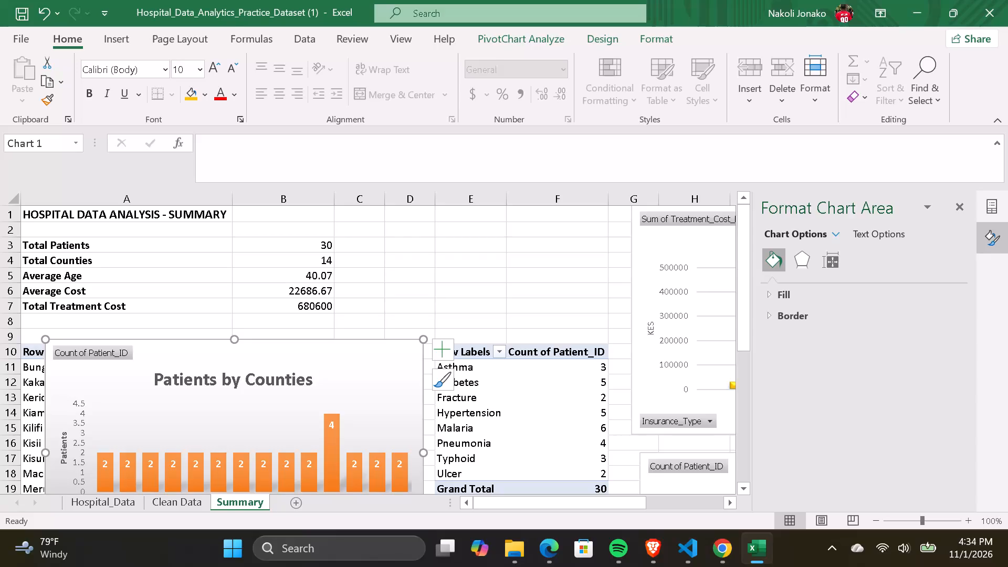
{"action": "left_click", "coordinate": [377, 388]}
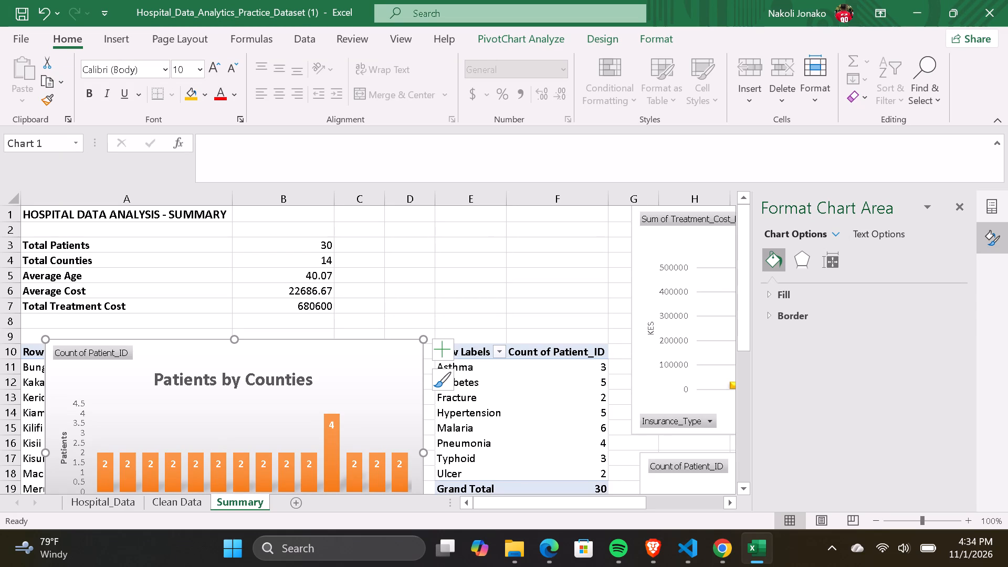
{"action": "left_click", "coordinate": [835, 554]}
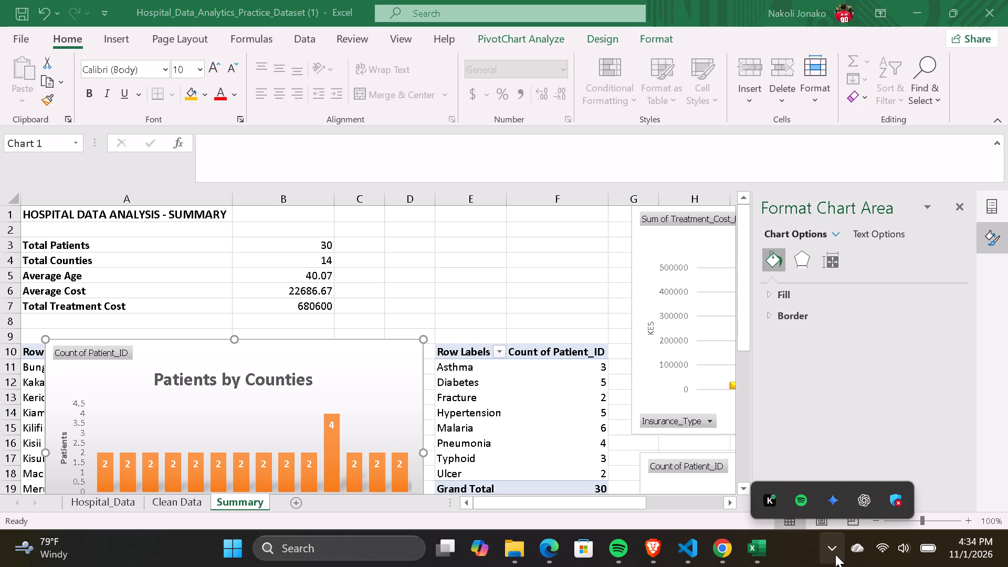
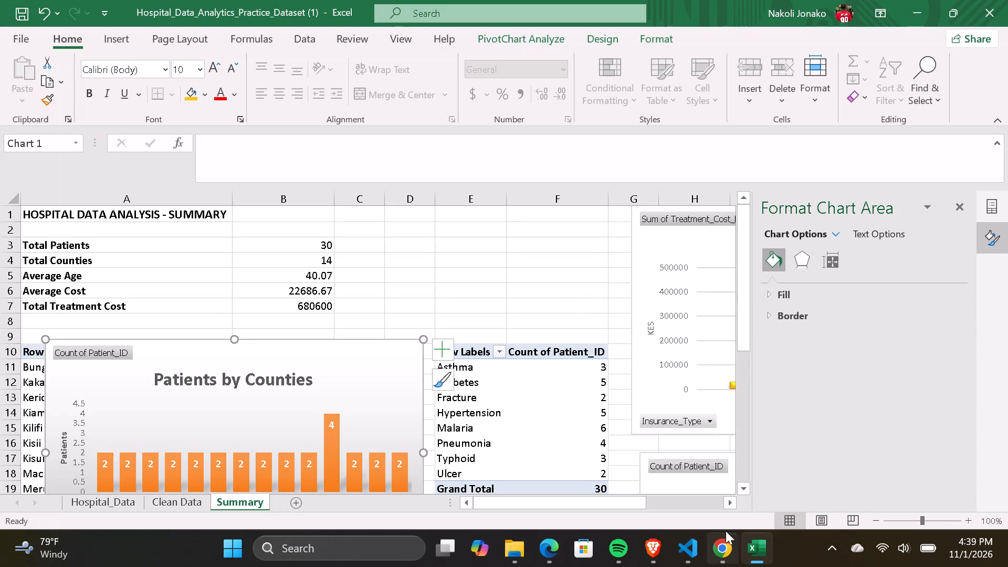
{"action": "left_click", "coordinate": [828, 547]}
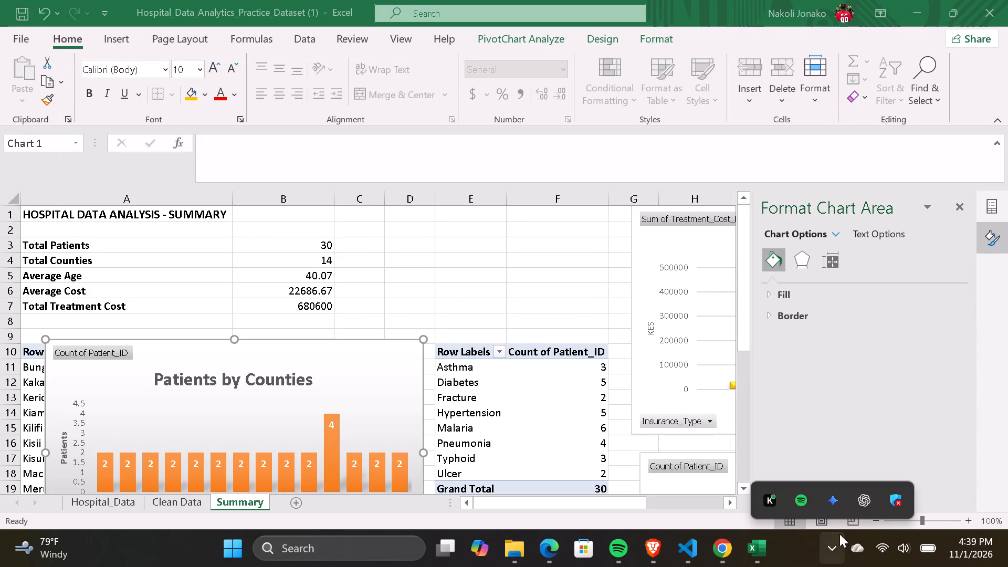